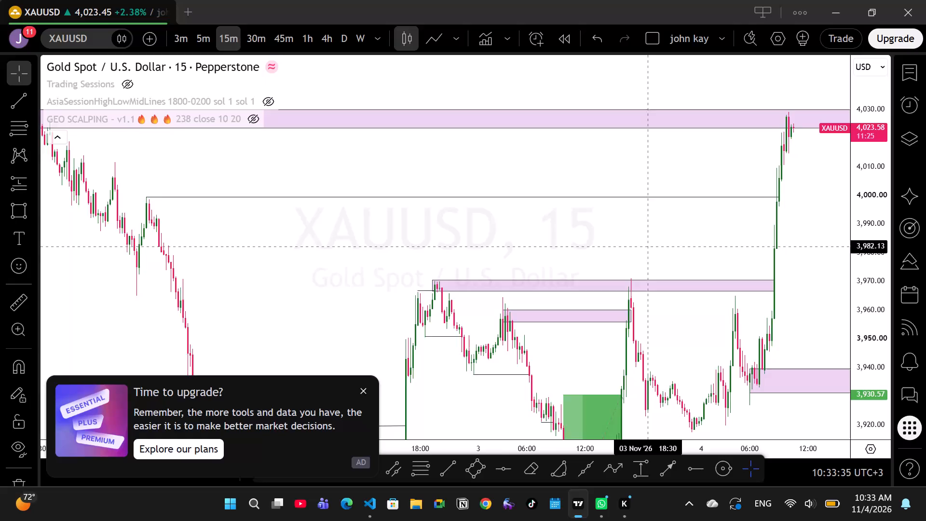
Label the long horizontal structure line just below the 4,000 price level with the text BOS.
{"action": "left_click_drag", "start_coordinate": [647, 247], "coordinate": [540, 258]}
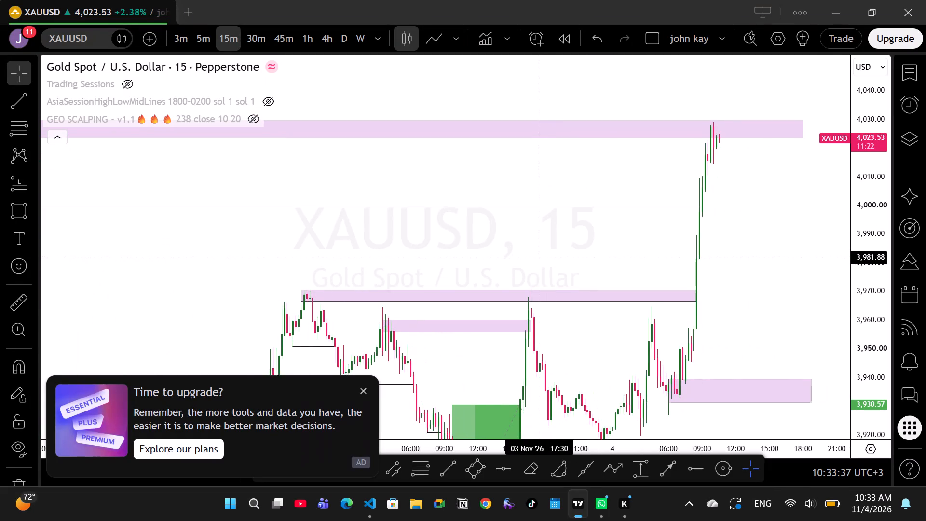
{"action": "left_click_drag", "start_coordinate": [804, 294], "coordinate": [813, 258]}
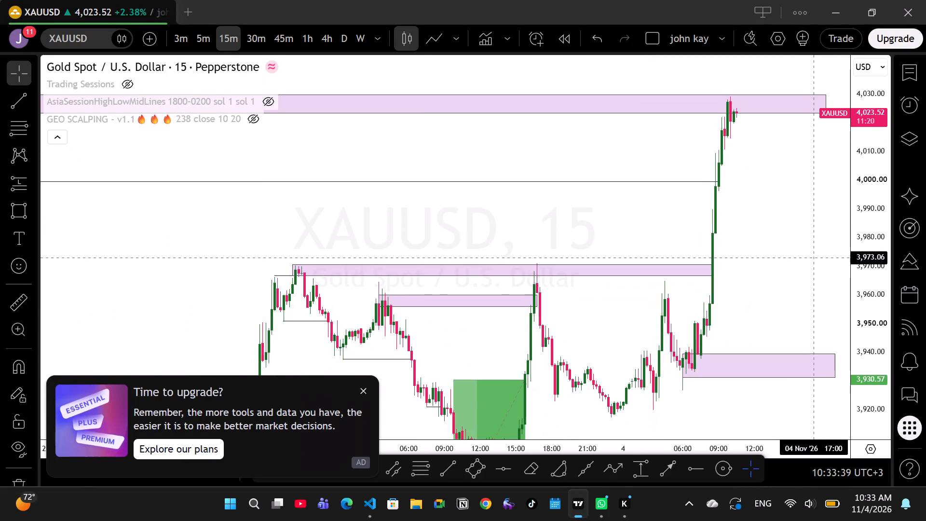
{"action": "left_click_drag", "start_coordinate": [341, 178], "coordinate": [321, 185]}
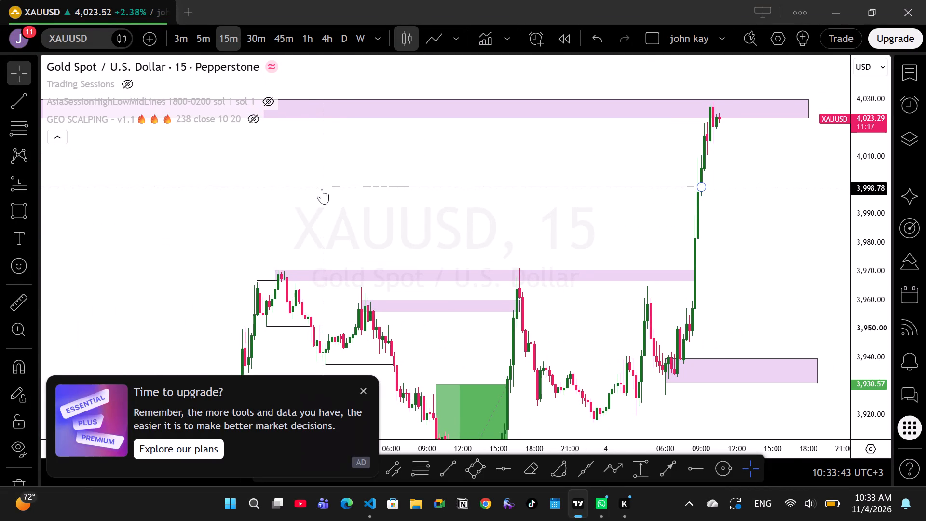
{"action": "left_click", "coordinate": [322, 189]}
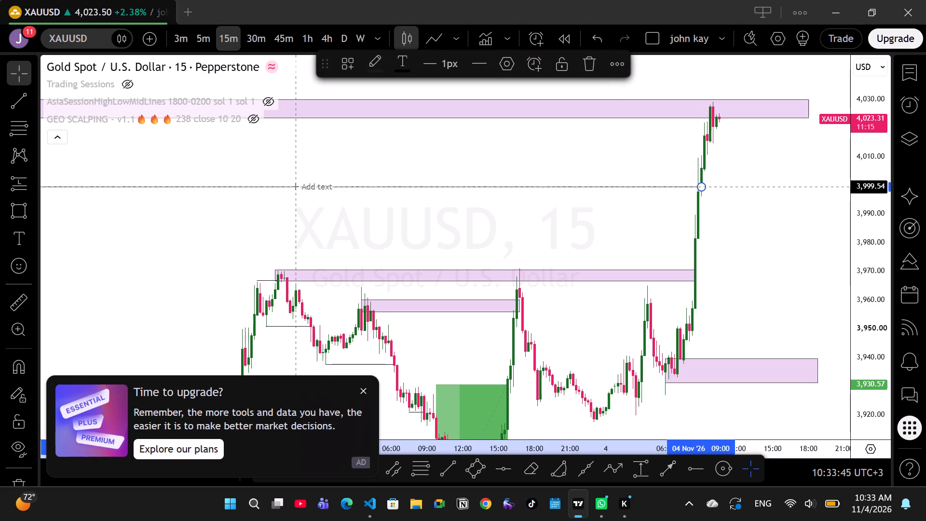
{"action": "left_click", "coordinate": [299, 187]}
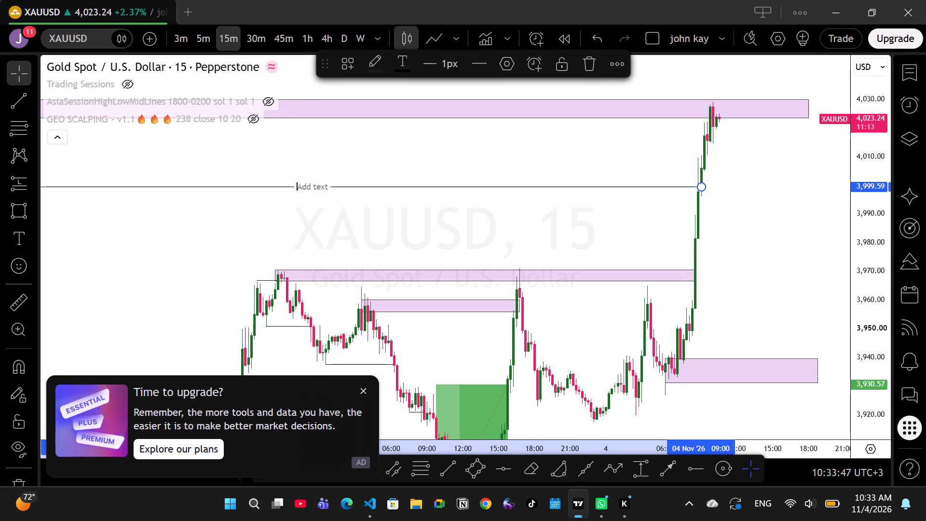
{"action": "type", "text": "BOS"}
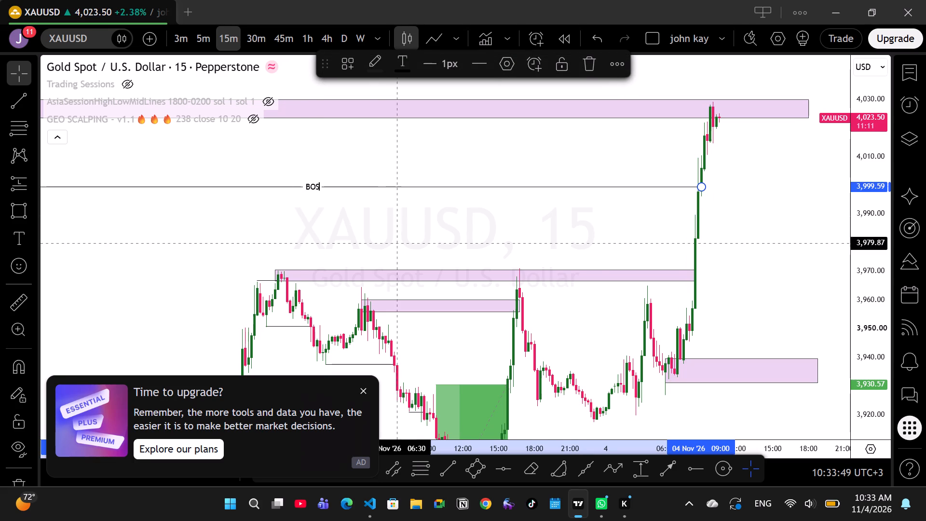
{"action": "left_click", "coordinate": [398, 244]}
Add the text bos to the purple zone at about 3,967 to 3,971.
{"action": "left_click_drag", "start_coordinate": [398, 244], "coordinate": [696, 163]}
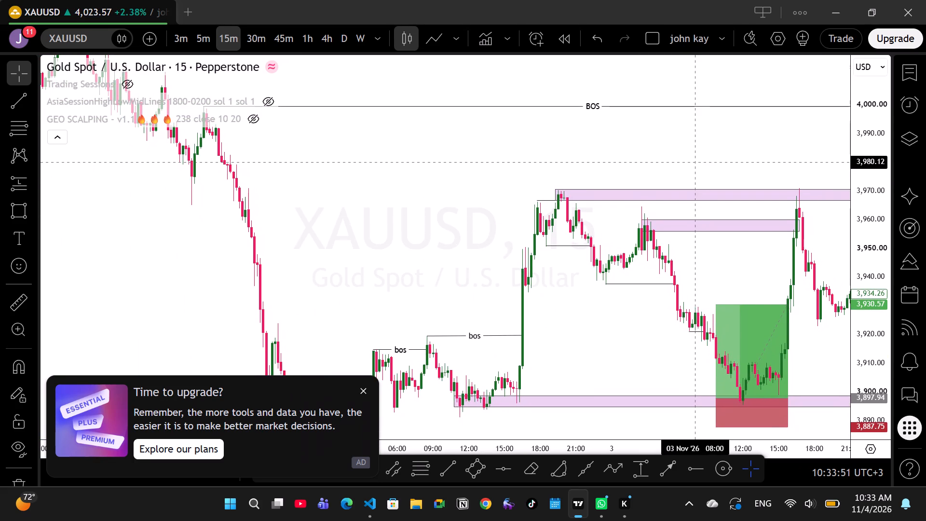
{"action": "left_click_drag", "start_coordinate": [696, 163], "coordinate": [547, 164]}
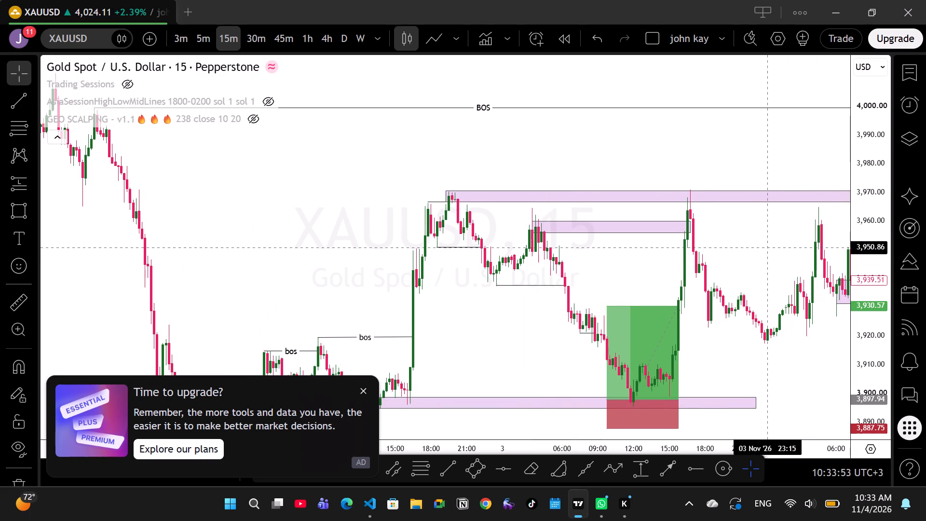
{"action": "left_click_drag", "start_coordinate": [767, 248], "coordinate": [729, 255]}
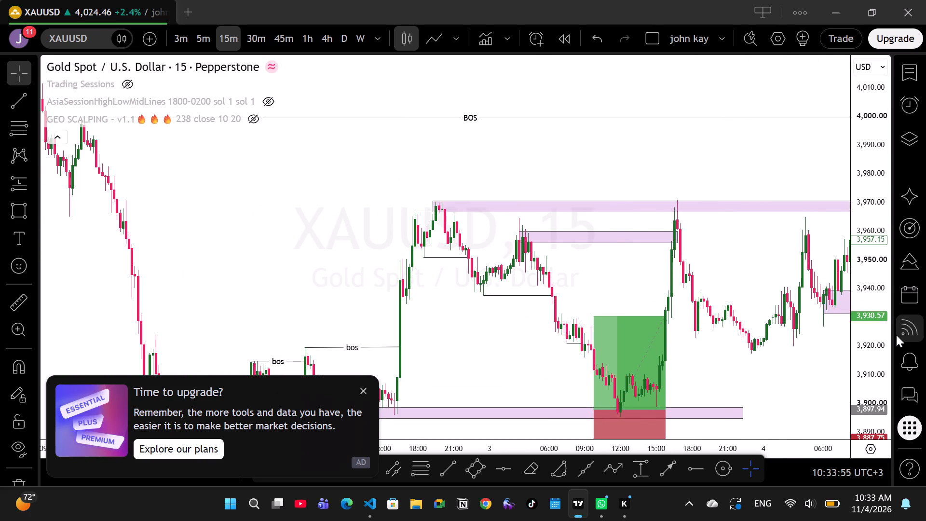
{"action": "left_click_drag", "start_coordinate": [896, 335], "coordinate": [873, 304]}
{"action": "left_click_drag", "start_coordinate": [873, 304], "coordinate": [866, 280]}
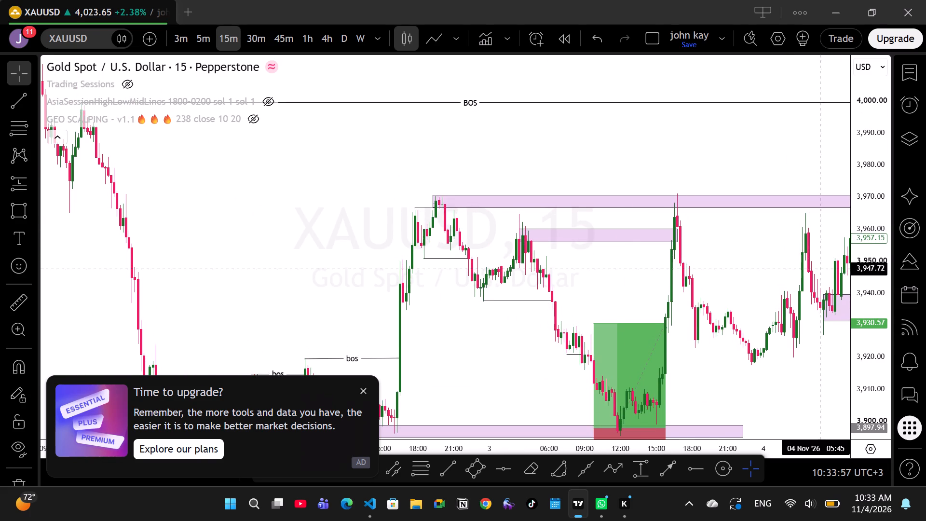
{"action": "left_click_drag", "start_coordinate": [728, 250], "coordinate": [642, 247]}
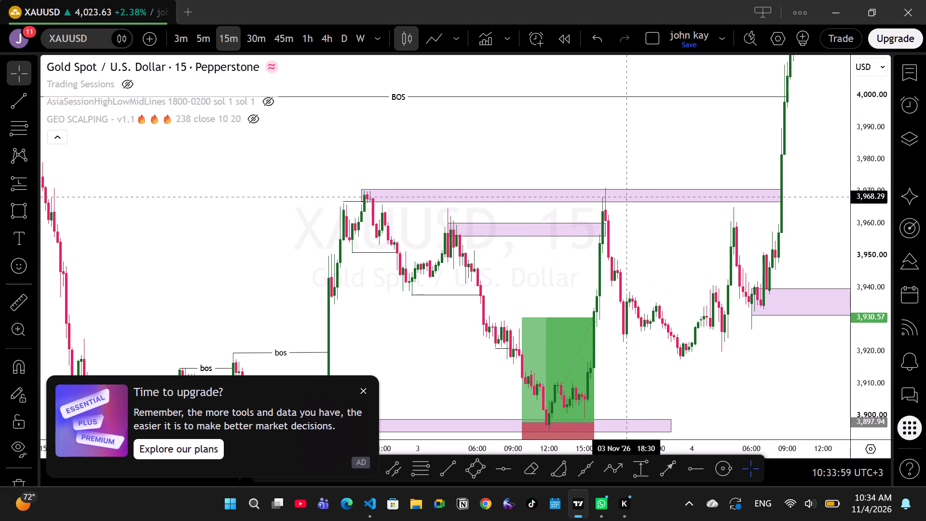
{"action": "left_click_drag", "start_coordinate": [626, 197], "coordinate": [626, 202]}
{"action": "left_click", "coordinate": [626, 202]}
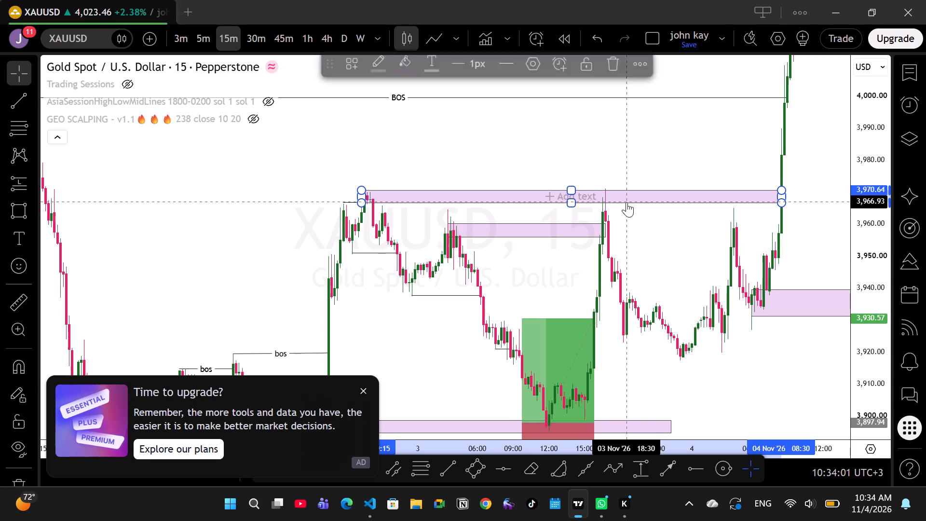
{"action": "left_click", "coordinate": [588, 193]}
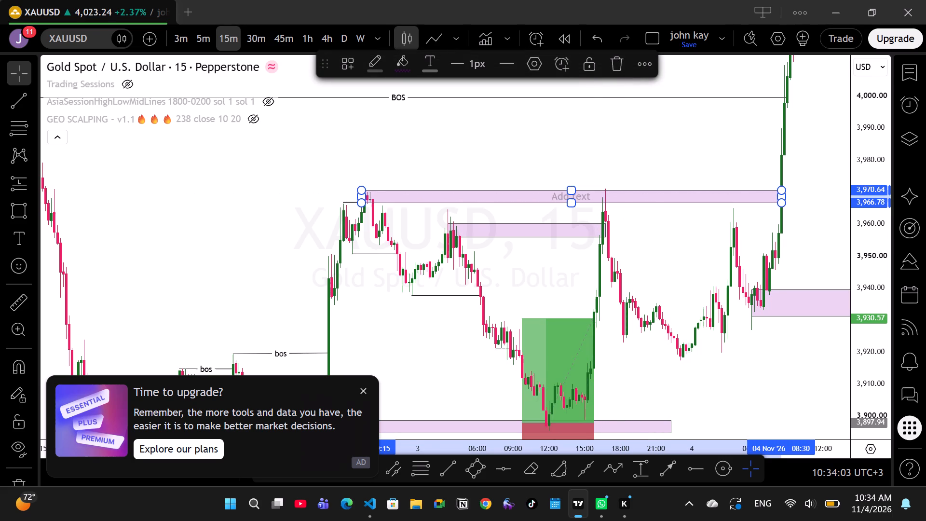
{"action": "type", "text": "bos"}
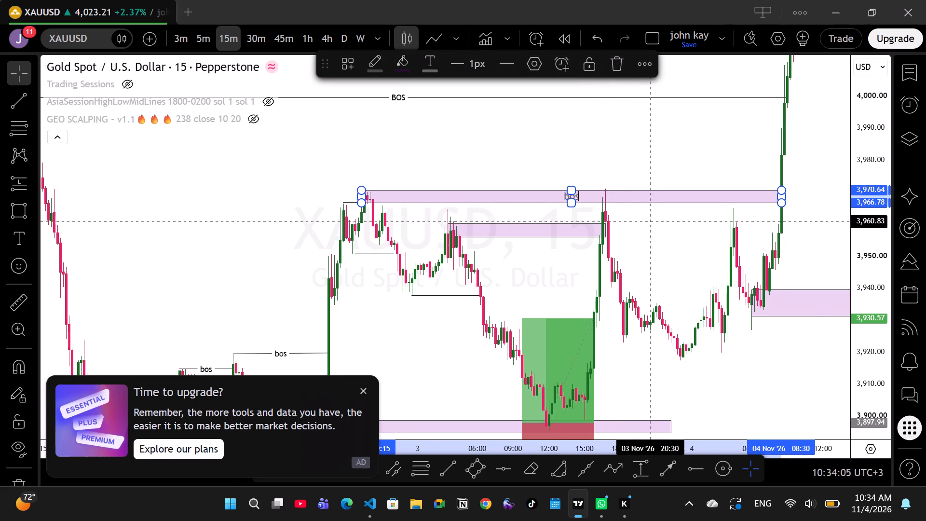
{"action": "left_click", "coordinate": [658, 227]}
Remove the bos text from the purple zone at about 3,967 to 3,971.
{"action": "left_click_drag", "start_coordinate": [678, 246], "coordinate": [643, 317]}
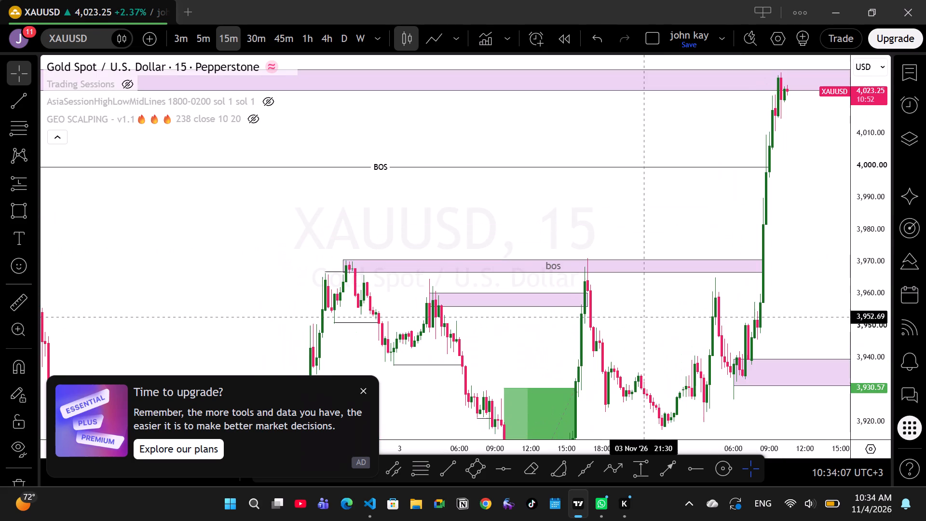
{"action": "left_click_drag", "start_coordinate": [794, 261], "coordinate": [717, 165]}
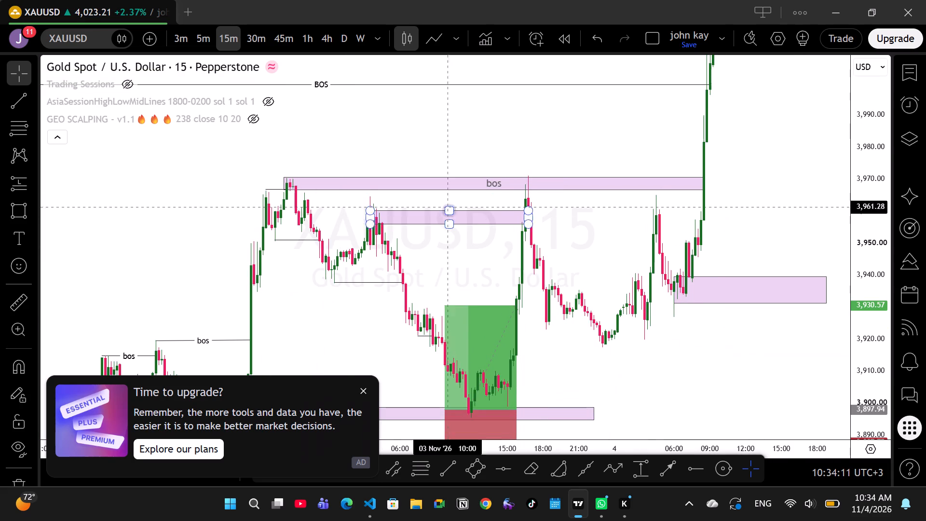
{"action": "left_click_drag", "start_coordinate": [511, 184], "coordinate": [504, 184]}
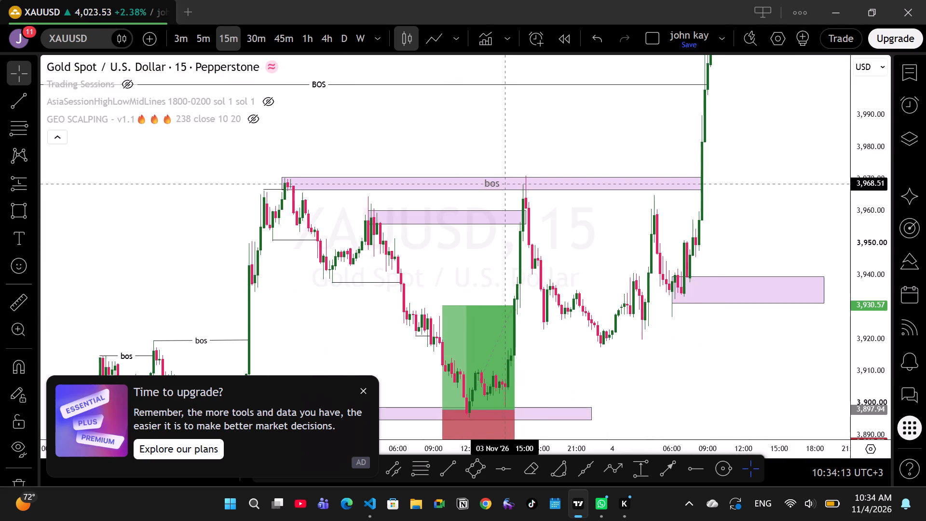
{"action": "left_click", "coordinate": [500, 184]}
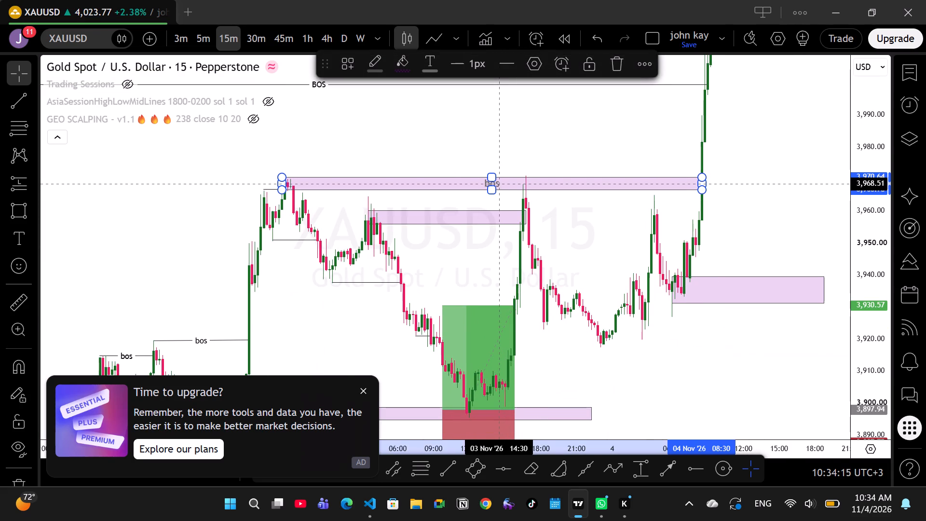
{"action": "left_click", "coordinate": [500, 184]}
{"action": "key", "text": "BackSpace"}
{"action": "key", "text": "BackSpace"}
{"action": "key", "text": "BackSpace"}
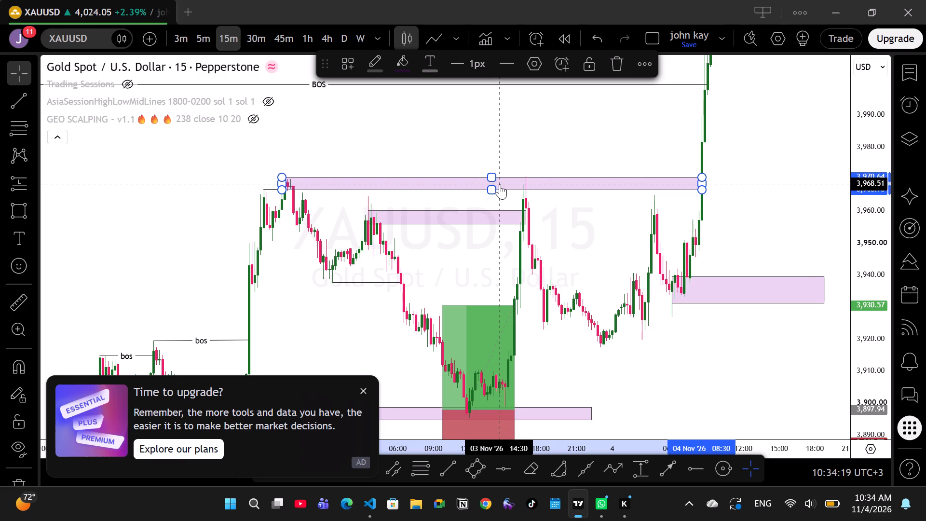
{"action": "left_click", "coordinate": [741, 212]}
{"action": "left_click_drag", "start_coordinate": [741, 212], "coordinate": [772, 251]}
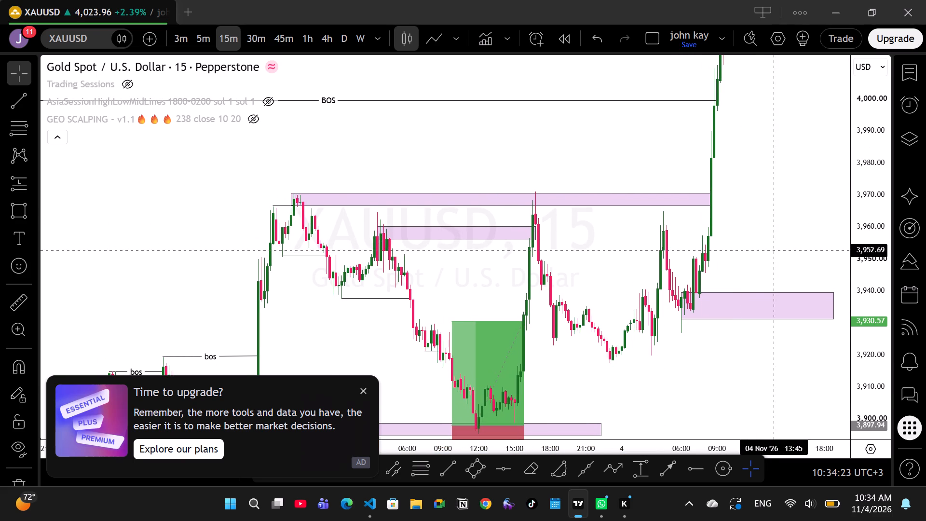
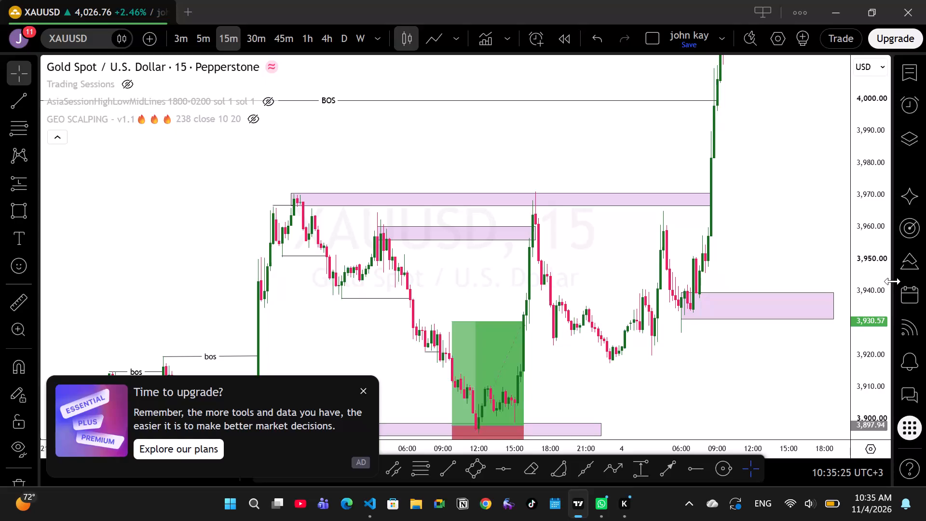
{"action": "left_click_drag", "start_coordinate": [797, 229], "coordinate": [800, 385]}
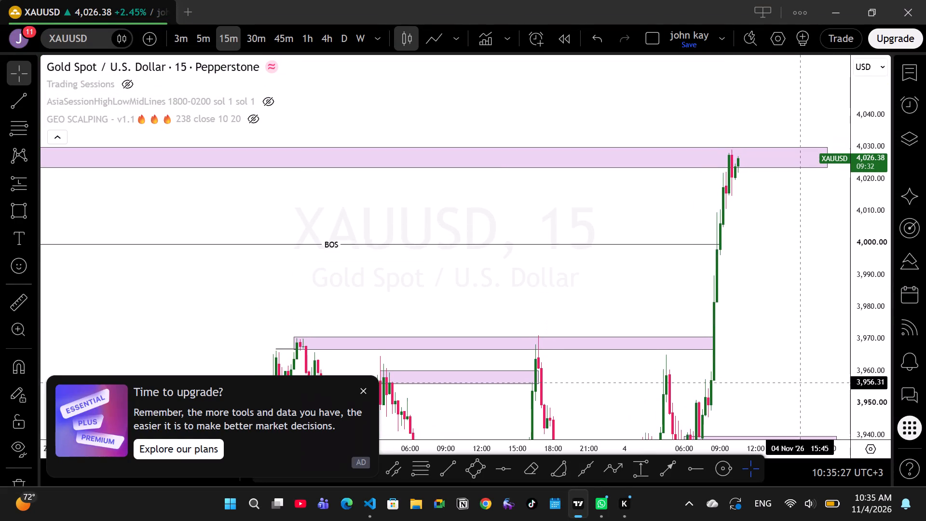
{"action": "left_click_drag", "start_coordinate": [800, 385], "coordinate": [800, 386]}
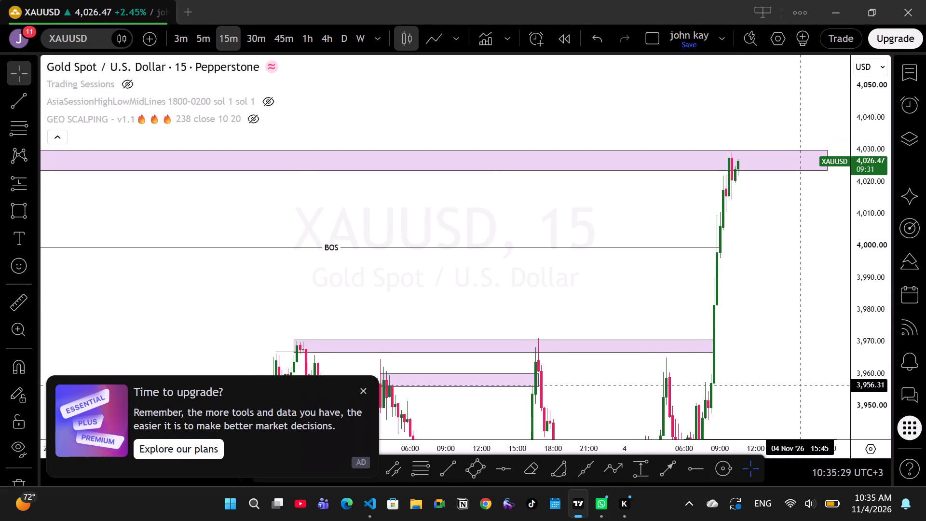
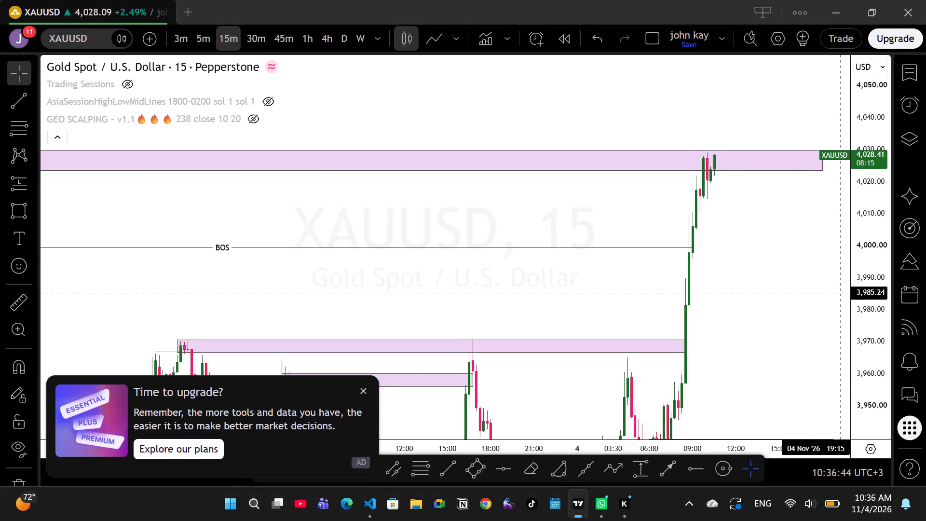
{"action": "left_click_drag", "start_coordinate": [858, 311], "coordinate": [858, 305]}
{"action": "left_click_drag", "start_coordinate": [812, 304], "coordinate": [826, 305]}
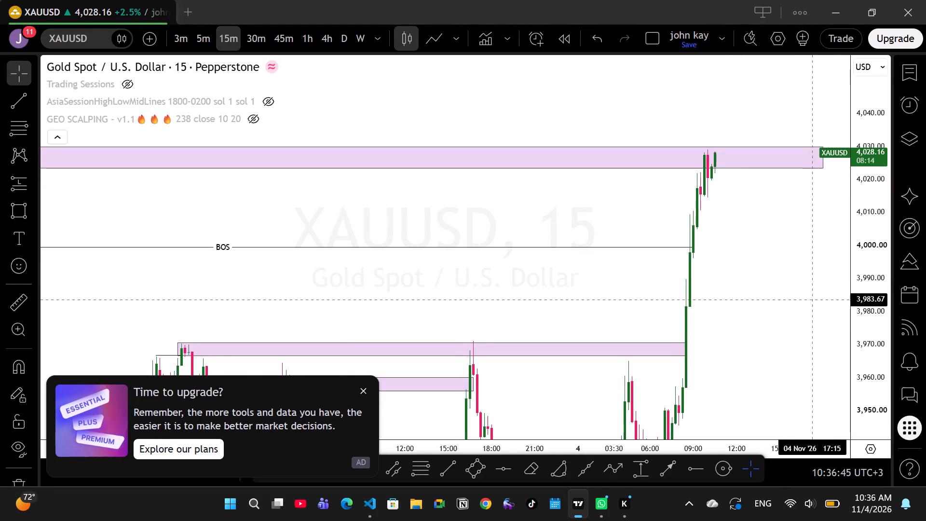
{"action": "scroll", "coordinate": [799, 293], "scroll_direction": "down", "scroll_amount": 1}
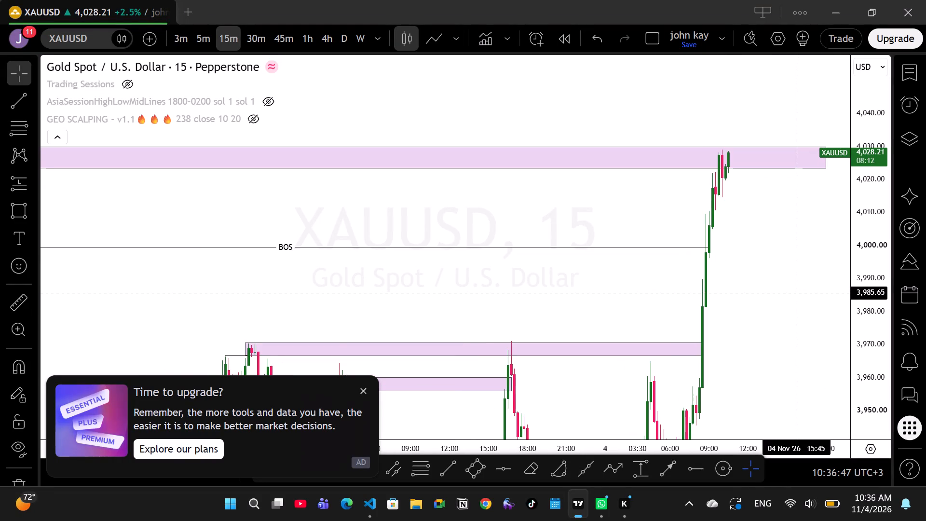
Tighten the supply zone at the late 29 October swing high by lowering its upper edge to about 4,027.
{"action": "left_click_drag", "start_coordinate": [442, 198], "coordinate": [812, 212]}
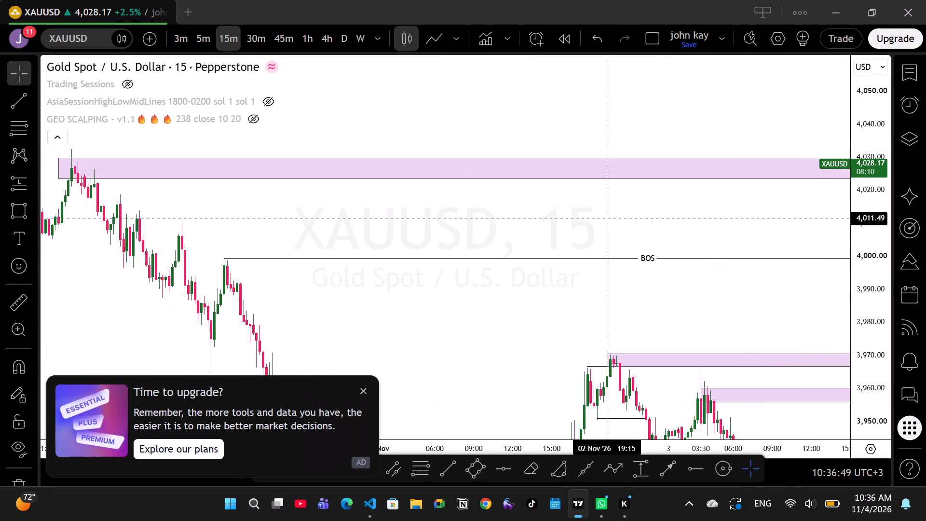
{"action": "scroll", "coordinate": [590, 223], "scroll_direction": "down", "scroll_amount": 2}
{"action": "scroll", "coordinate": [590, 224], "scroll_direction": "up", "scroll_amount": 2}
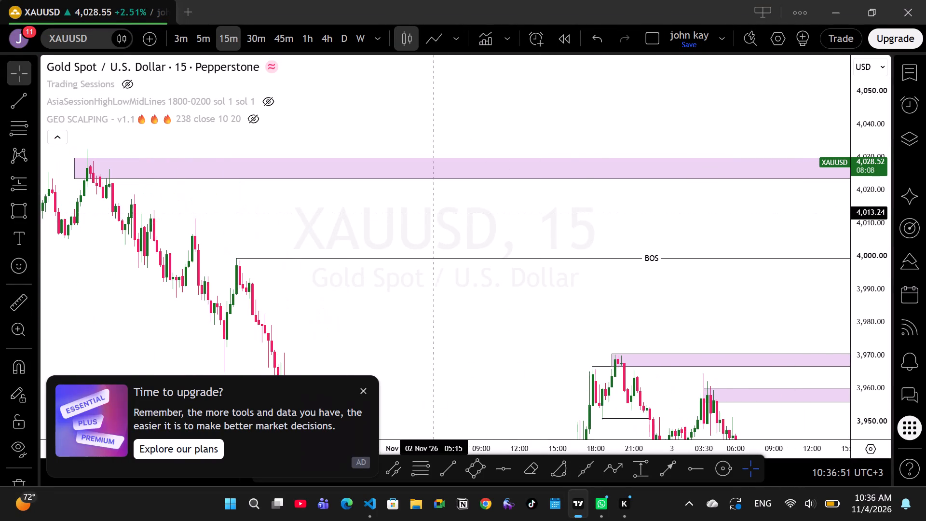
{"action": "left_click_drag", "start_coordinate": [432, 213], "coordinate": [602, 208]}
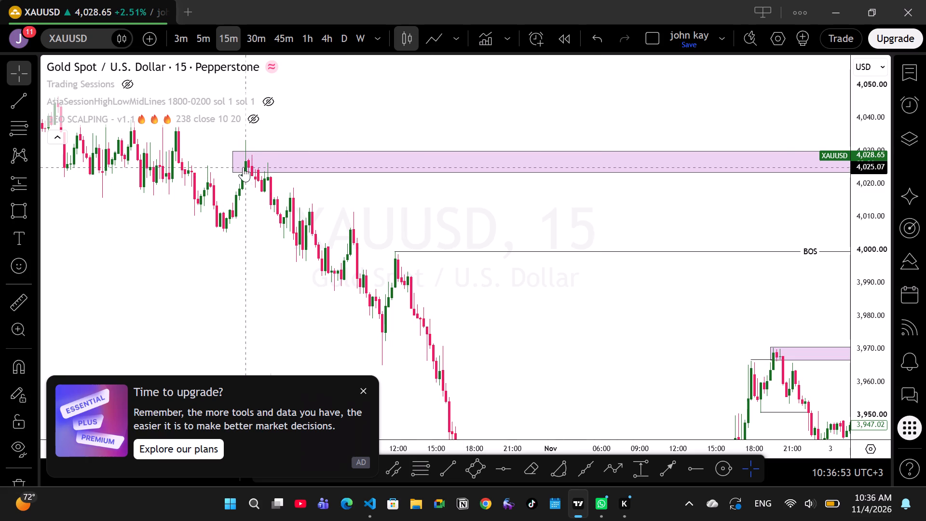
{"action": "left_click_drag", "start_coordinate": [235, 153], "coordinate": [247, 161]}
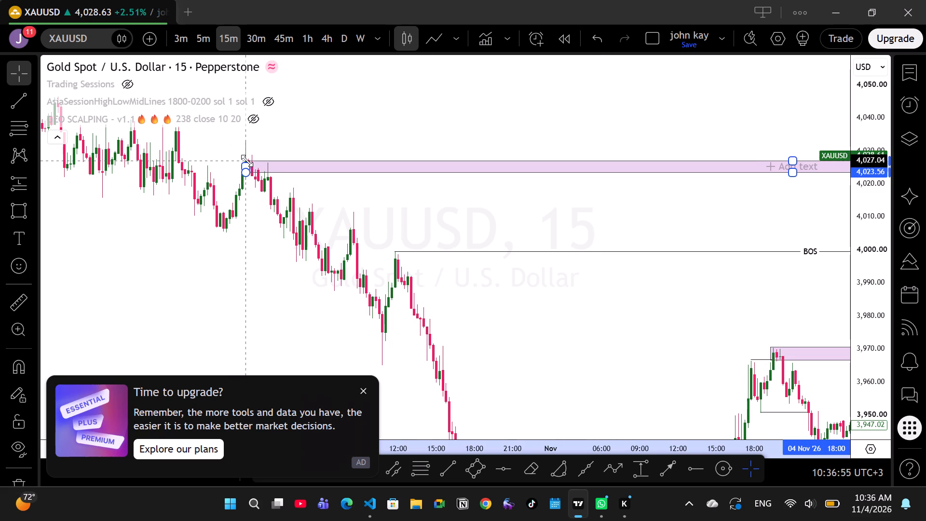
{"action": "left_click_drag", "start_coordinate": [247, 161], "coordinate": [244, 159]}
{"action": "left_click", "coordinate": [421, 127]}
Examine price action from the current rally back to the 28 October high to find the next supply area above the adjusted zone.
{"action": "left_click_drag", "start_coordinate": [461, 130], "coordinate": [401, 134]}
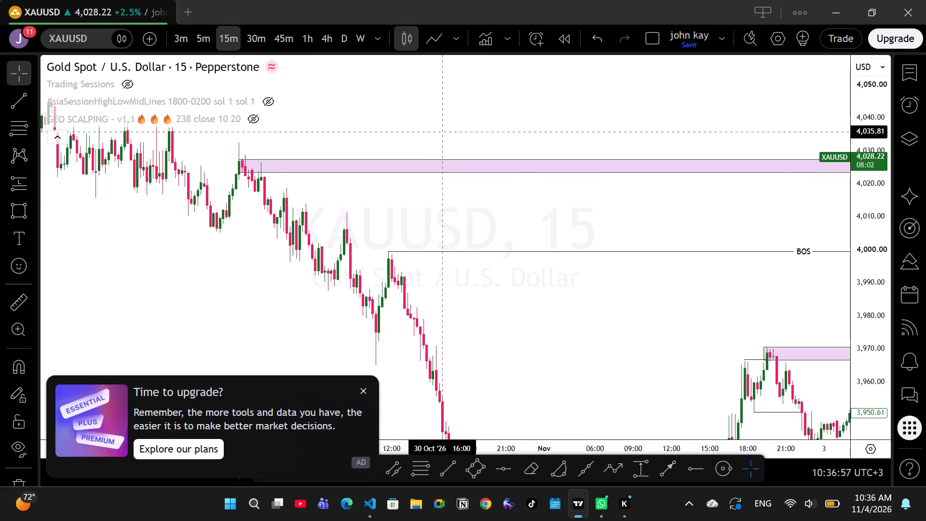
{"action": "left_click_drag", "start_coordinate": [401, 134], "coordinate": [256, 137]}
{"action": "left_click_drag", "start_coordinate": [713, 223], "coordinate": [397, 219]}
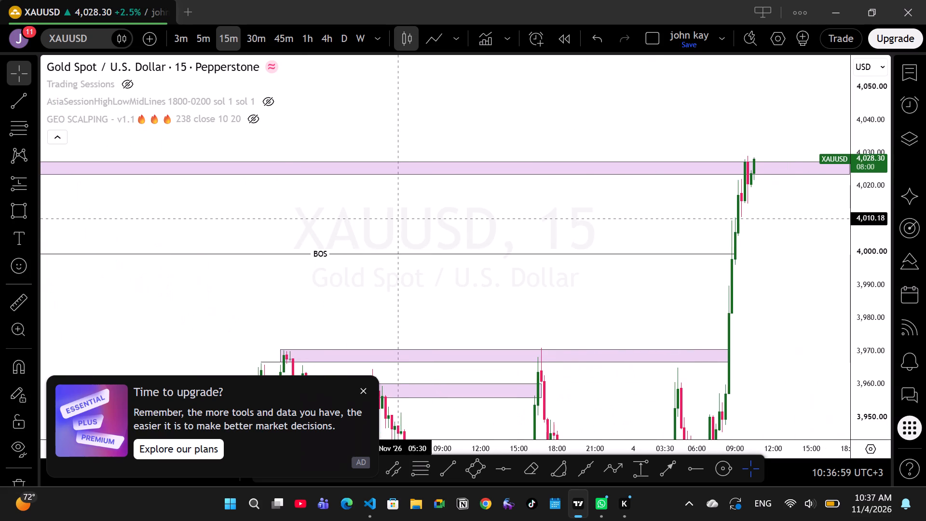
{"action": "left_click_drag", "start_coordinate": [397, 219], "coordinate": [542, 220]}
{"action": "left_click_drag", "start_coordinate": [876, 279], "coordinate": [873, 273]}
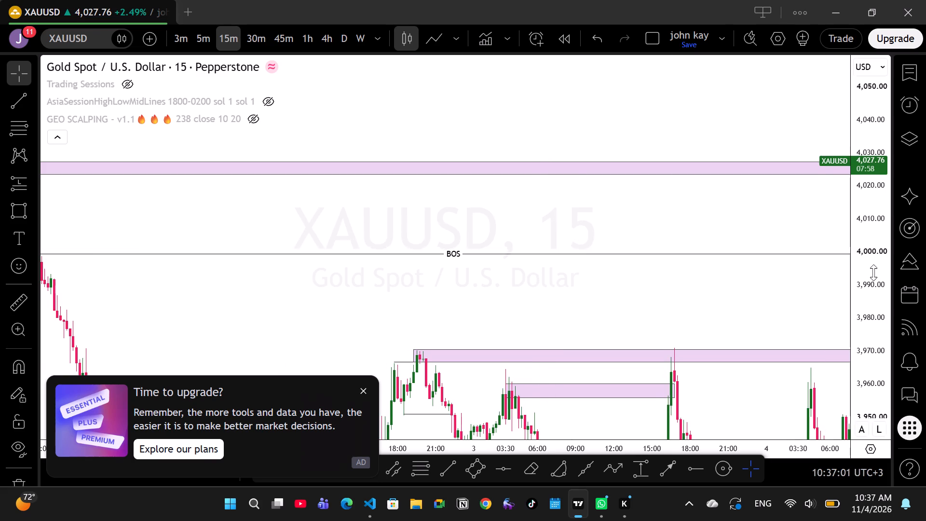
{"action": "left_click_drag", "start_coordinate": [873, 273], "coordinate": [867, 250]}
{"action": "left_click_drag", "start_coordinate": [634, 219], "coordinate": [797, 193]}
{"action": "left_click_drag", "start_coordinate": [540, 195], "coordinate": [653, 199]}
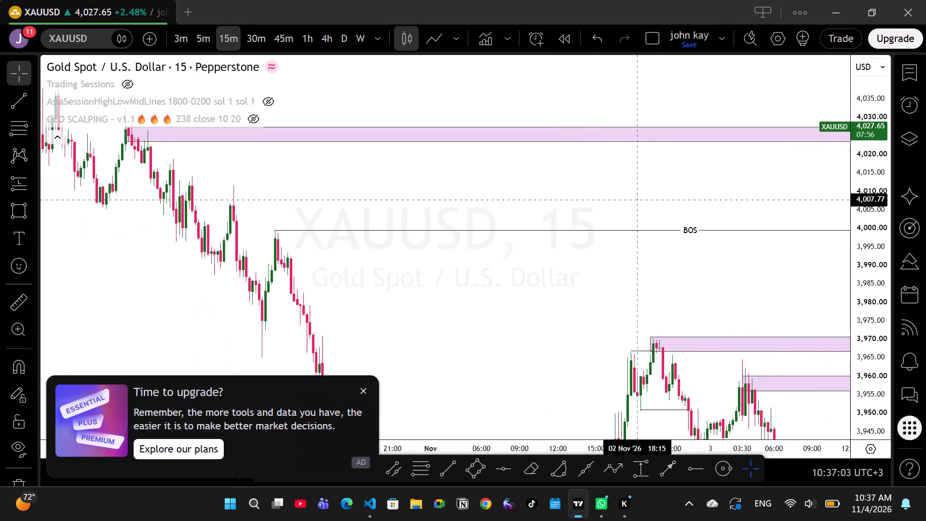
{"action": "left_click_drag", "start_coordinate": [653, 199], "coordinate": [666, 199]}
{"action": "left_click_drag", "start_coordinate": [466, 201], "coordinate": [632, 288]}
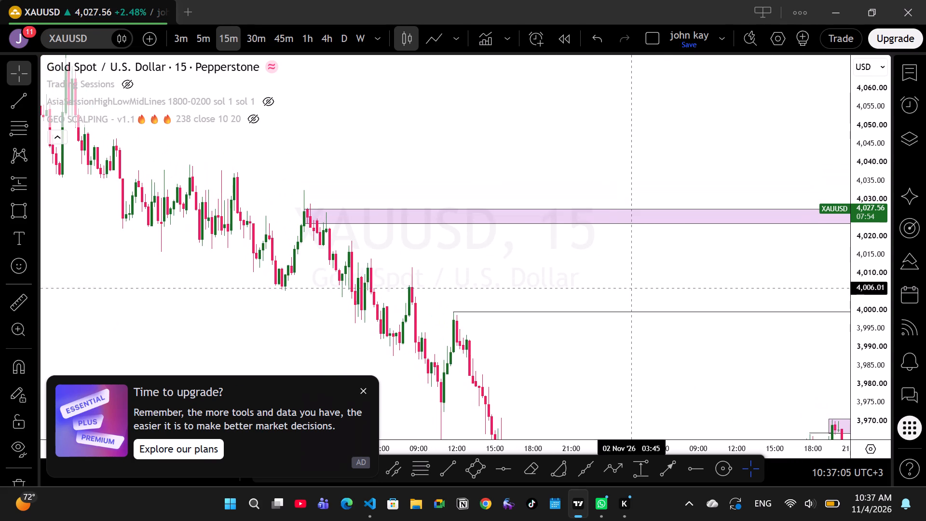
{"action": "left_click_drag", "start_coordinate": [473, 273], "coordinate": [680, 297]}
{"action": "left_click_drag", "start_coordinate": [594, 178], "coordinate": [706, 278]}
{"action": "scroll", "coordinate": [719, 260], "scroll_direction": "down", "scroll_amount": 20}
{"action": "scroll", "coordinate": [719, 260], "scroll_direction": "down", "scroll_amount": 6}
{"action": "scroll", "coordinate": [718, 260], "scroll_direction": "up", "scroll_amount": 2}
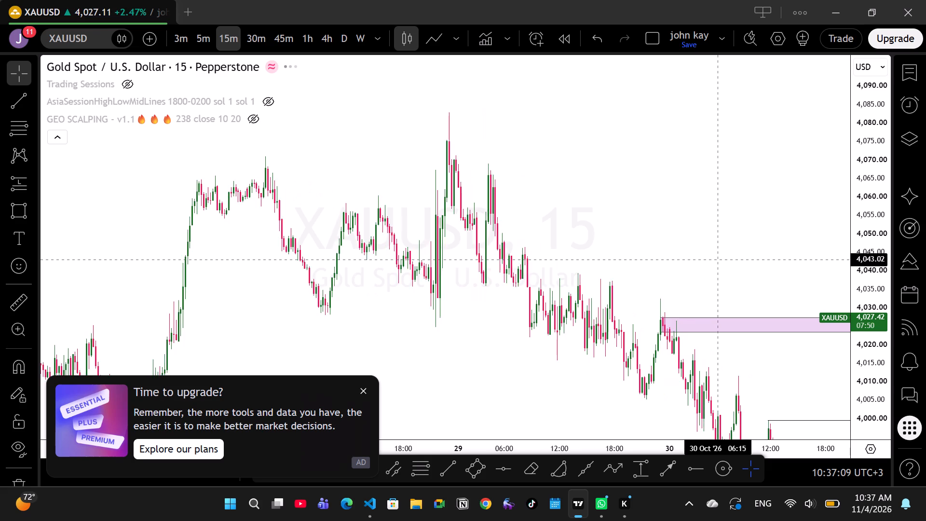
{"action": "scroll", "coordinate": [718, 260], "scroll_direction": "up", "scroll_amount": 6}
{"action": "scroll", "coordinate": [698, 249], "scroll_direction": "down", "scroll_amount": 20}
{"action": "scroll", "coordinate": [698, 249], "scroll_direction": "down", "scroll_amount": 20}
{"action": "scroll", "coordinate": [698, 249], "scroll_direction": "down", "scroll_amount": 1}
{"action": "scroll", "coordinate": [718, 251], "scroll_direction": "up", "scroll_amount": 3}
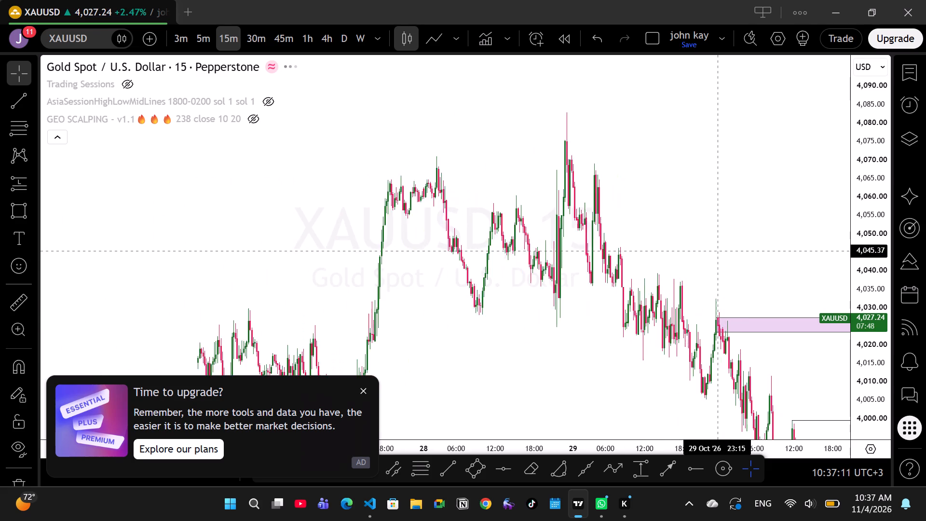
{"action": "scroll", "coordinate": [718, 251], "scroll_direction": "up", "scroll_amount": 16}
{"action": "left_click_drag", "start_coordinate": [601, 222], "coordinate": [607, 223]}
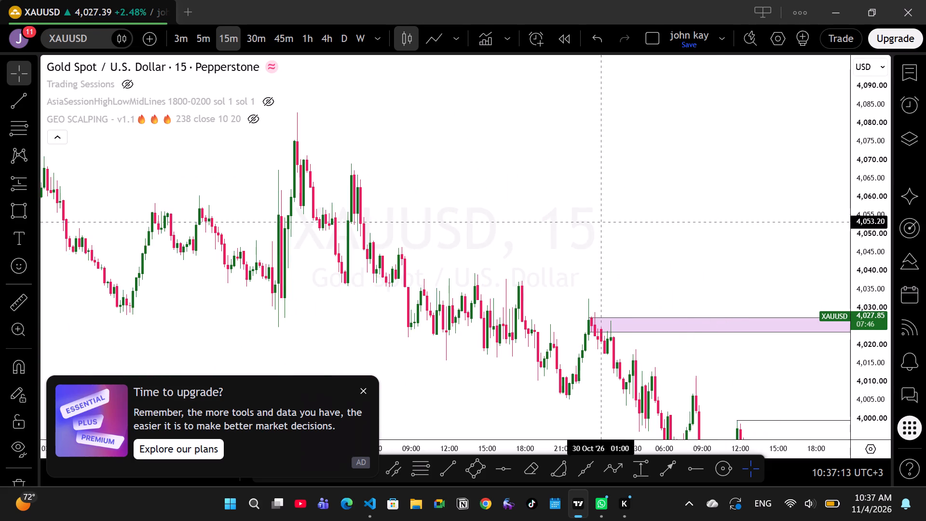
{"action": "left_click_drag", "start_coordinate": [607, 223], "coordinate": [568, 249]}
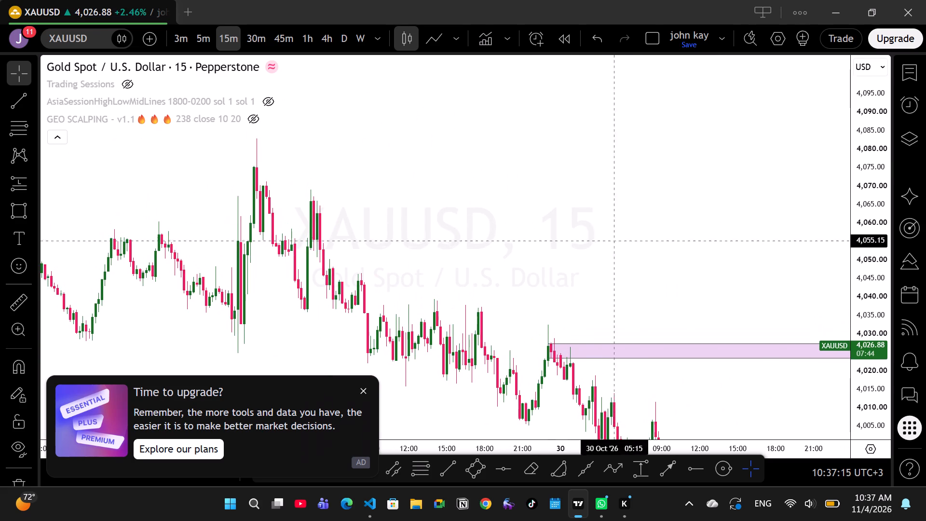
{"action": "left_click_drag", "start_coordinate": [883, 293], "coordinate": [881, 276]}
{"action": "left_click_drag", "start_coordinate": [746, 280], "coordinate": [712, 275]}
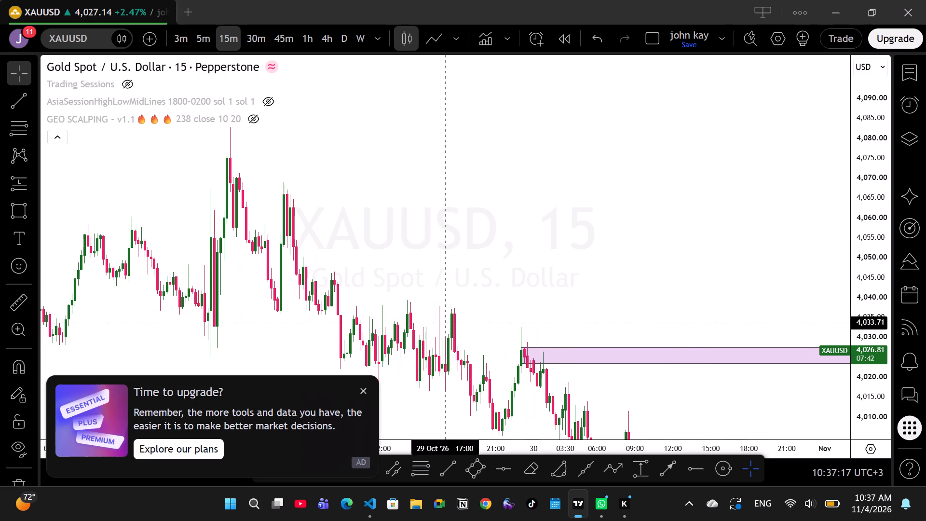
Draw a rectangle supply zone from the 28 October 22:45 high, spanning about 4,074.76 down to 4,070.77.
{"action": "left_click", "coordinate": [364, 386]}
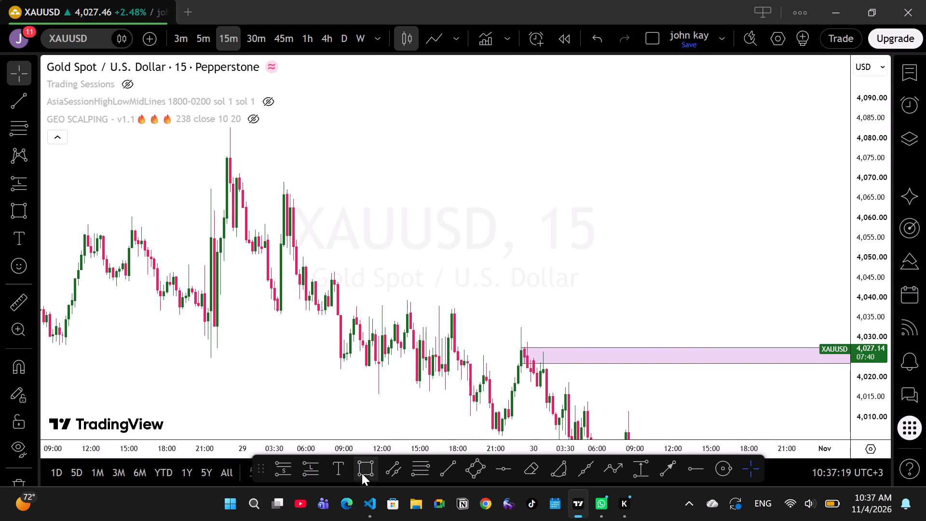
{"action": "left_click", "coordinate": [362, 473]}
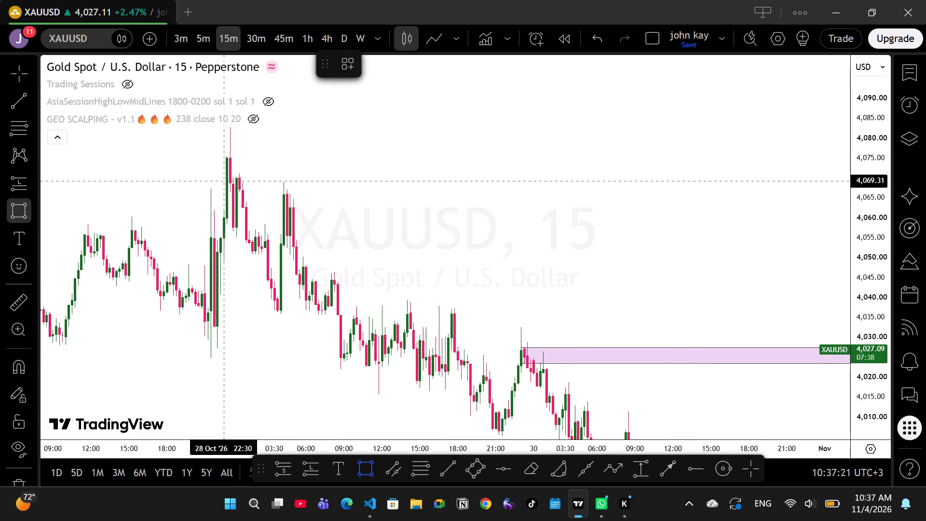
{"action": "left_click_drag", "start_coordinate": [226, 160], "coordinate": [241, 145]}
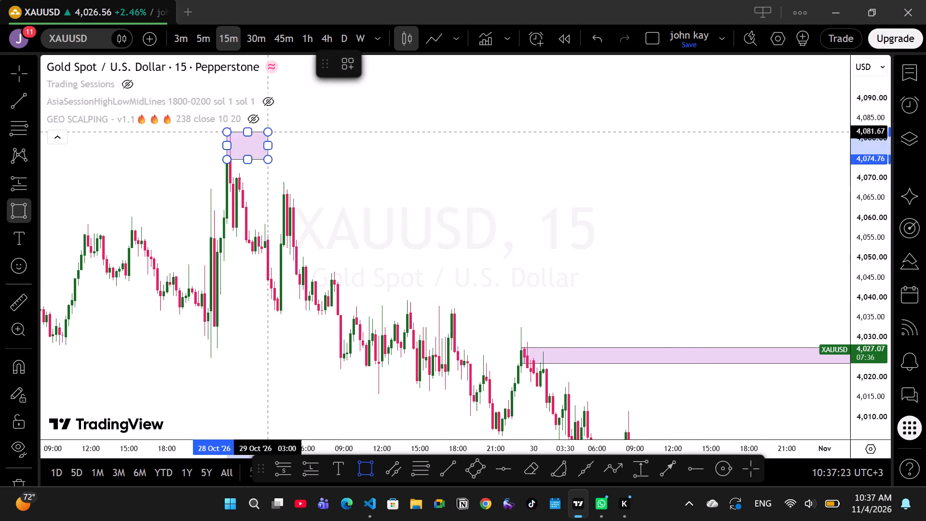
{"action": "left_click_drag", "start_coordinate": [683, 176], "coordinate": [789, 174]}
{"action": "left_click", "coordinate": [709, 229]}
Extend the new 28 October supply zone forward in time to just past the latest candles on 4 November.
{"action": "left_click_drag", "start_coordinate": [722, 247], "coordinate": [559, 261]}
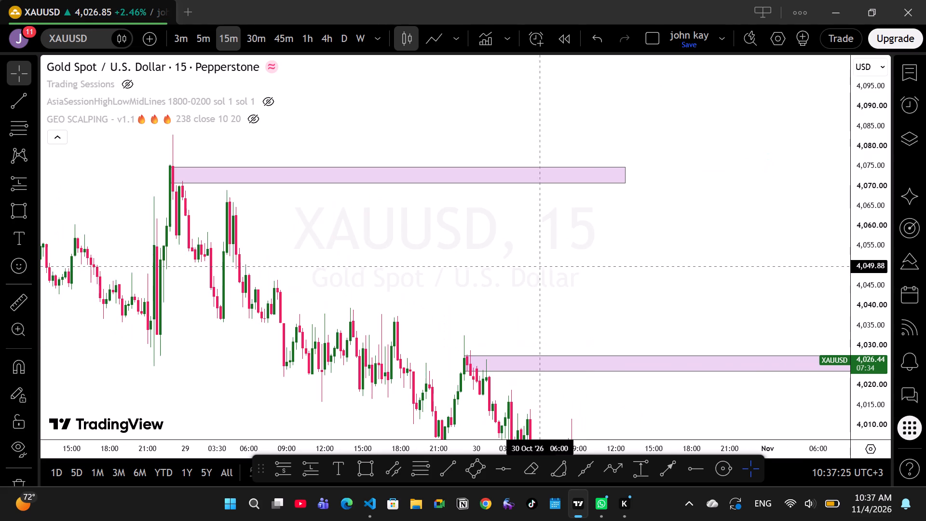
{"action": "left_click_drag", "start_coordinate": [621, 172], "coordinate": [833, 160]}
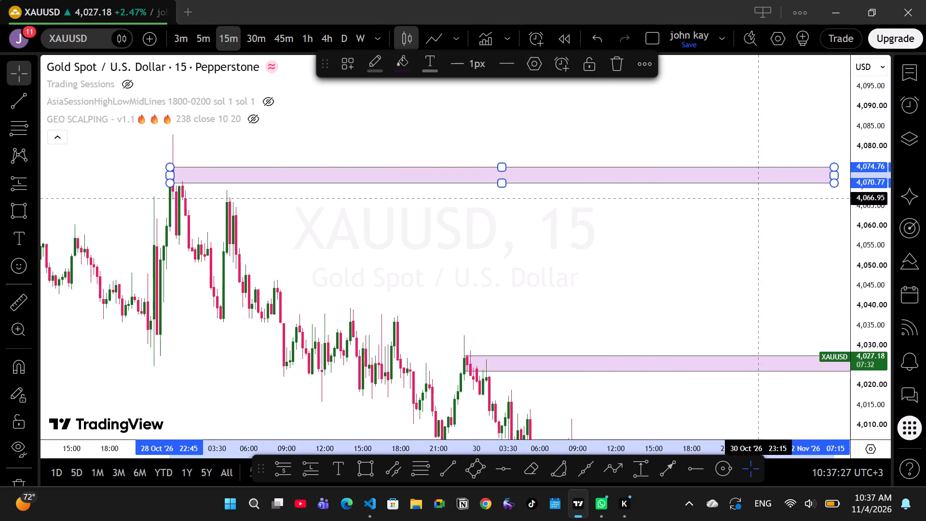
{"action": "left_click", "coordinate": [600, 267]}
{"action": "left_click_drag", "start_coordinate": [626, 283], "coordinate": [363, 279]}
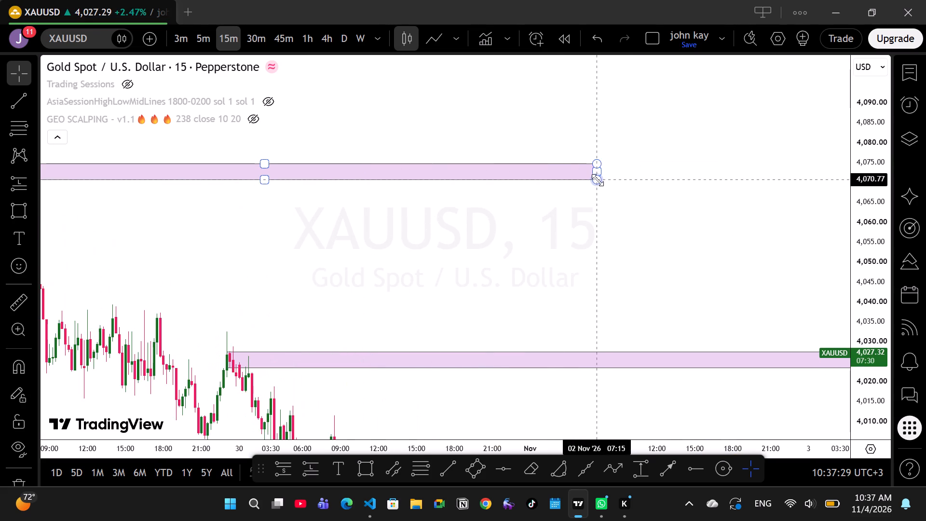
{"action": "left_click_drag", "start_coordinate": [600, 174], "coordinate": [865, 180]}
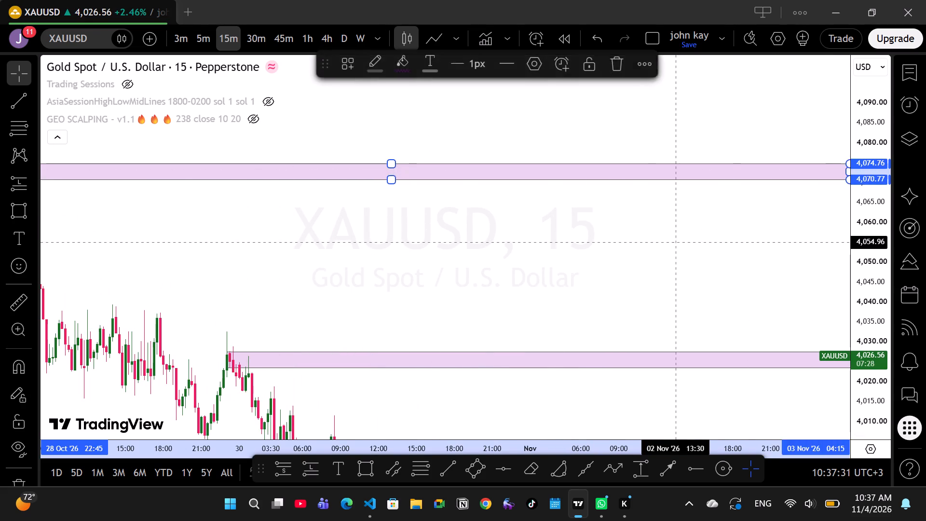
{"action": "left_click_drag", "start_coordinate": [676, 245], "coordinate": [654, 246]}
{"action": "left_click_drag", "start_coordinate": [654, 247], "coordinate": [410, 241]}
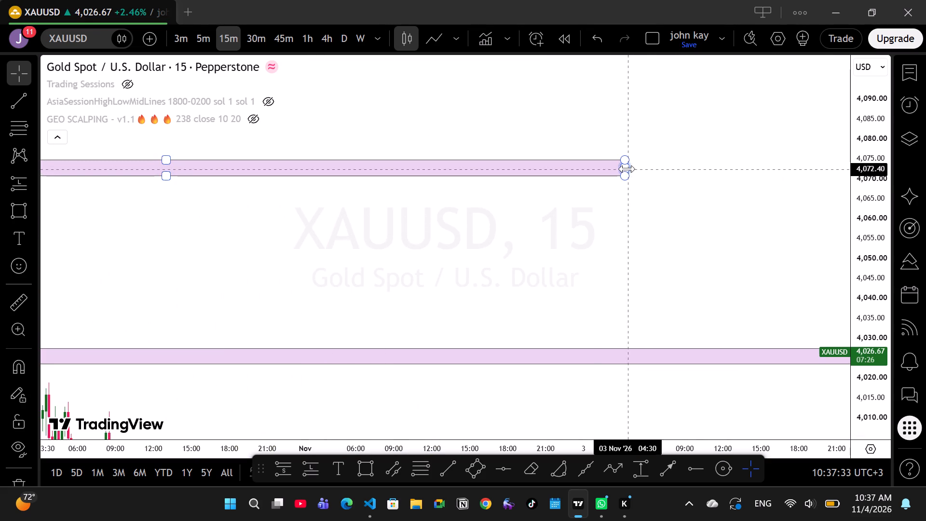
{"action": "left_click_drag", "start_coordinate": [627, 169], "coordinate": [842, 176]}
{"action": "left_click", "coordinate": [749, 260]}
{"action": "left_click_drag", "start_coordinate": [750, 261], "coordinate": [437, 257]}
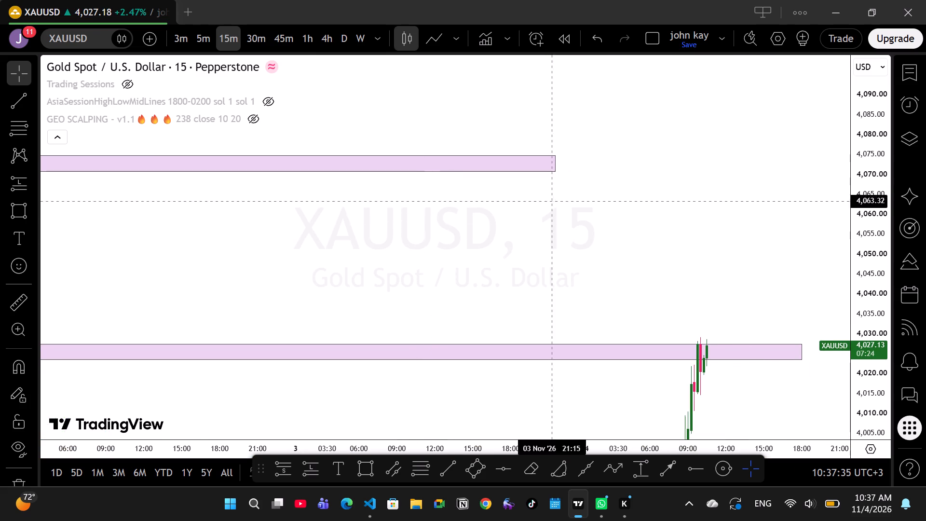
{"action": "left_click_drag", "start_coordinate": [558, 159], "coordinate": [680, 158]}
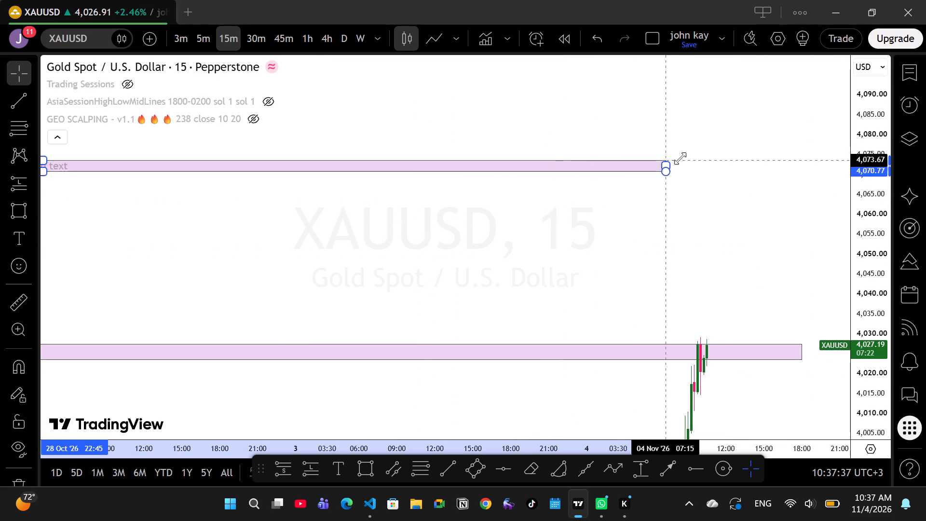
{"action": "left_click_drag", "start_coordinate": [680, 158], "coordinate": [712, 155]}
{"action": "left_click", "coordinate": [540, 232]}
Review both supply zones against the late October swing highs and decline on the 15-minute chart.
{"action": "left_click_drag", "start_coordinate": [444, 248], "coordinate": [879, 234]}
{"action": "left_click_drag", "start_coordinate": [871, 298], "coordinate": [870, 257]}
{"action": "left_click_drag", "start_coordinate": [640, 271], "coordinate": [749, 262]}
{"action": "scroll", "coordinate": [697, 257], "scroll_direction": "down", "scroll_amount": 11}
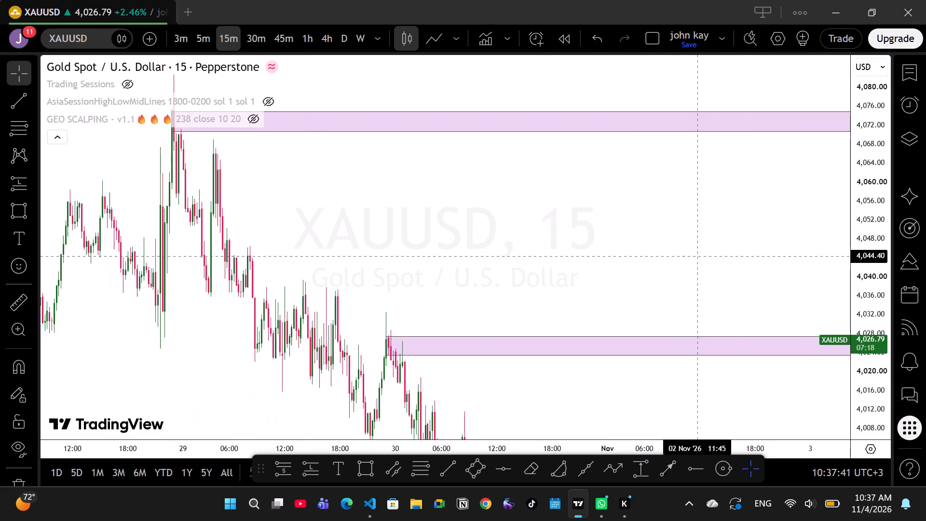
{"action": "scroll", "coordinate": [697, 257], "scroll_direction": "down", "scroll_amount": 20}
{"action": "scroll", "coordinate": [639, 243], "scroll_direction": "down", "scroll_amount": 12}
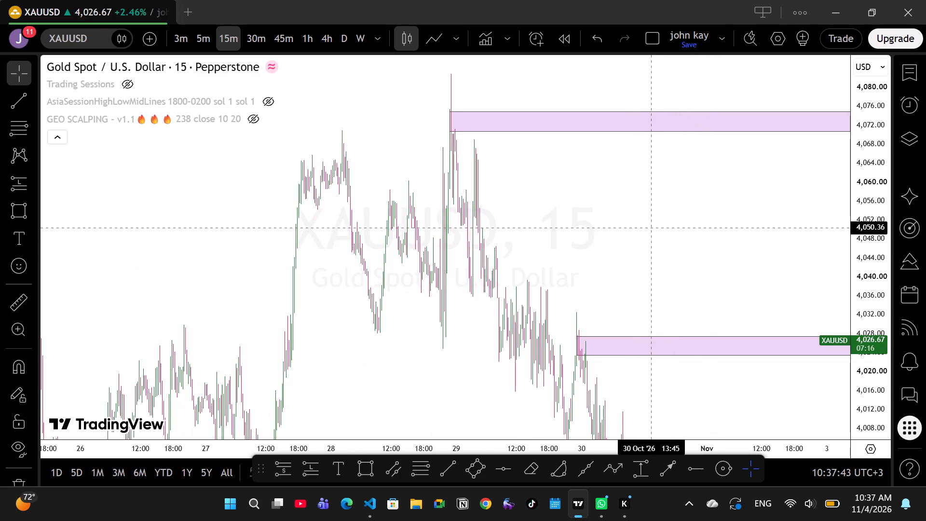
{"action": "scroll", "coordinate": [647, 228], "scroll_direction": "up", "scroll_amount": 4}
{"action": "left_click_drag", "start_coordinate": [858, 193], "coordinate": [845, 273]}
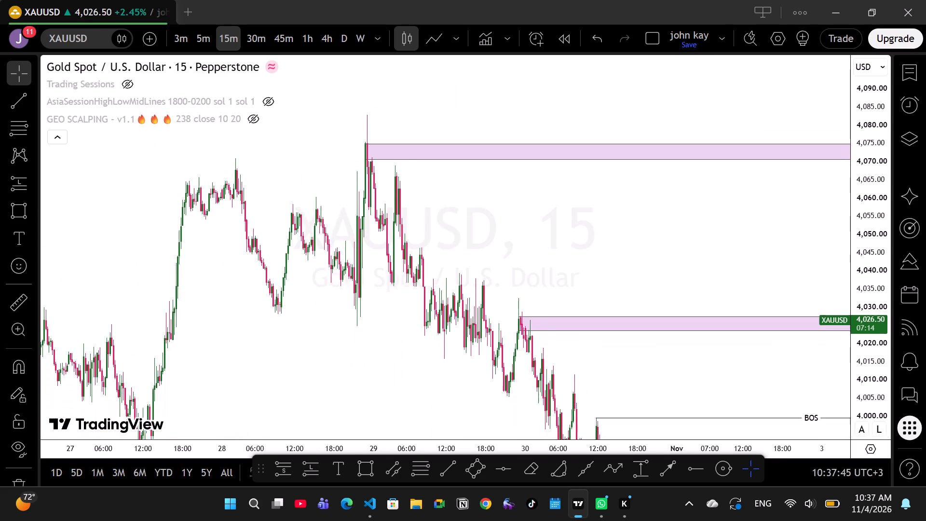
{"action": "left_click_drag", "start_coordinate": [740, 239], "coordinate": [547, 215]}
Switch the chart to the 45-minute timeframe.
{"action": "left_click", "coordinate": [286, 33]}
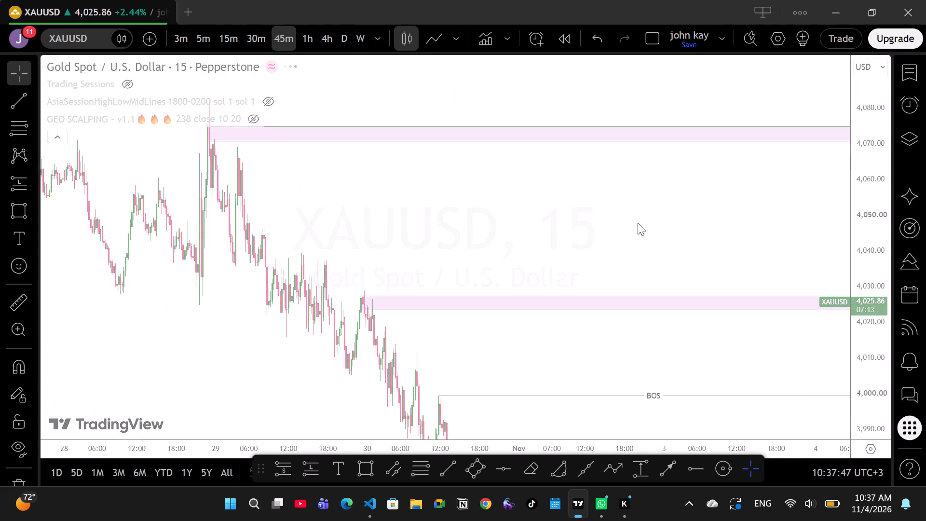
{"action": "scroll", "coordinate": [638, 223], "scroll_direction": "up", "scroll_amount": 20}
{"action": "scroll", "coordinate": [638, 223], "scroll_direction": "up", "scroll_amount": 20}
{"action": "scroll", "coordinate": [638, 223], "scroll_direction": "up", "scroll_amount": 17}
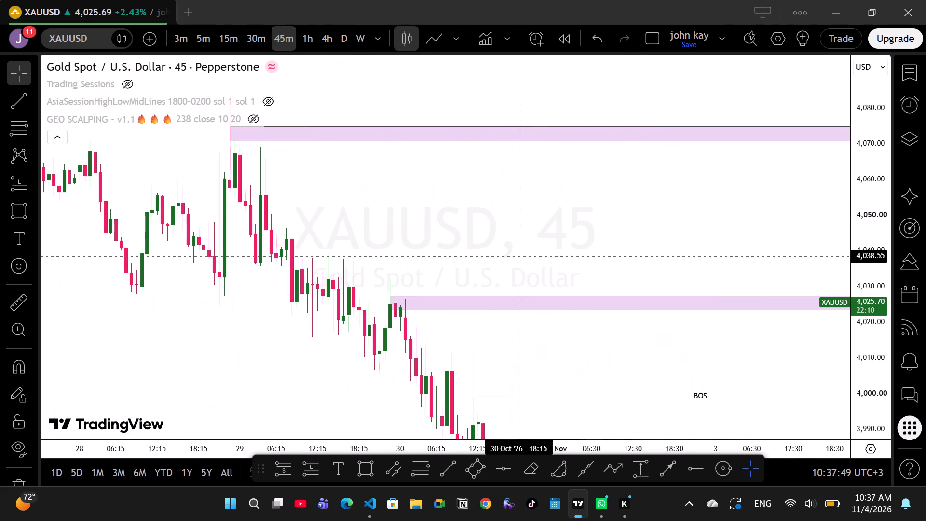
Examine the supply zones, the BOS level and the mid-to-late October price action on the 45-minute chart.
{"action": "left_click_drag", "start_coordinate": [520, 256], "coordinate": [626, 192]}
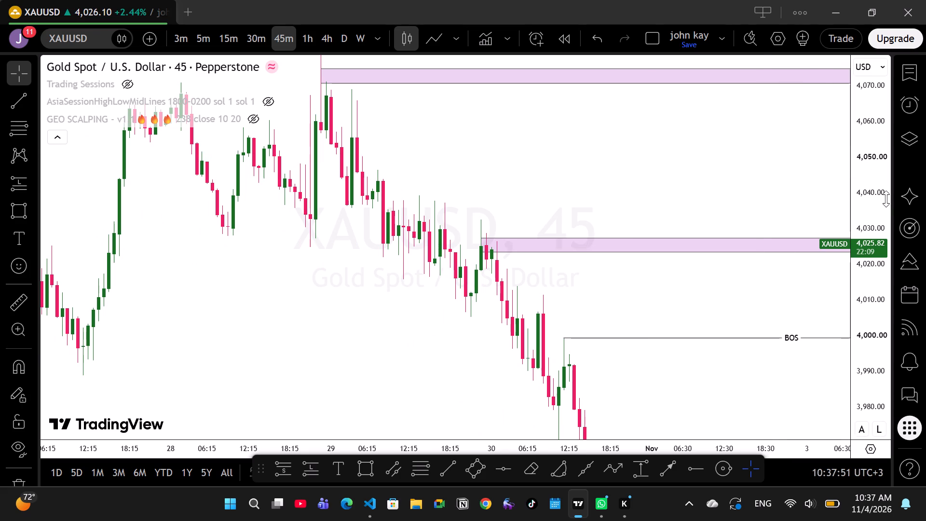
{"action": "left_click_drag", "start_coordinate": [876, 203], "coordinate": [868, 304]}
{"action": "left_click_drag", "start_coordinate": [730, 193], "coordinate": [423, 159]}
{"action": "scroll", "coordinate": [498, 147], "scroll_direction": "down", "scroll_amount": 10}
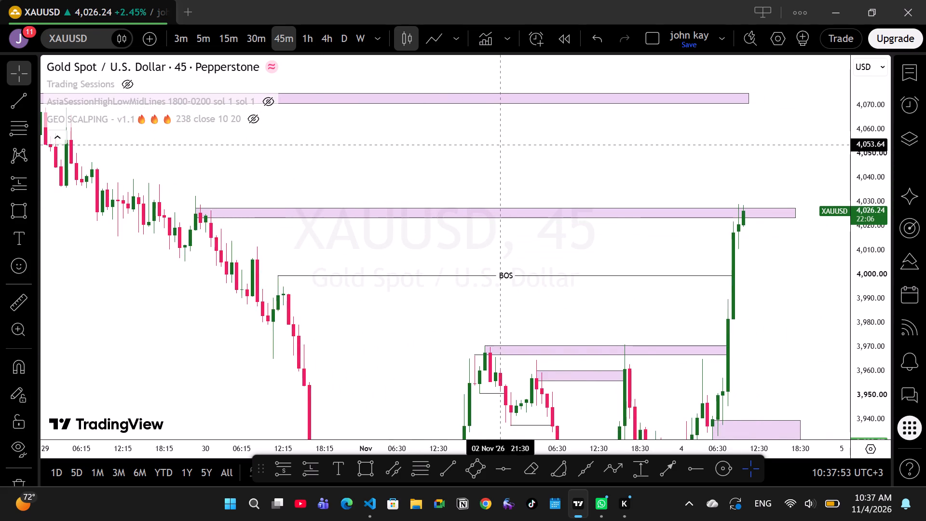
{"action": "scroll", "coordinate": [498, 147], "scroll_direction": "down", "scroll_amount": 7}
{"action": "left_click_drag", "start_coordinate": [881, 190], "coordinate": [880, 263]}
{"action": "left_click_drag", "start_coordinate": [493, 192], "coordinate": [637, 211]}
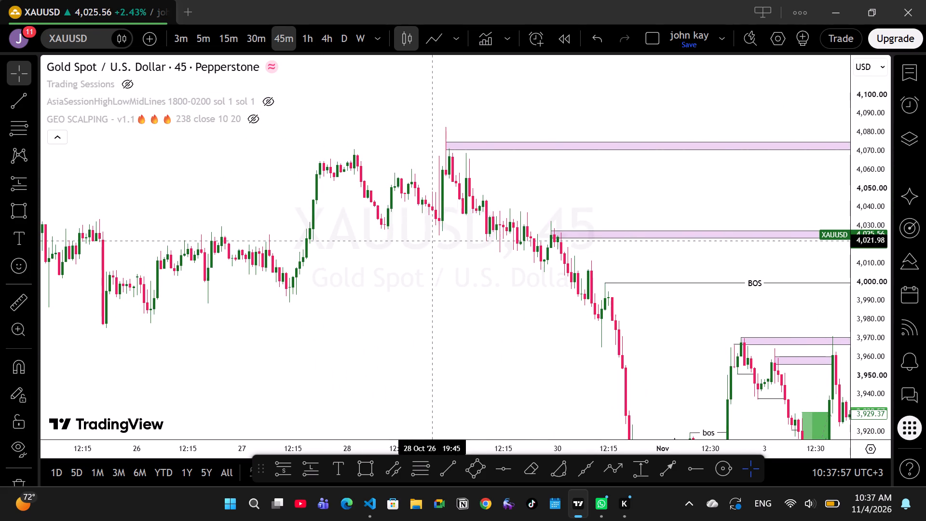
{"action": "scroll", "coordinate": [433, 244], "scroll_direction": "down", "scroll_amount": 20}
{"action": "scroll", "coordinate": [433, 244], "scroll_direction": "down", "scroll_amount": 20}
{"action": "scroll", "coordinate": [433, 244], "scroll_direction": "down", "scroll_amount": 20}
{"action": "left_click_drag", "start_coordinate": [758, 189], "coordinate": [740, 372]}
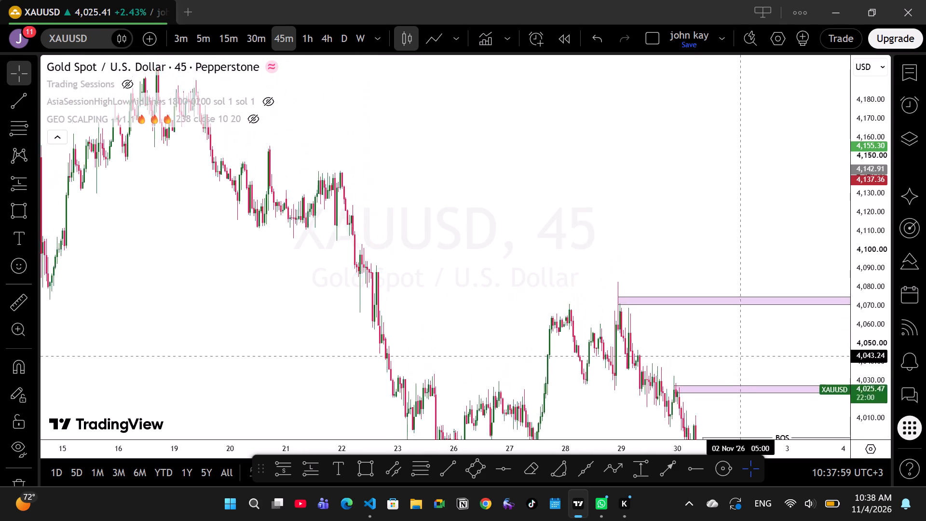
{"action": "left_click_drag", "start_coordinate": [740, 372], "coordinate": [743, 407]}
{"action": "left_click_drag", "start_coordinate": [629, 225], "coordinate": [689, 336]}
{"action": "left_click_drag", "start_coordinate": [687, 335], "coordinate": [463, 122]}
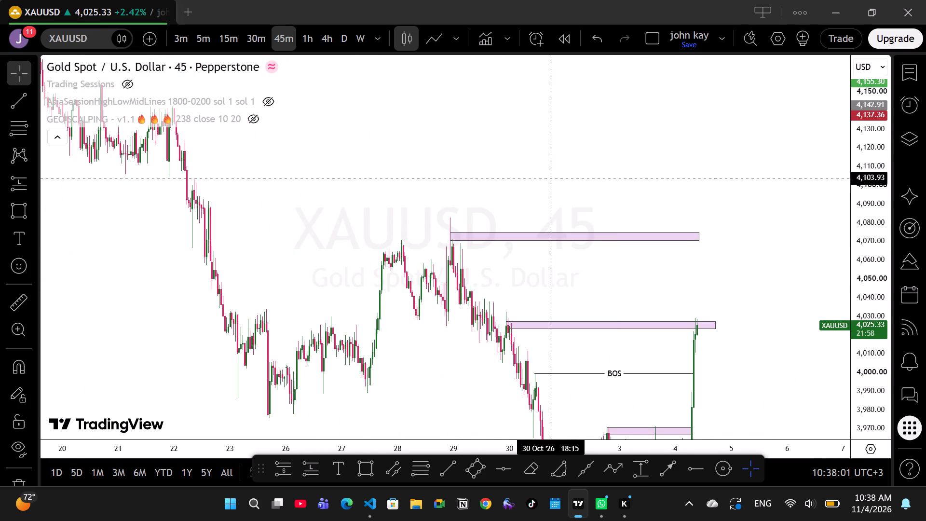
Enlarge the upper supply zone to about 4,066–4,075, stretching it from late 27 October to about 6 November 12:30.
{"action": "left_click_drag", "start_coordinate": [613, 280], "coordinate": [606, 262]}
{"action": "left_click_drag", "start_coordinate": [692, 230], "coordinate": [696, 239]}
{"action": "left_click_drag", "start_coordinate": [697, 228], "coordinate": [758, 229]}
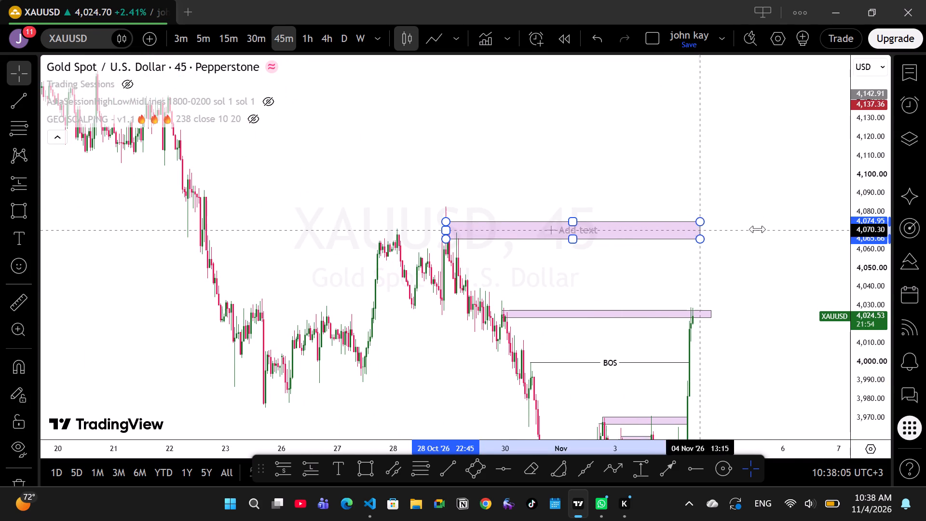
{"action": "left_click_drag", "start_coordinate": [758, 229], "coordinate": [811, 230]}
{"action": "left_click", "coordinate": [573, 169]}
{"action": "left_click_drag", "start_coordinate": [577, 173], "coordinate": [461, 147]}
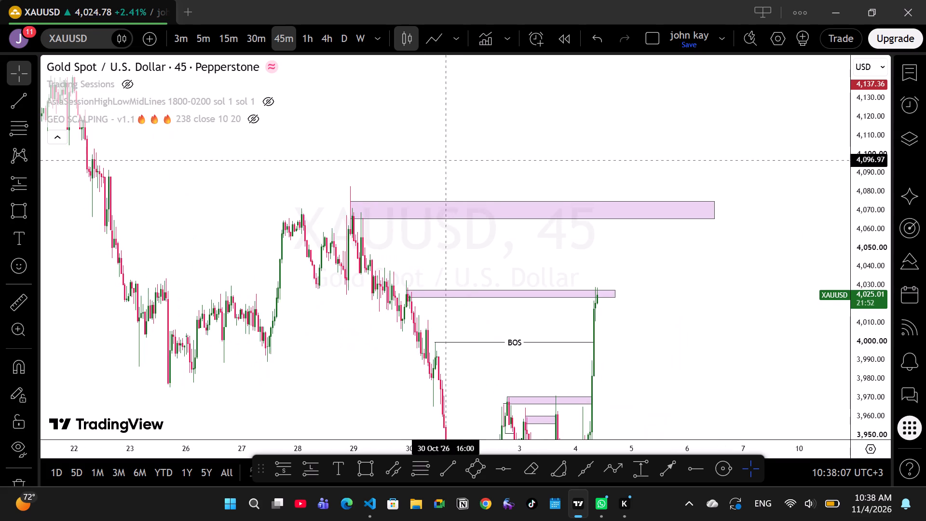
{"action": "left_click_drag", "start_coordinate": [349, 207], "coordinate": [299, 202]}
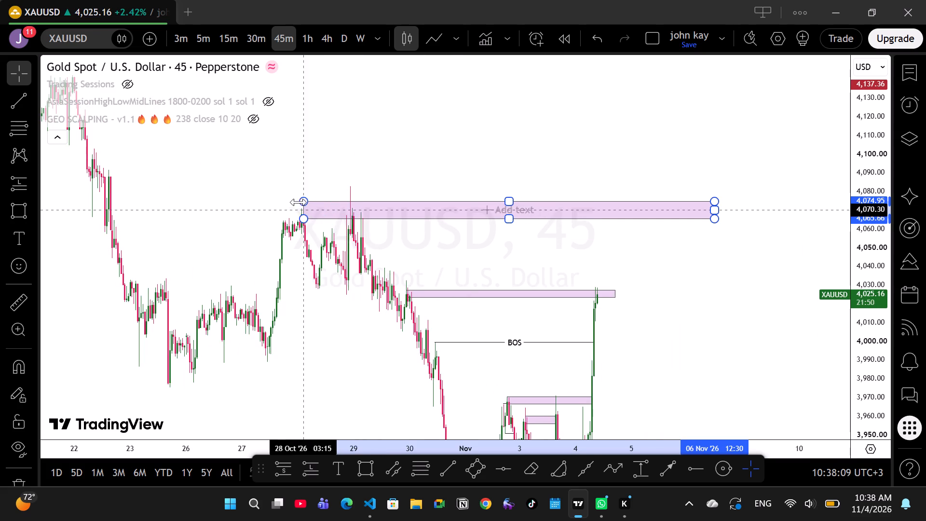
{"action": "left_click_drag", "start_coordinate": [299, 202], "coordinate": [285, 202]}
{"action": "left_click", "coordinate": [448, 172]}
{"action": "left_click_drag", "start_coordinate": [432, 171], "coordinate": [556, 171]}
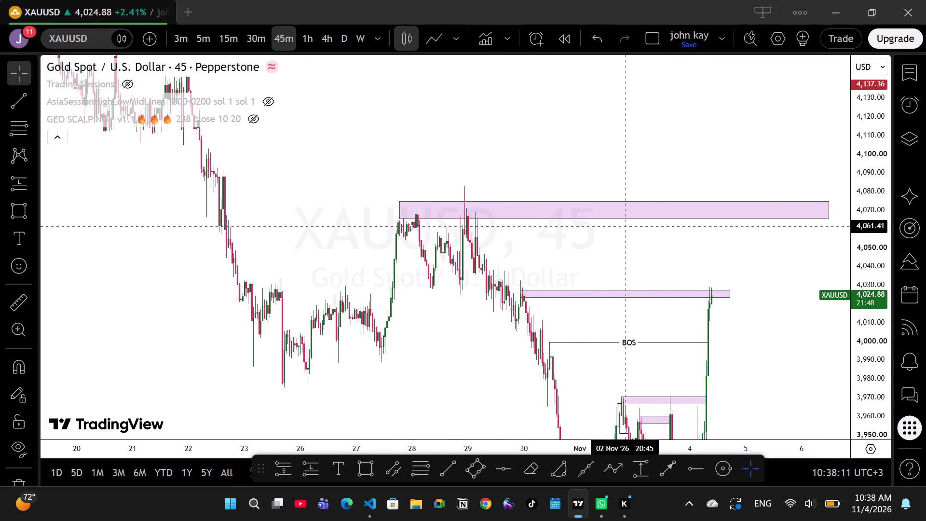
Raise the top of the supply zone at the latest candles to about 4,032, starting it at 29 October 22:00.
{"action": "left_click_drag", "start_coordinate": [606, 250], "coordinate": [509, 224]}
{"action": "scroll", "coordinate": [509, 223], "scroll_direction": "up", "scroll_amount": 20}
{"action": "scroll", "coordinate": [509, 223], "scroll_direction": "up", "scroll_amount": 1}
{"action": "left_click_drag", "start_coordinate": [460, 231], "coordinate": [591, 227]}
{"action": "scroll", "coordinate": [586, 224], "scroll_direction": "up", "scroll_amount": 1}
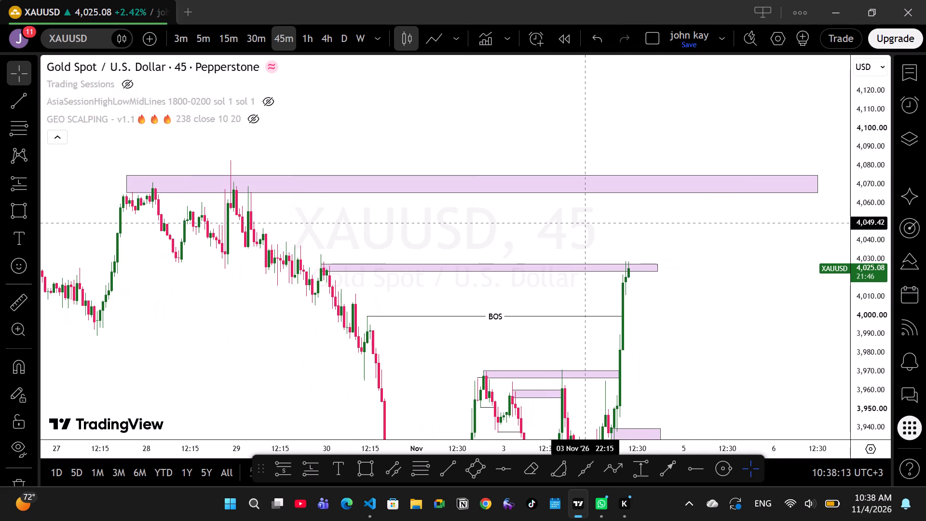
{"action": "left_click_drag", "start_coordinate": [419, 225], "coordinate": [562, 220]}
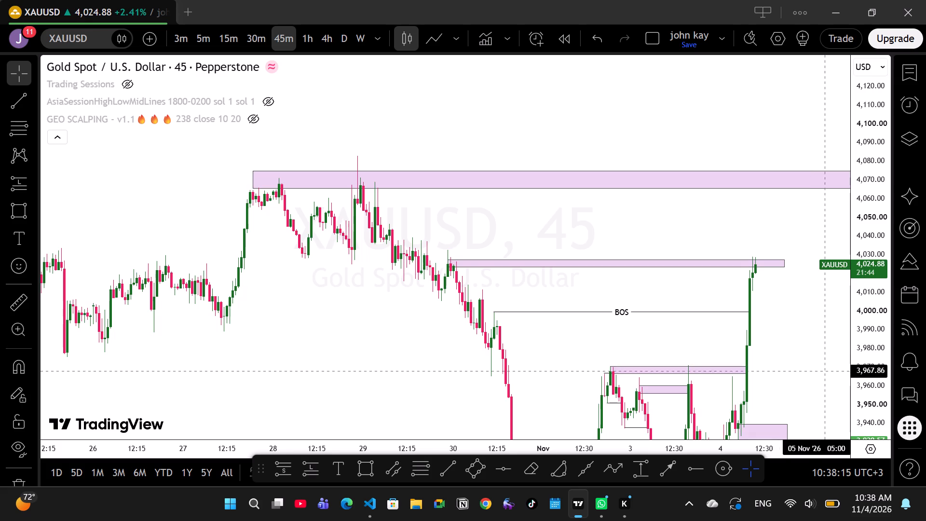
{"action": "left_click_drag", "start_coordinate": [810, 363], "coordinate": [773, 300]}
{"action": "left_click_drag", "start_coordinate": [858, 326], "coordinate": [856, 306]}
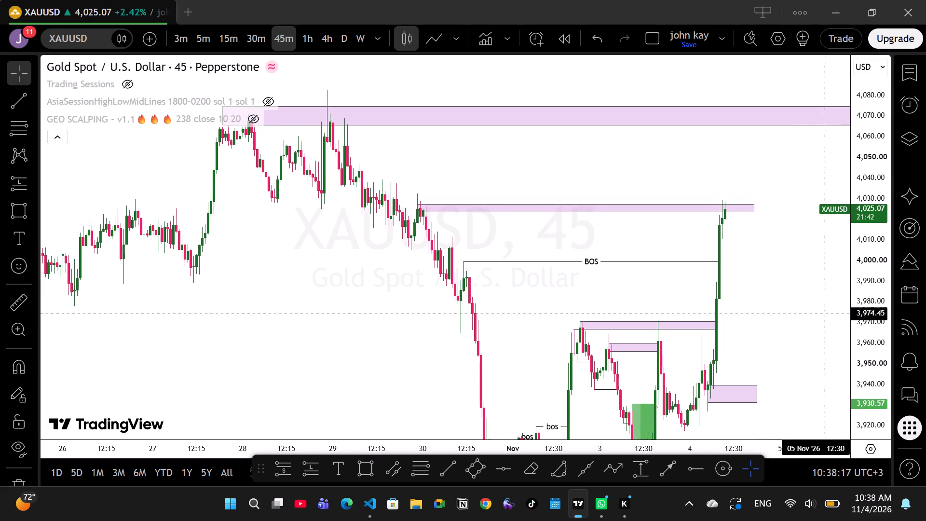
{"action": "left_click_drag", "start_coordinate": [795, 322], "coordinate": [786, 283]}
{"action": "scroll", "coordinate": [786, 283], "scroll_direction": "up", "scroll_amount": 3}
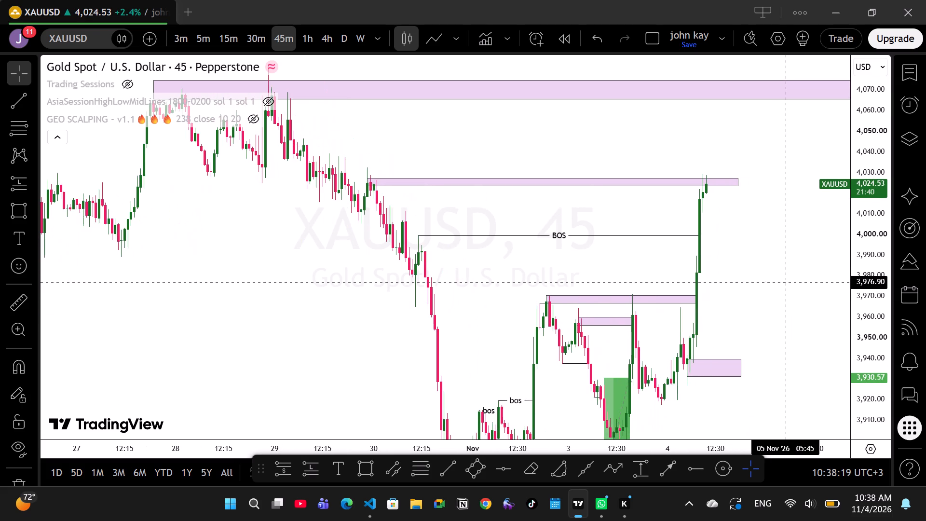
{"action": "left_click_drag", "start_coordinate": [479, 138], "coordinate": [563, 140]}
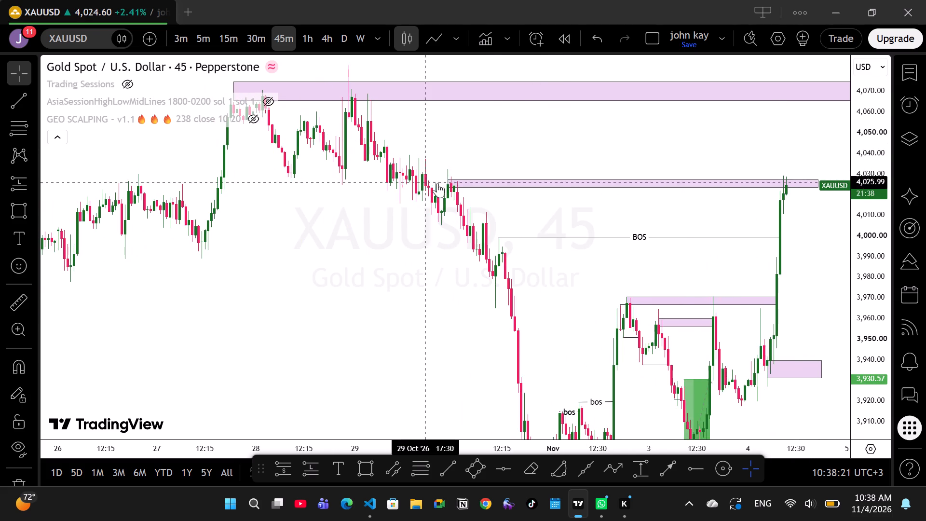
{"action": "left_click_drag", "start_coordinate": [445, 179], "coordinate": [443, 170]}
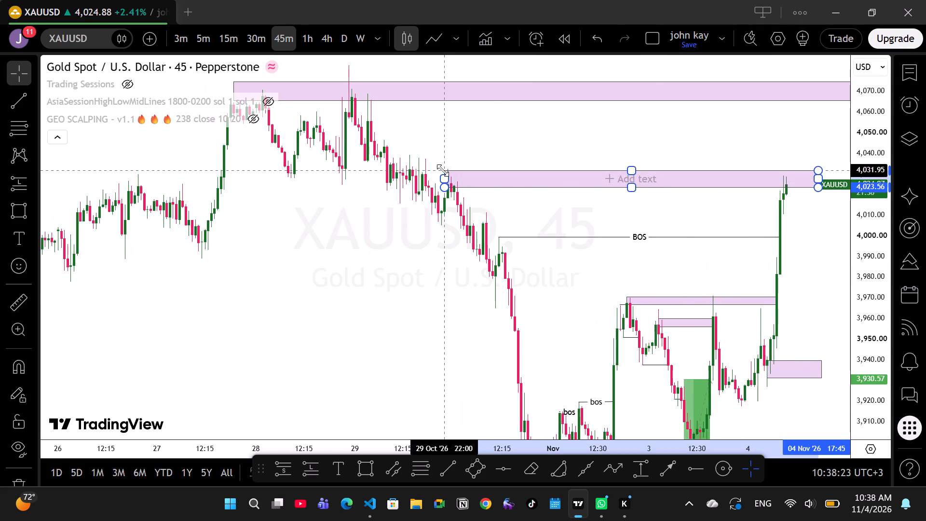
{"action": "left_click", "coordinate": [487, 154]}
{"action": "left_click_drag", "start_coordinate": [529, 149], "coordinate": [470, 148]}
{"action": "left_click_drag", "start_coordinate": [475, 133], "coordinate": [539, 137]}
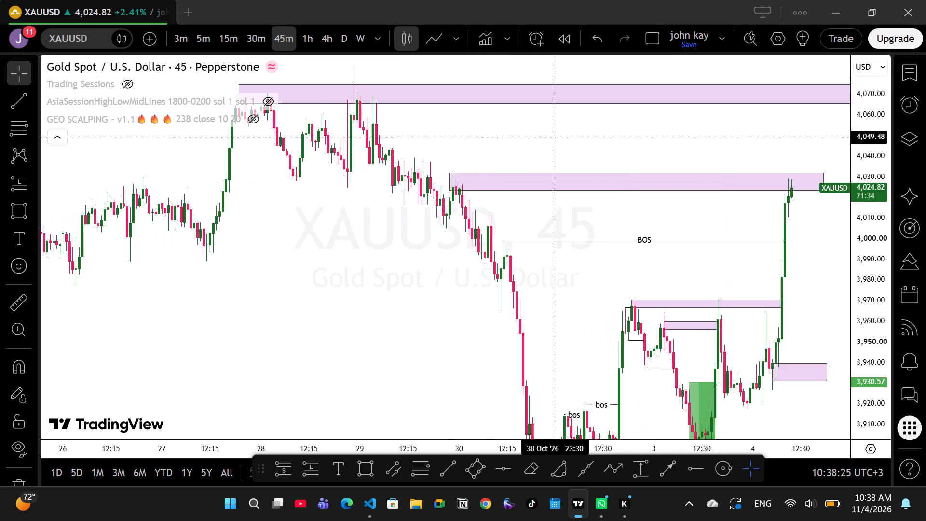
Widen the 4 November zone below price, starting at 00:30 with its base near 3,930 and ending 5 November 20:00.
{"action": "left_click_drag", "start_coordinate": [880, 269], "coordinate": [887, 279]}
{"action": "left_click_drag", "start_coordinate": [811, 298], "coordinate": [760, 329]}
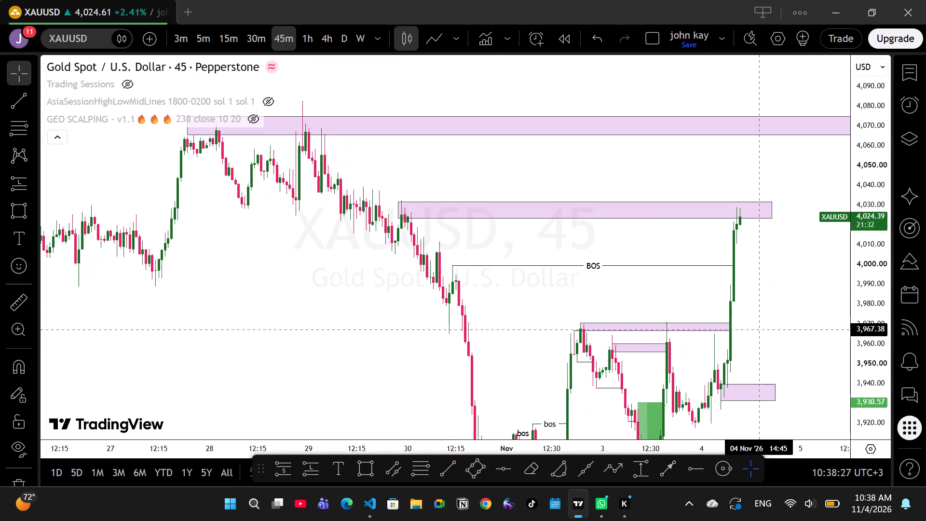
{"action": "left_click", "coordinate": [714, 375]}
{"action": "left_click_drag", "start_coordinate": [720, 404], "coordinate": [702, 404]}
{"action": "left_click_drag", "start_coordinate": [776, 392], "coordinate": [834, 389]}
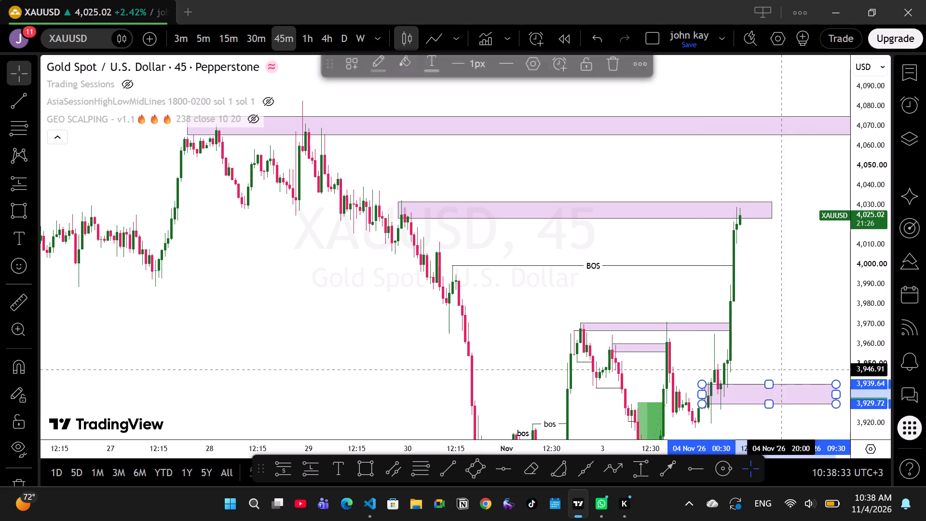
{"action": "left_click", "coordinate": [770, 361]}
{"action": "left_click_drag", "start_coordinate": [783, 359], "coordinate": [543, 305]}
{"action": "left_click_drag", "start_coordinate": [609, 342], "coordinate": [654, 348]}
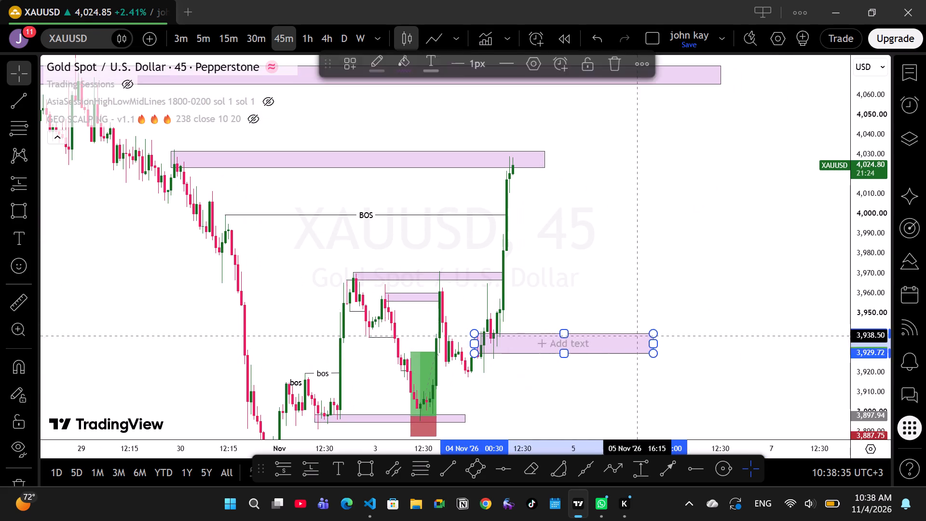
{"action": "left_click", "coordinate": [577, 309]}
{"action": "left_click_drag", "start_coordinate": [573, 308], "coordinate": [666, 318]}
{"action": "scroll", "coordinate": [657, 317], "scroll_direction": "up", "scroll_amount": 1}
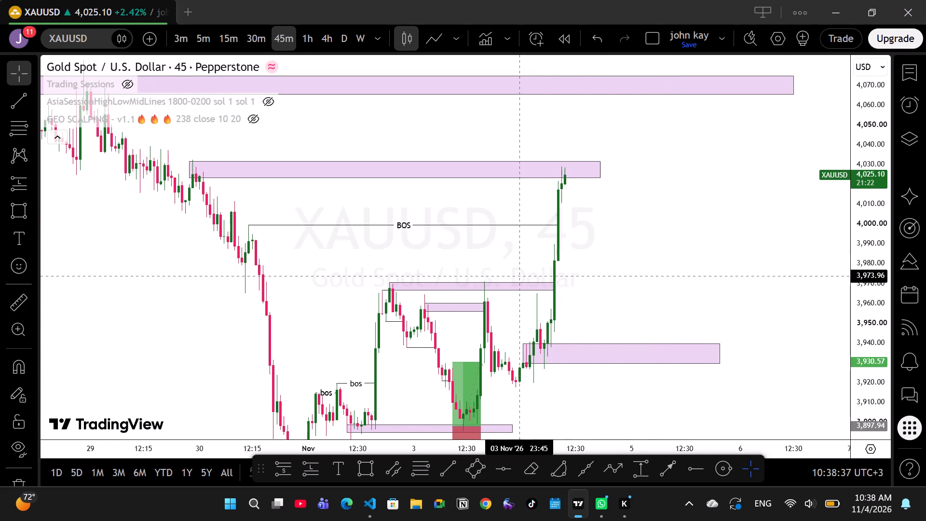
Delete the two small early November zones near 3,970 and 3,960.
{"action": "left_click", "coordinate": [520, 283]}
{"action": "left_click", "coordinate": [620, 62]}
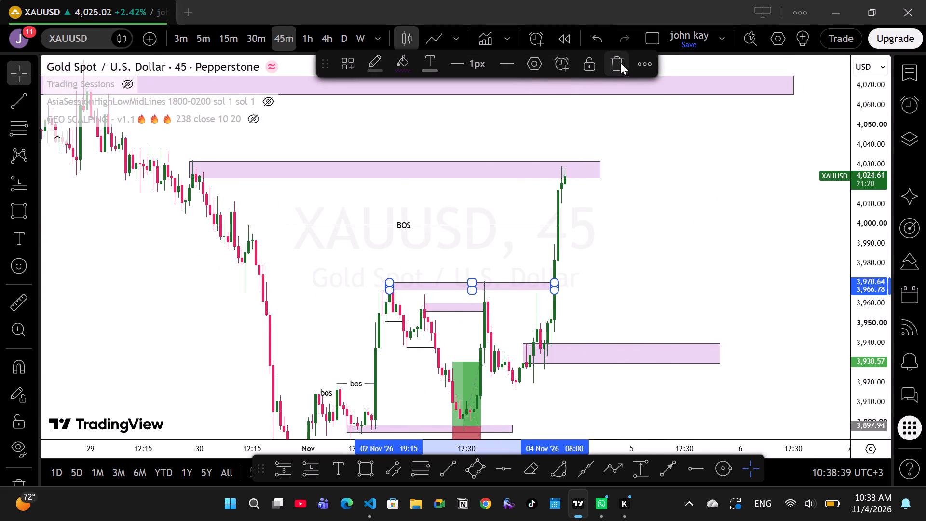
{"action": "scroll", "coordinate": [649, 225], "scroll_direction": "up", "scroll_amount": 1}
{"action": "left_click_drag", "start_coordinate": [606, 275], "coordinate": [761, 240]}
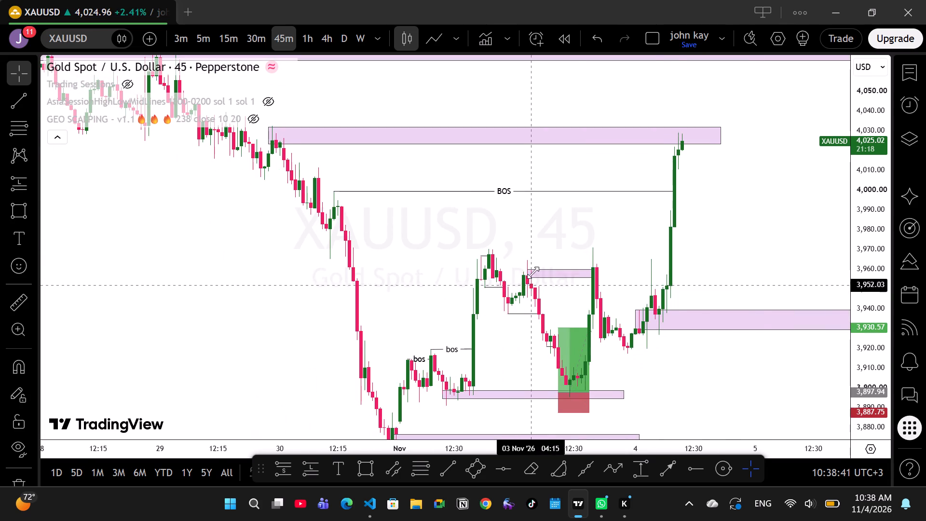
{"action": "left_click", "coordinate": [534, 270]}
{"action": "left_click", "coordinate": [612, 57]}
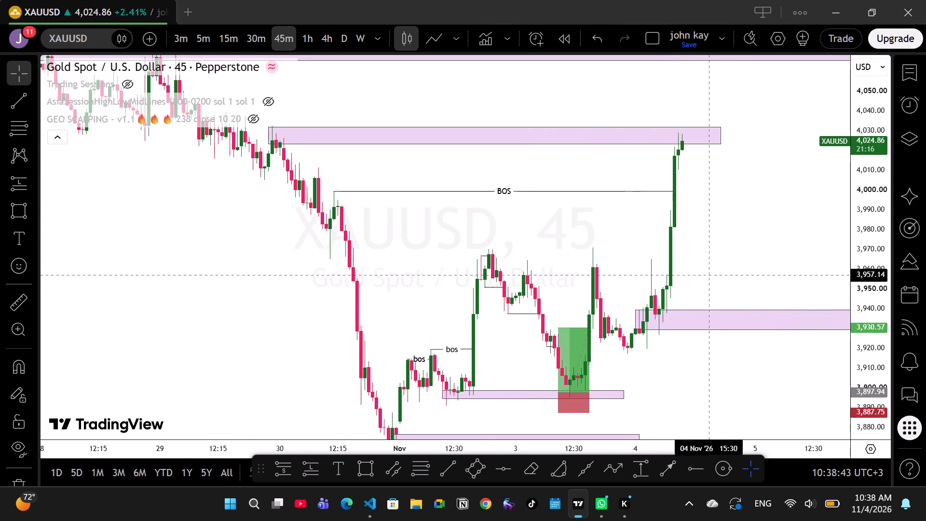
Draw a horizontal trend line at about 3,971 from the 2 November 19:15 swing high to the 4 November 08:00 breakout candle.
{"action": "scroll", "coordinate": [740, 242], "scroll_direction": "up", "scroll_amount": 1}
{"action": "left_click_drag", "start_coordinate": [696, 260], "coordinate": [784, 247]}
{"action": "left_click_drag", "start_coordinate": [859, 223], "coordinate": [863, 258]}
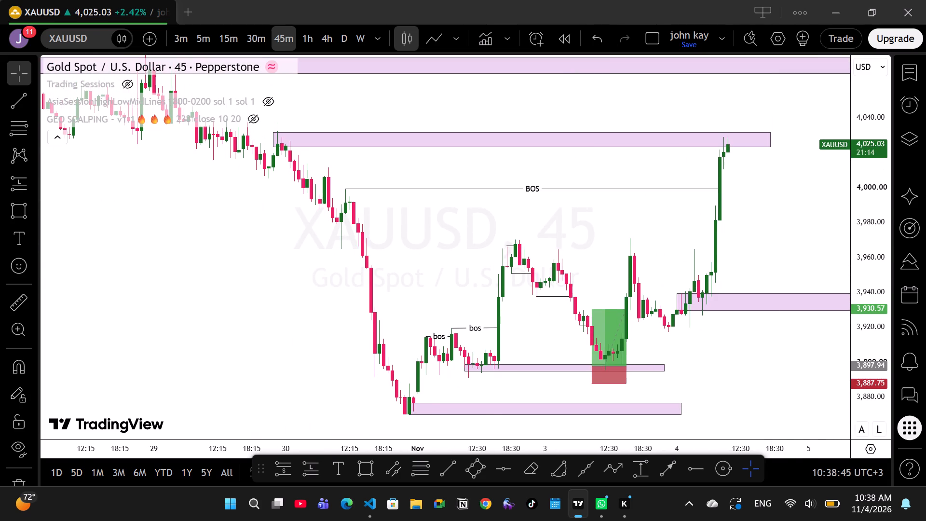
{"action": "left_click", "coordinate": [449, 469]}
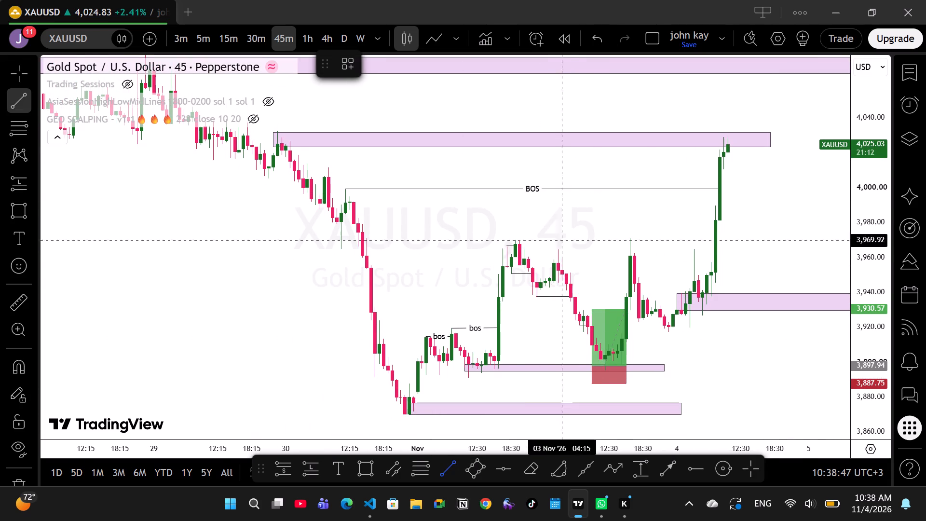
{"action": "left_click_drag", "start_coordinate": [516, 239], "coordinate": [708, 238]}
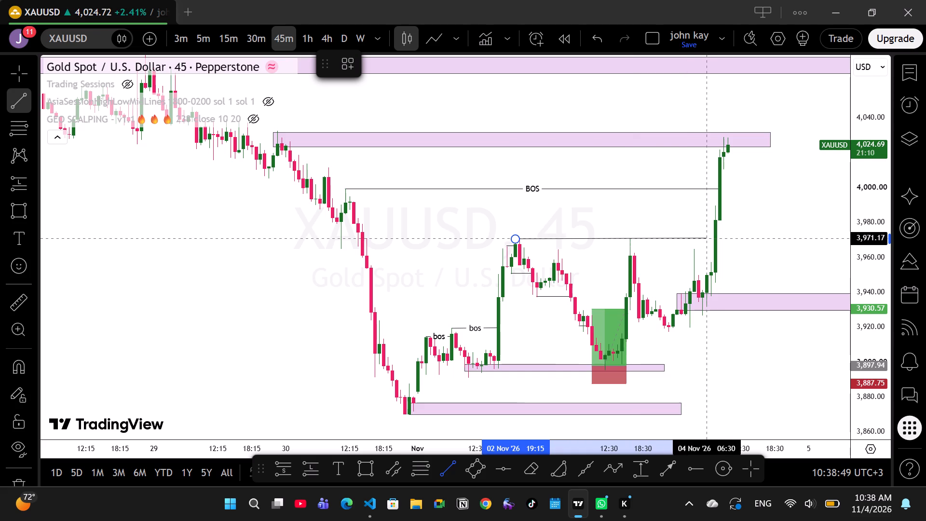
{"action": "left_click_drag", "start_coordinate": [708, 238], "coordinate": [718, 238]}
{"action": "left_click", "coordinate": [718, 238]}
{"action": "left_click", "coordinate": [643, 213]}
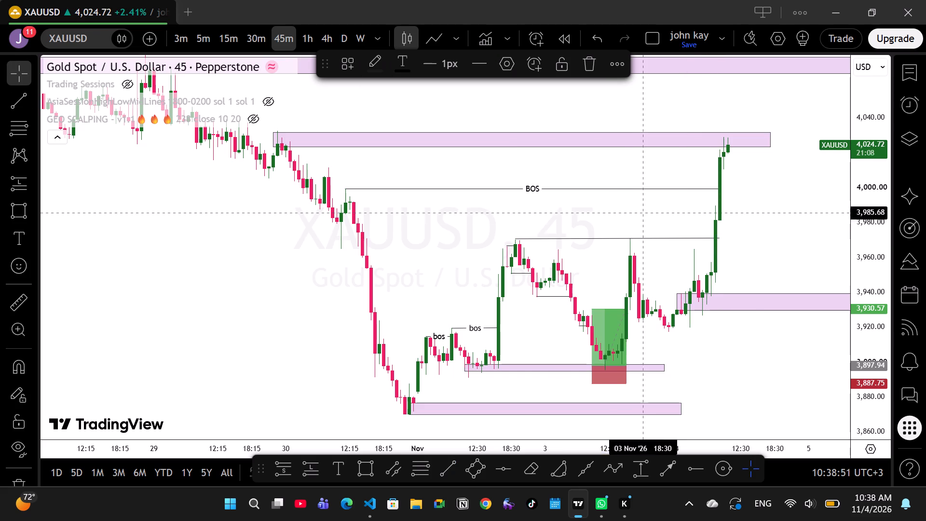
{"action": "left_click_drag", "start_coordinate": [718, 239], "coordinate": [716, 239]}
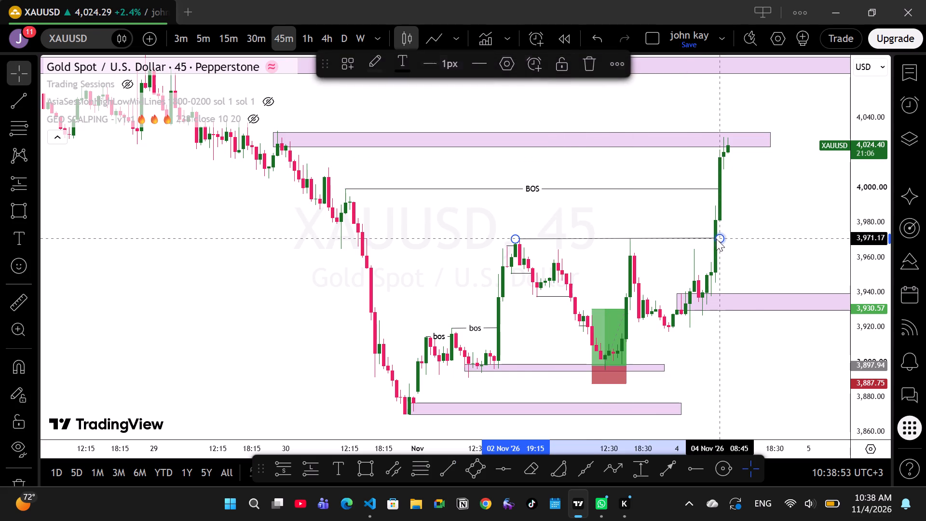
{"action": "left_click_drag", "start_coordinate": [716, 239], "coordinate": [713, 239]}
Label the new trend line BOS.
{"action": "left_click", "coordinate": [630, 241]}
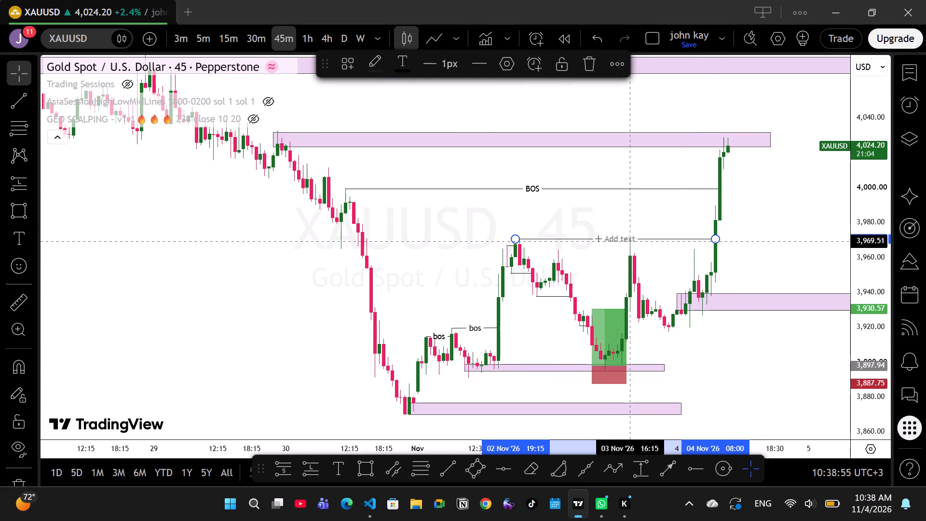
{"action": "left_click", "coordinate": [615, 239]}
{"action": "type", "text": "BO"}
{"action": "key", "text": "s"}
{"action": "left_click", "coordinate": [447, 249]}
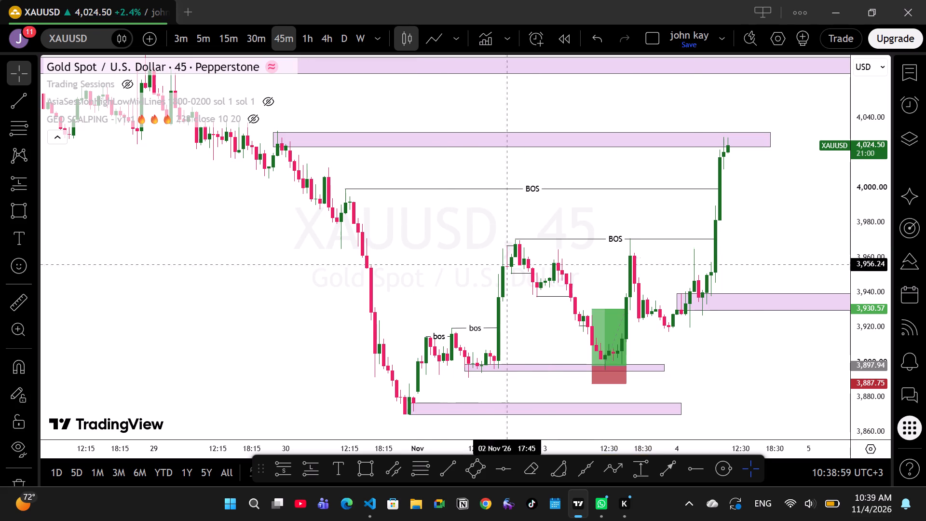
Narrow the zone below the 4 November rally so it starts at 05:45, keeping its top near 3,939.
{"action": "left_click_drag", "start_coordinate": [873, 261], "coordinate": [869, 245]}
{"action": "scroll", "coordinate": [594, 293], "scroll_direction": "down", "scroll_amount": 2}
{"action": "scroll", "coordinate": [626, 276], "scroll_direction": "up", "scroll_amount": 1}
{"action": "left_click", "coordinate": [735, 379]}
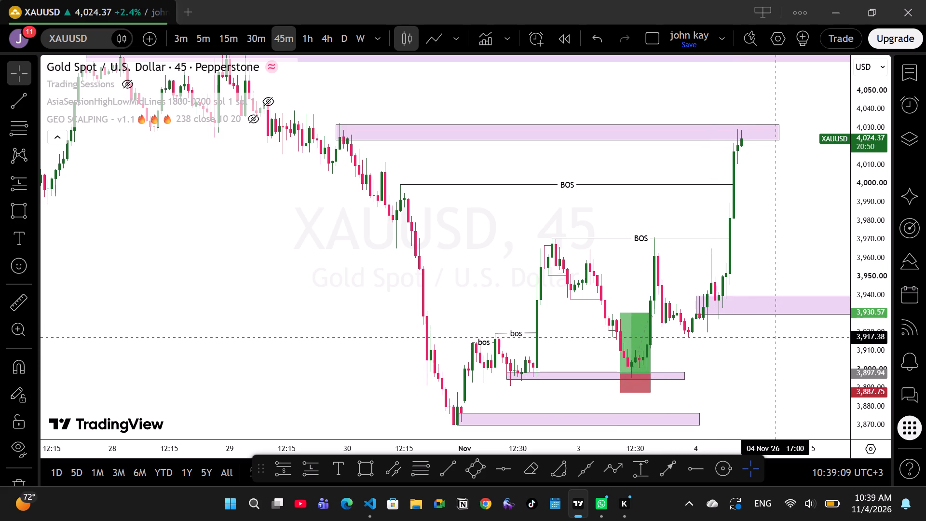
{"action": "left_click_drag", "start_coordinate": [743, 349], "coordinate": [644, 349]}
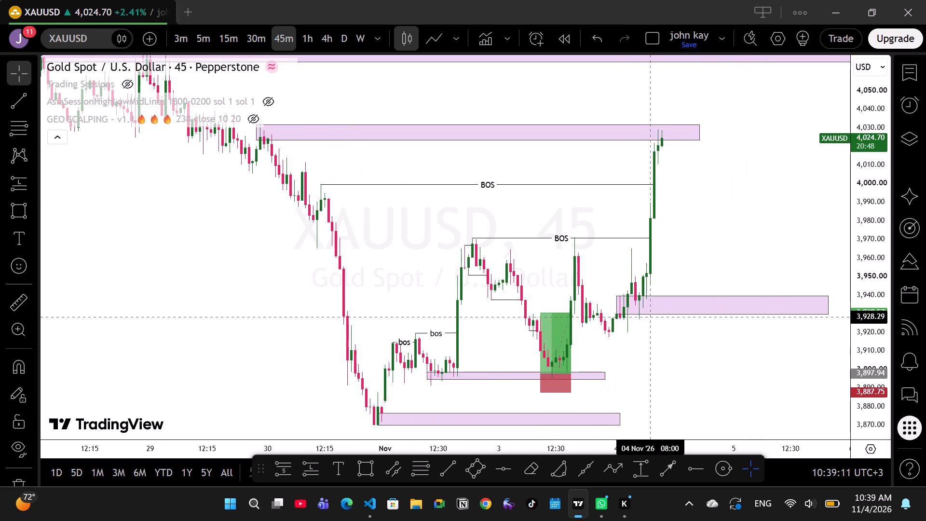
{"action": "left_click_drag", "start_coordinate": [614, 299], "coordinate": [619, 304]}
{"action": "left_click_drag", "start_coordinate": [619, 304], "coordinate": [620, 304]}
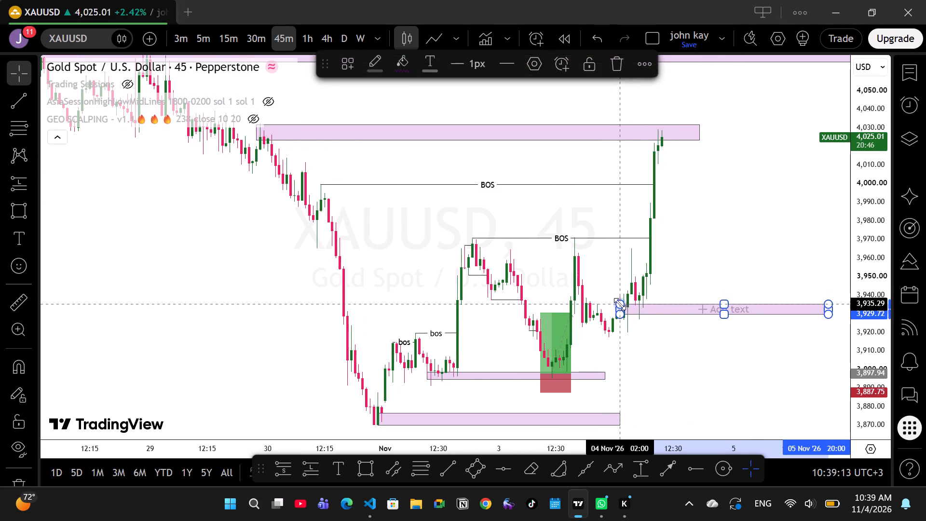
{"action": "left_click_drag", "start_coordinate": [620, 304], "coordinate": [639, 296]}
{"action": "double_click", "coordinate": [639, 296]}
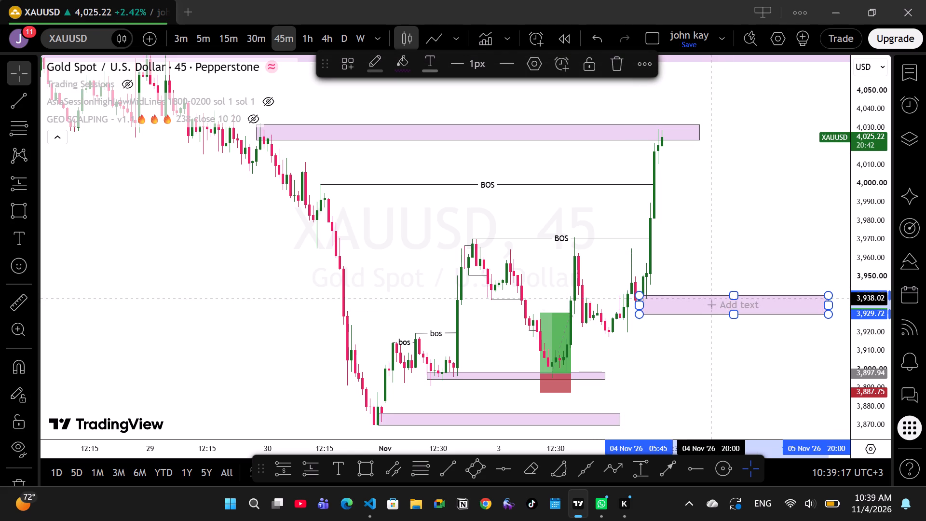
Move that zone down to the late 3 November swing low, spanning about 3,918–3,929, and extend it to late 5 November.
{"action": "left_click_drag", "start_coordinate": [708, 303], "coordinate": [677, 324]}
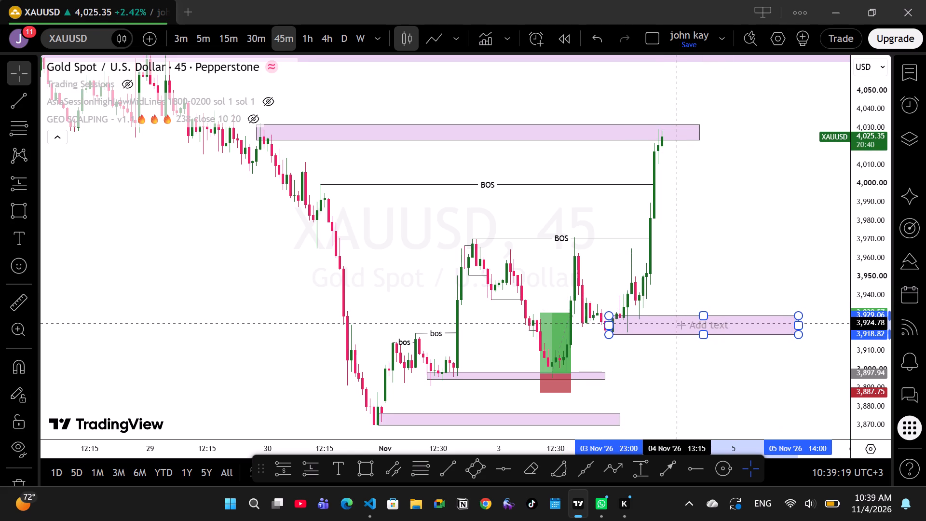
{"action": "left_click_drag", "start_coordinate": [677, 324], "coordinate": [680, 326]}
{"action": "left_click", "coordinate": [738, 295]}
{"action": "left_click_drag", "start_coordinate": [742, 289], "coordinate": [582, 272]}
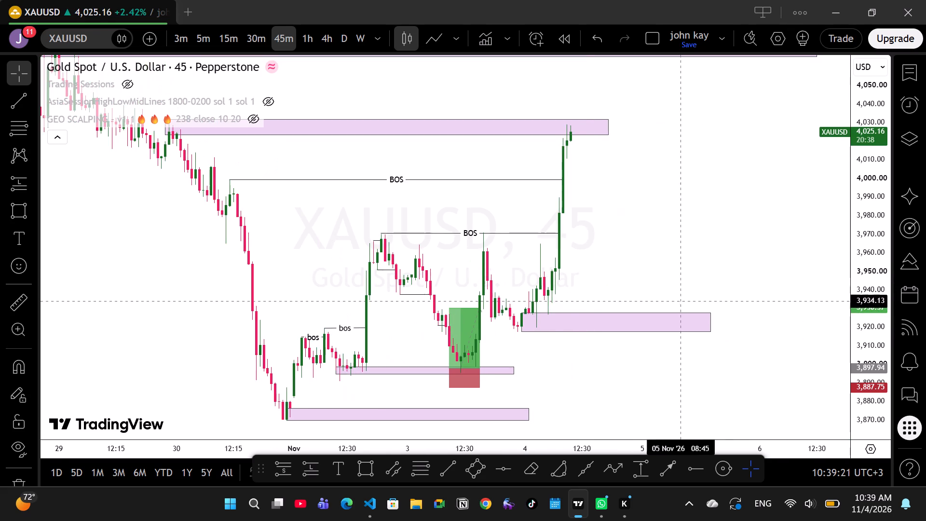
{"action": "left_click_drag", "start_coordinate": [711, 313], "coordinate": [732, 311]}
{"action": "left_click", "coordinate": [754, 306]}
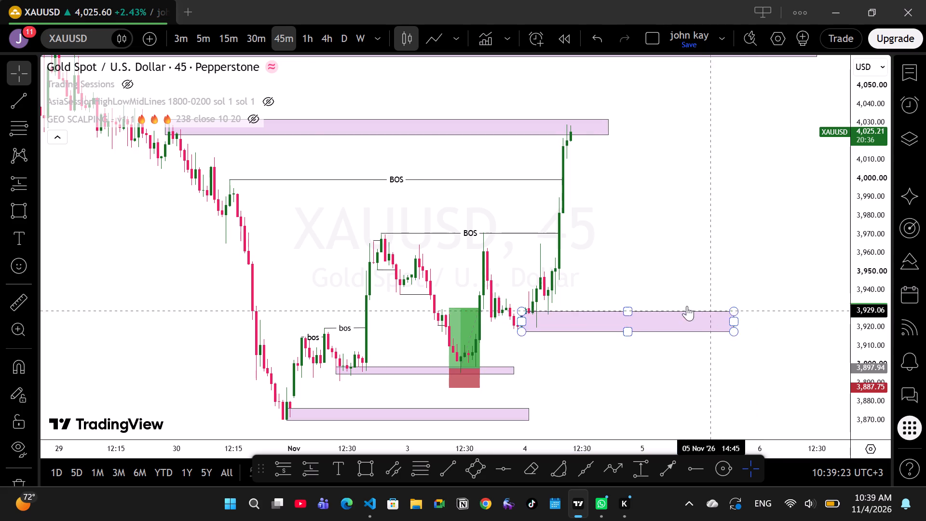
{"action": "left_click", "coordinate": [684, 298]}
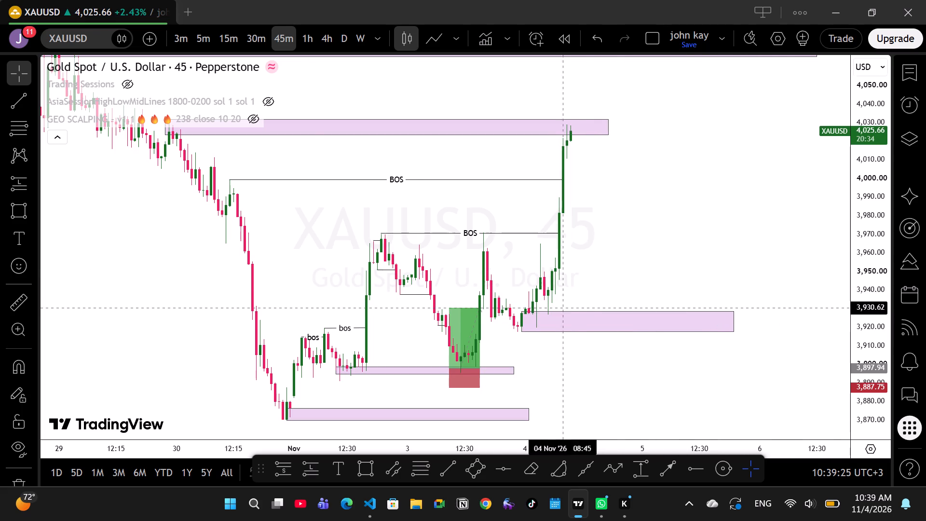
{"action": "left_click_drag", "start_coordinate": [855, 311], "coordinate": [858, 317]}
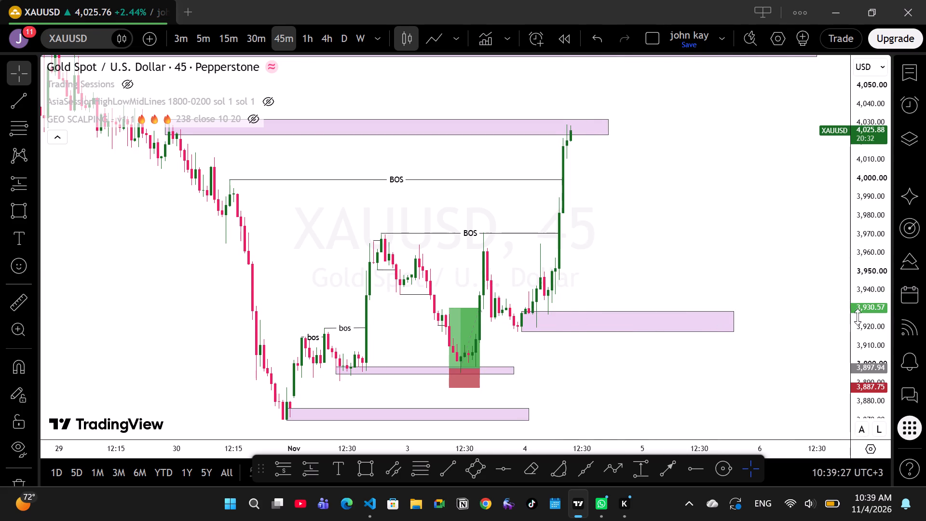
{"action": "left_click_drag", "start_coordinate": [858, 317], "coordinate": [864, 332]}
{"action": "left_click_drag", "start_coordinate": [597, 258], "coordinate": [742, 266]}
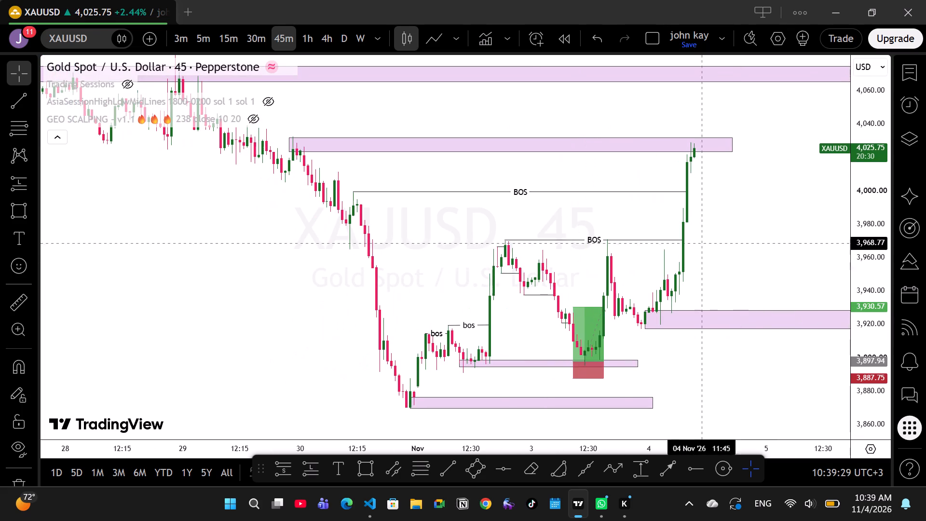
Review the 45-minute price action from late October to 4 November against the upper supply zones, BOS lines and lower demand zones.
{"action": "left_click_drag", "start_coordinate": [529, 218], "coordinate": [565, 262]}
{"action": "left_click_drag", "start_coordinate": [857, 304], "coordinate": [859, 275]}
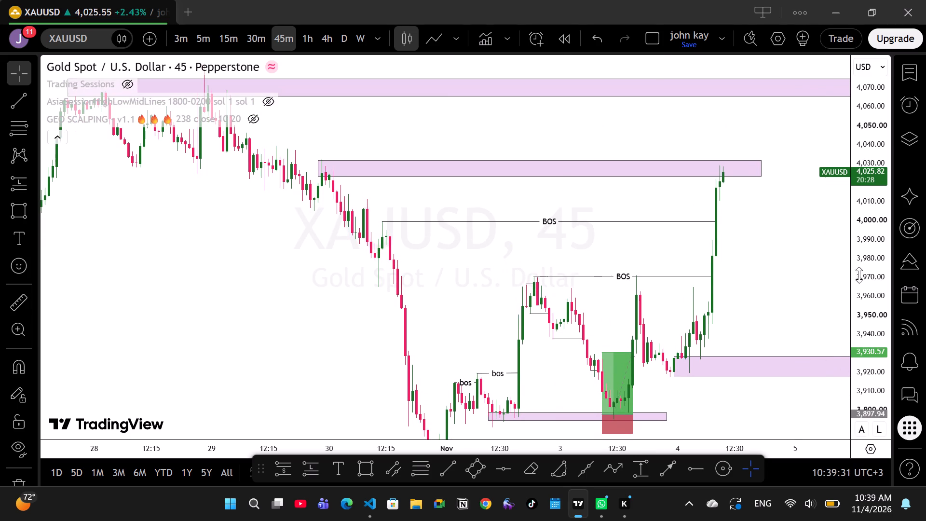
{"action": "left_click_drag", "start_coordinate": [436, 275], "coordinate": [486, 359]}
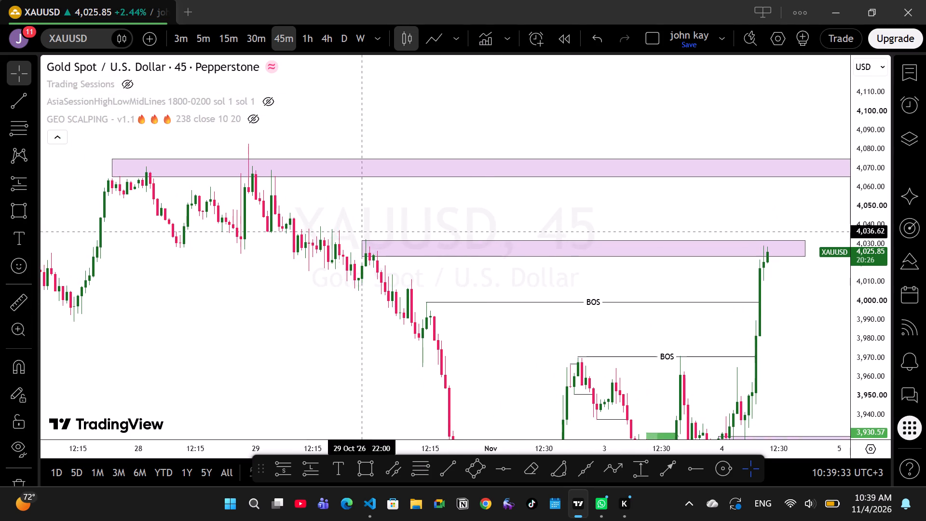
{"action": "scroll", "coordinate": [514, 201], "scroll_direction": "down", "scroll_amount": 6}
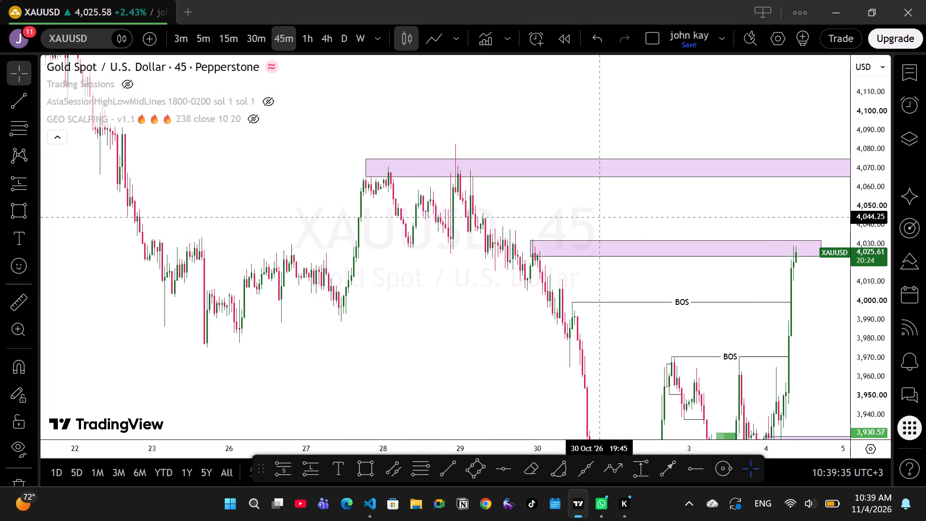
{"action": "scroll", "coordinate": [594, 215], "scroll_direction": "up", "scroll_amount": 2}
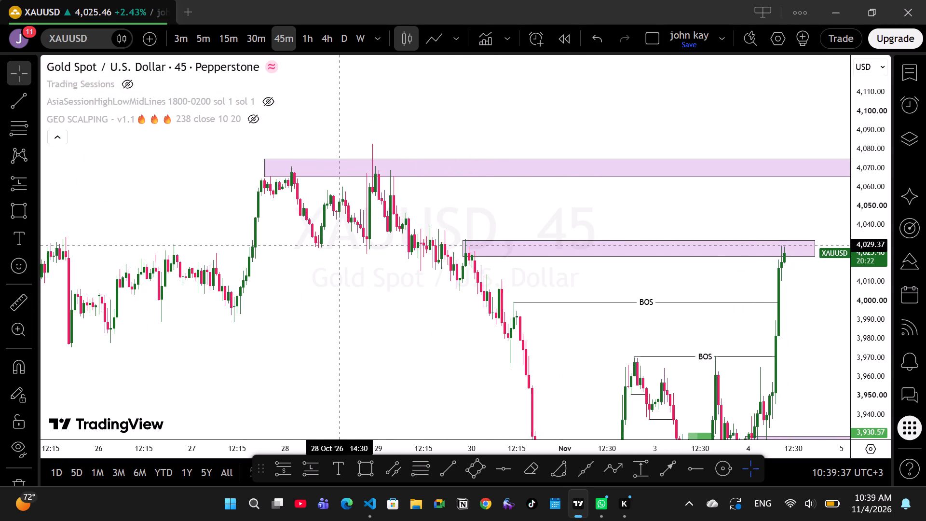
{"action": "left_click_drag", "start_coordinate": [538, 210], "coordinate": [389, 206]}
{"action": "left_click", "coordinate": [435, 206]}
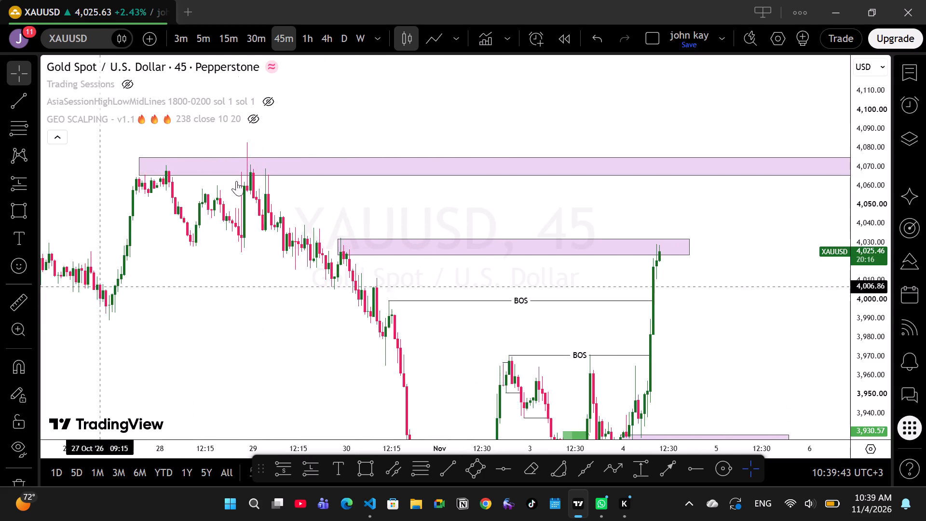
{"action": "left_click_drag", "start_coordinate": [179, 320], "coordinate": [410, 271]}
{"action": "scroll", "coordinate": [410, 270], "scroll_direction": "down", "scroll_amount": 18}
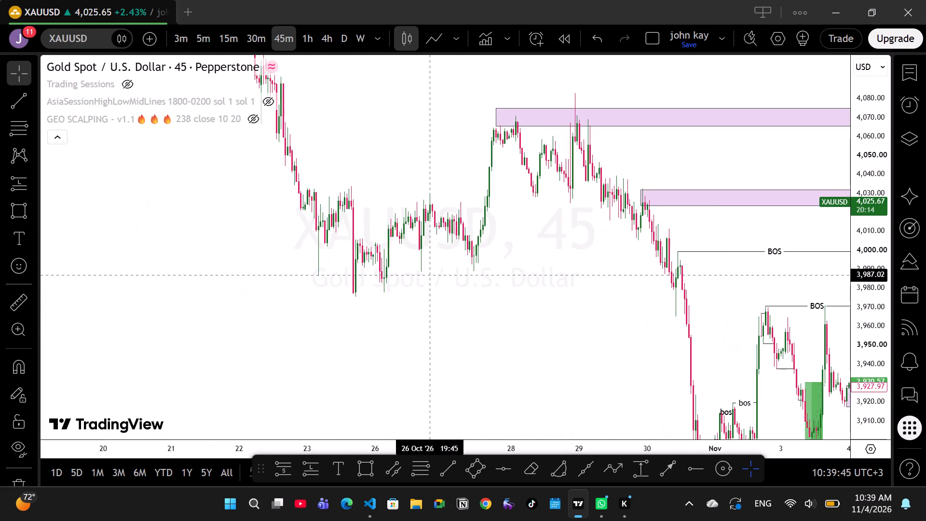
{"action": "scroll", "coordinate": [442, 275], "scroll_direction": "up", "scroll_amount": 9}
{"action": "left_click_drag", "start_coordinate": [484, 285], "coordinate": [364, 257]}
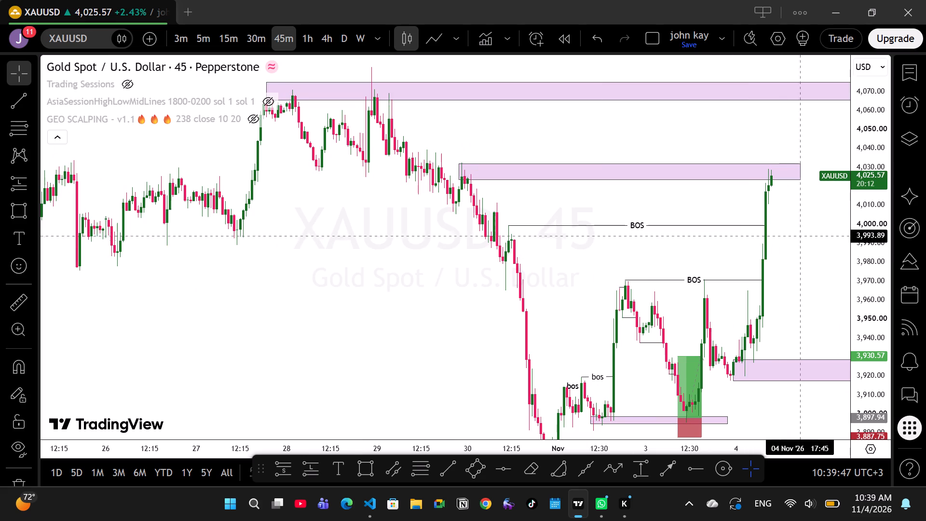
{"action": "left_click_drag", "start_coordinate": [859, 283], "coordinate": [853, 249]}
{"action": "left_click_drag", "start_coordinate": [635, 260], "coordinate": [542, 266]}
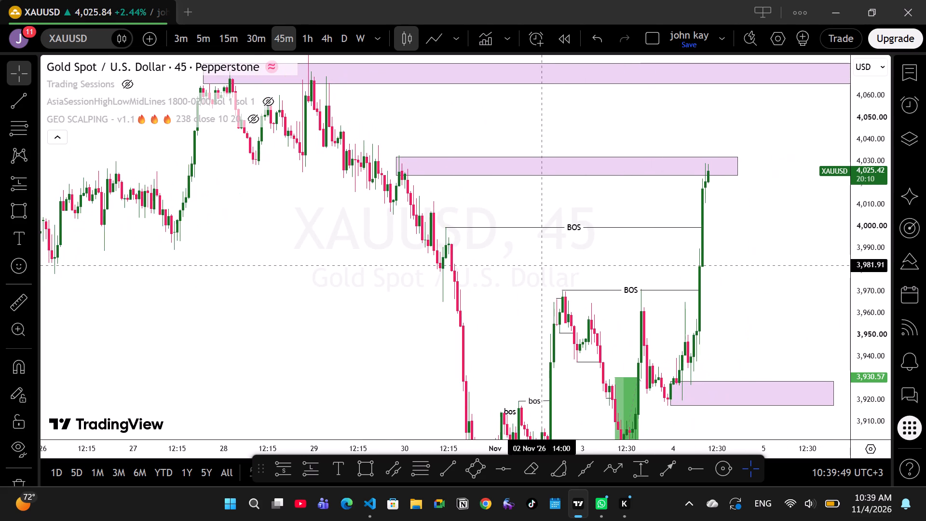
{"action": "scroll", "coordinate": [542, 266], "scroll_direction": "up", "scroll_amount": 2}
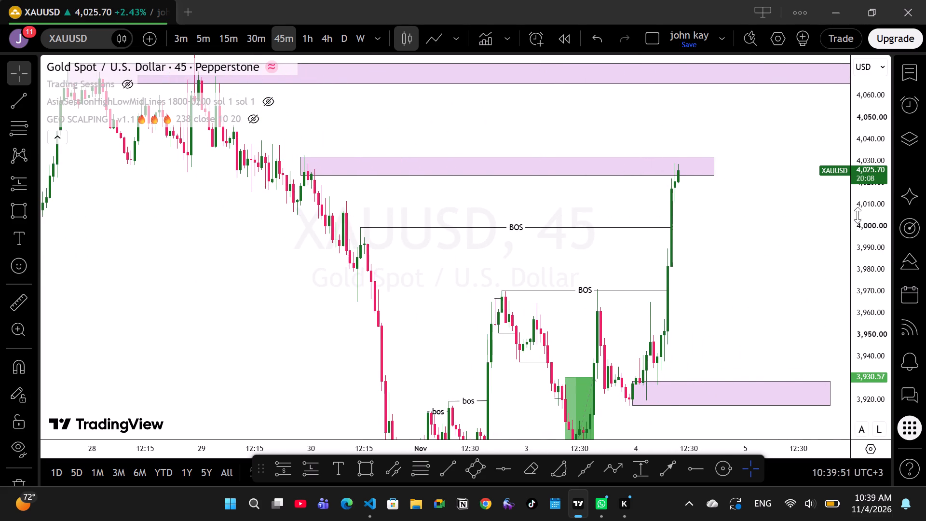
{"action": "left_click_drag", "start_coordinate": [858, 220], "coordinate": [859, 257]}
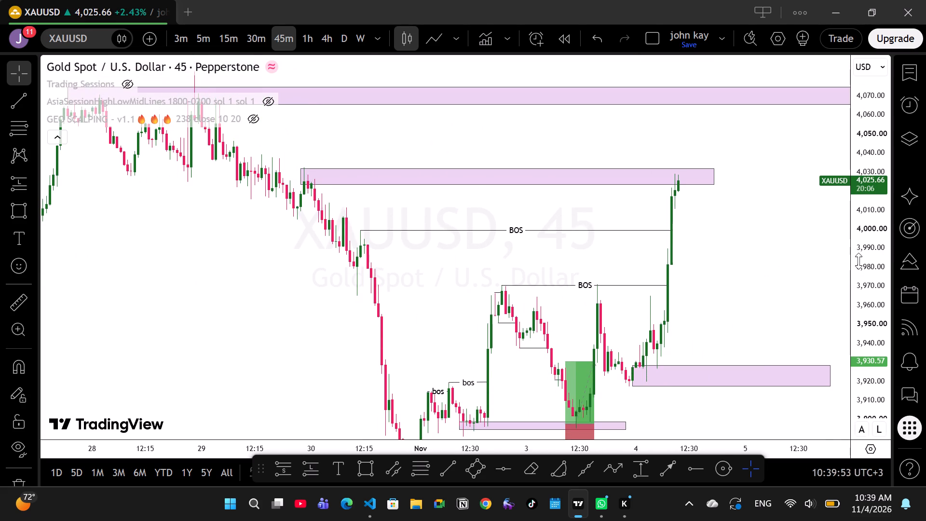
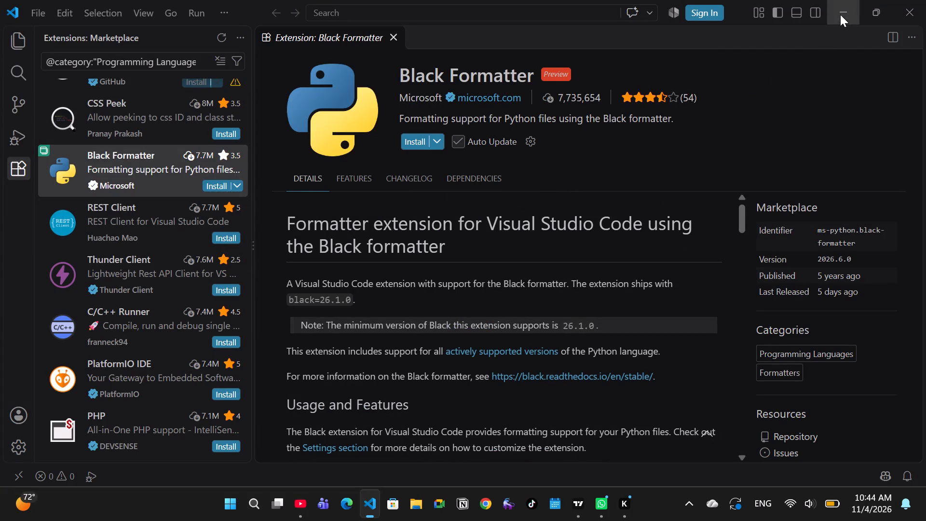
Switch to TradingView and extend the end of the BOS line near 3,970 to the 4 November 08:30 candle.
{"action": "left_click", "coordinate": [584, 510]}
{"action": "left_click_drag", "start_coordinate": [736, 334], "coordinate": [782, 288]}
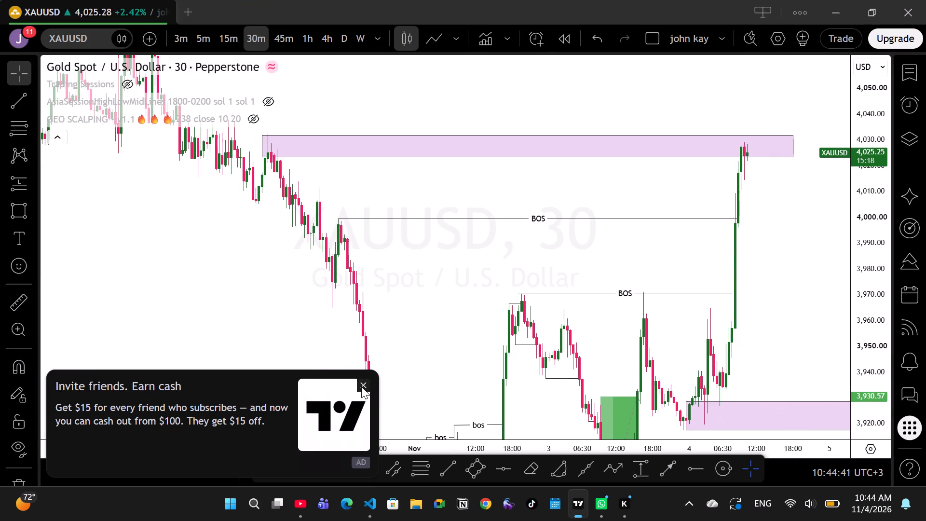
{"action": "left_click", "coordinate": [361, 386]}
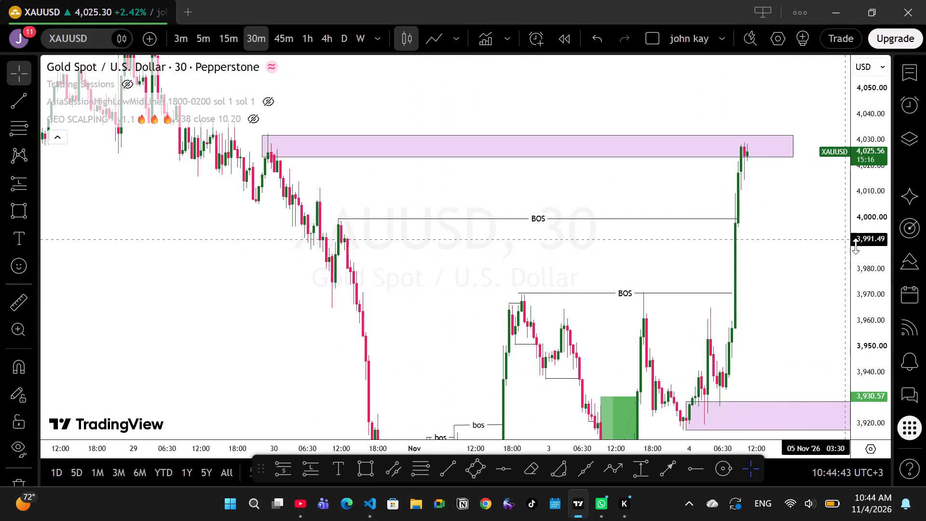
{"action": "left_click_drag", "start_coordinate": [866, 265], "coordinate": [868, 322]}
{"action": "left_click", "coordinate": [839, 288]}
{"action": "left_click_drag", "start_coordinate": [806, 342], "coordinate": [771, 305]}
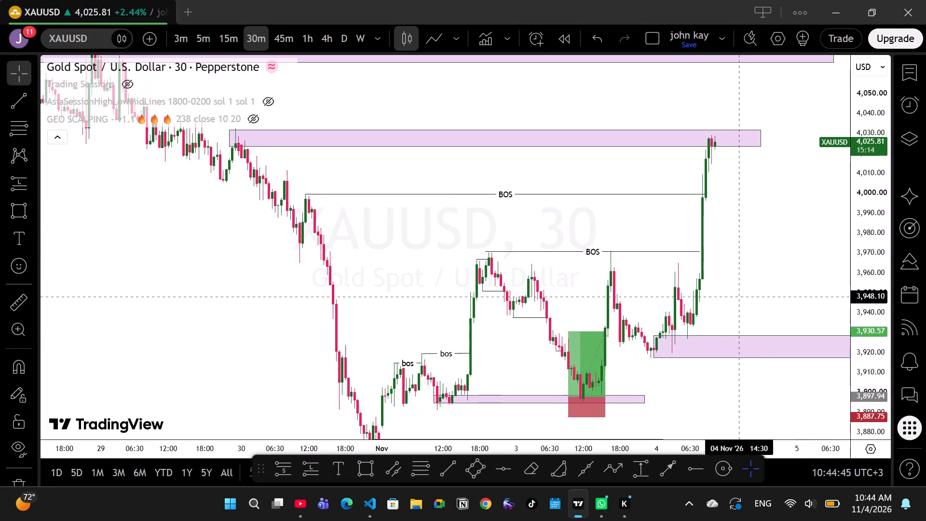
{"action": "left_click", "coordinate": [699, 249]}
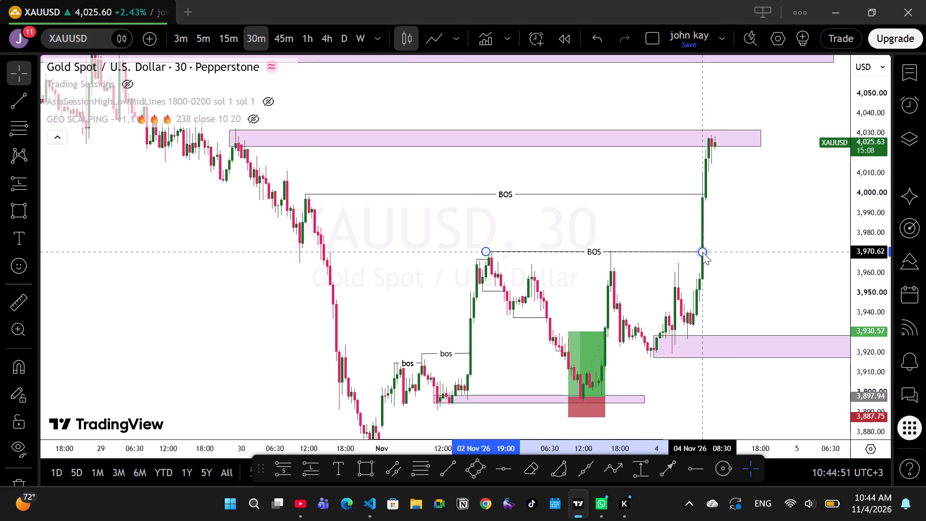
{"action": "left_click", "coordinate": [723, 239]}
Examine the 30-minute price action from 26 October to 4 November against the two upper supply zones and the BOS lines.
{"action": "left_click", "coordinate": [588, 237]}
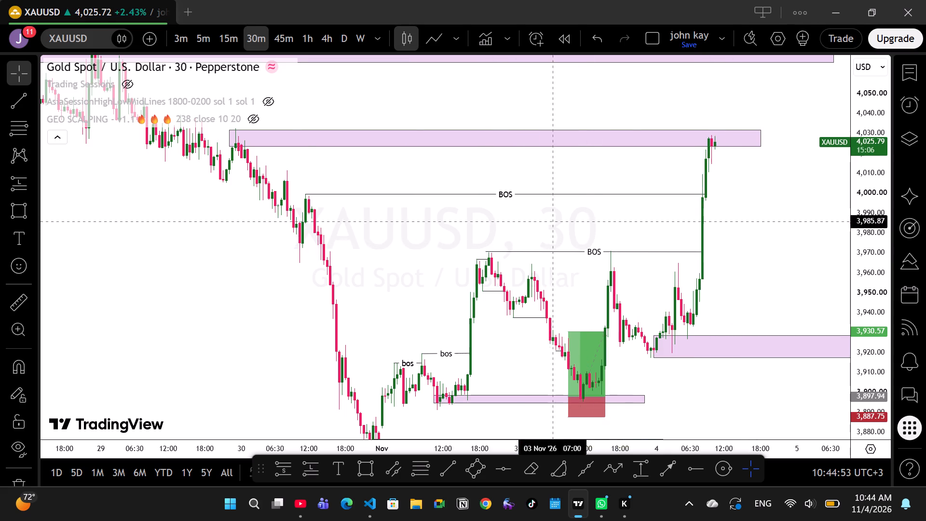
{"action": "left_click_drag", "start_coordinate": [549, 221], "coordinate": [679, 226]}
{"action": "left_click_drag", "start_coordinate": [687, 238], "coordinate": [501, 243]}
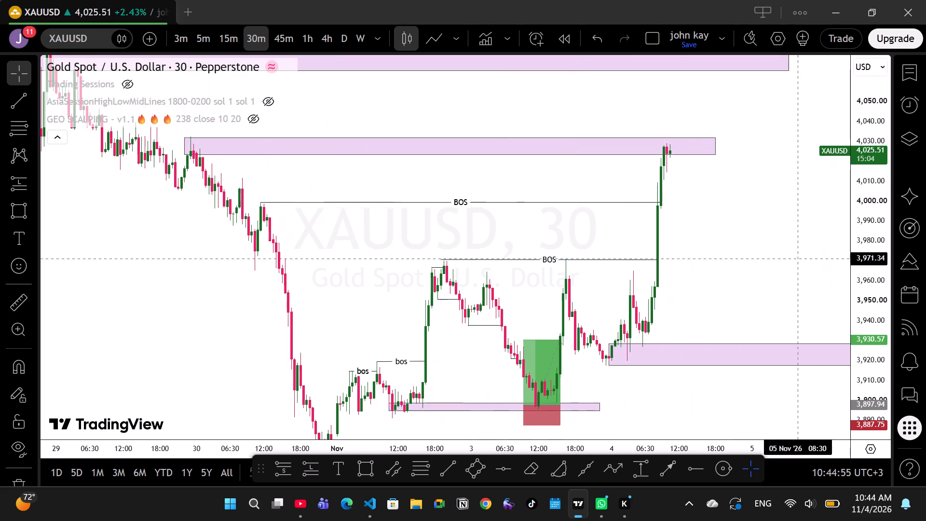
{"action": "left_click_drag", "start_coordinate": [871, 301], "coordinate": [872, 280]}
{"action": "left_click_drag", "start_coordinate": [773, 272], "coordinate": [856, 306]}
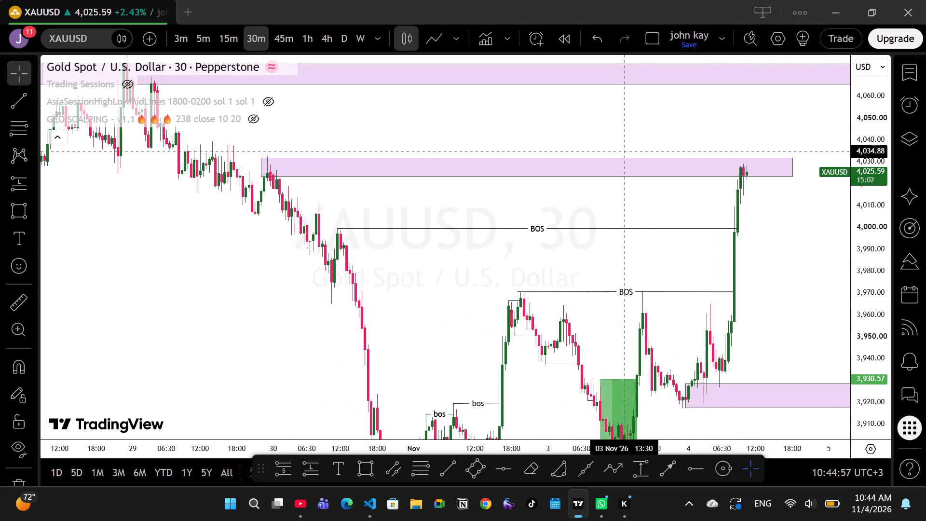
{"action": "left_click_drag", "start_coordinate": [624, 135], "coordinate": [654, 157]}
{"action": "left_click_drag", "start_coordinate": [479, 214], "coordinate": [516, 254]}
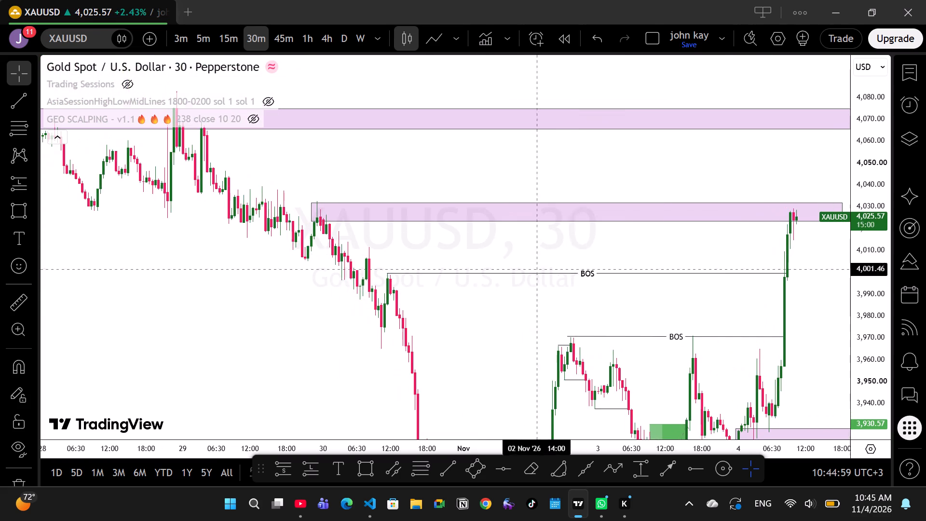
{"action": "left_click_drag", "start_coordinate": [491, 160], "coordinate": [692, 166]}
{"action": "scroll", "coordinate": [571, 153], "scroll_direction": "down", "scroll_amount": 20}
{"action": "scroll", "coordinate": [571, 153], "scroll_direction": "down", "scroll_amount": 7}
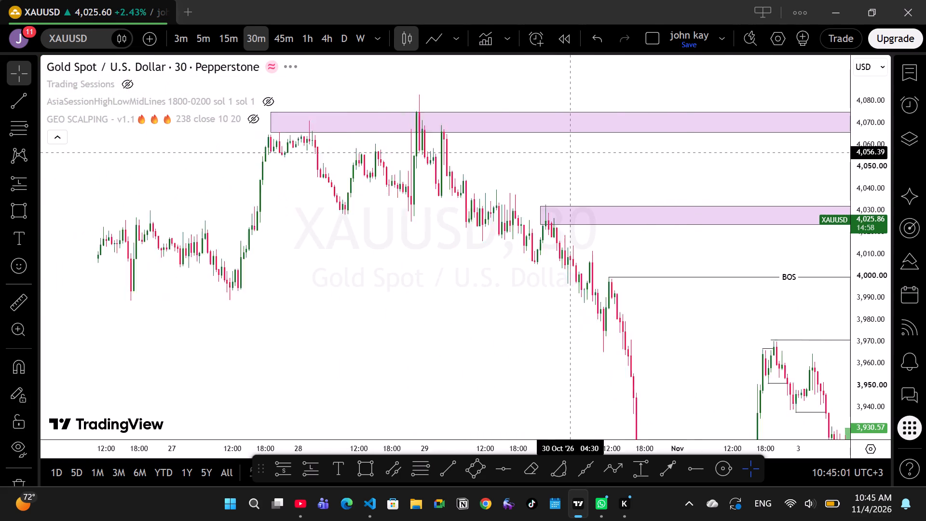
{"action": "scroll", "coordinate": [619, 163], "scroll_direction": "up", "scroll_amount": 13}
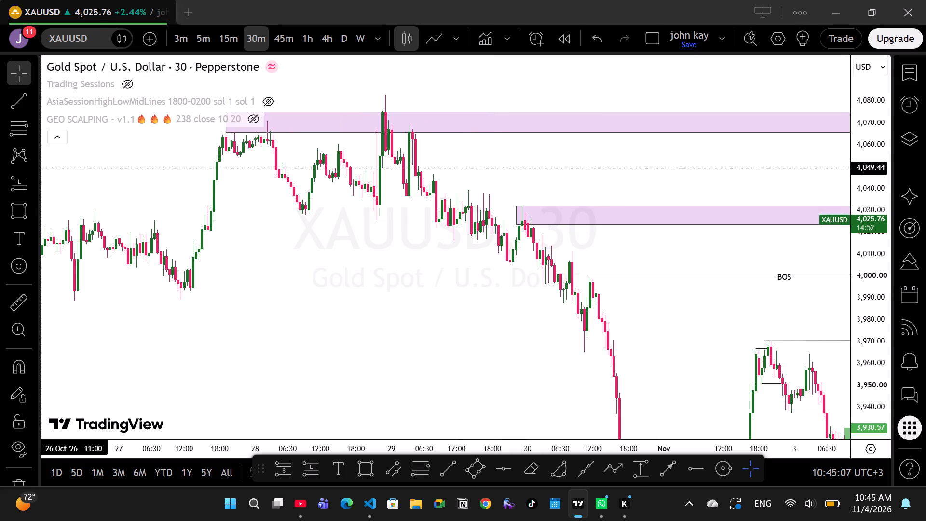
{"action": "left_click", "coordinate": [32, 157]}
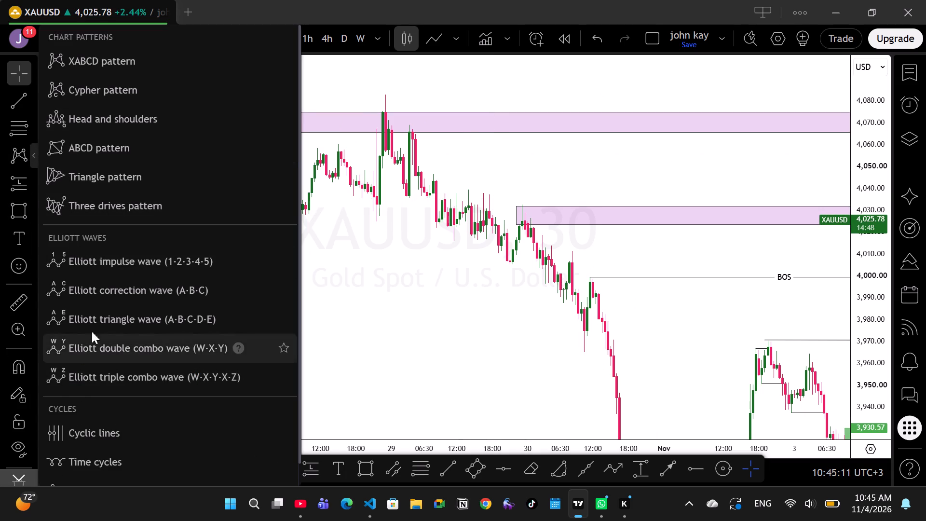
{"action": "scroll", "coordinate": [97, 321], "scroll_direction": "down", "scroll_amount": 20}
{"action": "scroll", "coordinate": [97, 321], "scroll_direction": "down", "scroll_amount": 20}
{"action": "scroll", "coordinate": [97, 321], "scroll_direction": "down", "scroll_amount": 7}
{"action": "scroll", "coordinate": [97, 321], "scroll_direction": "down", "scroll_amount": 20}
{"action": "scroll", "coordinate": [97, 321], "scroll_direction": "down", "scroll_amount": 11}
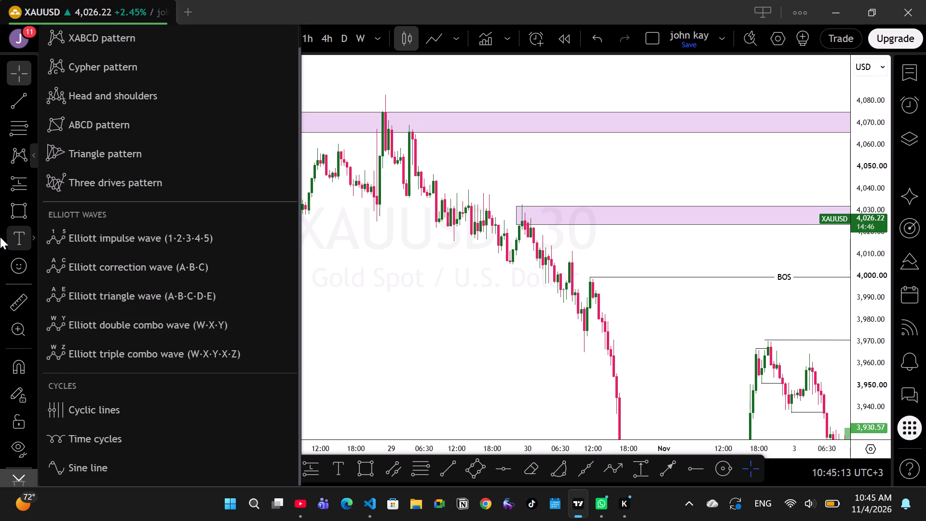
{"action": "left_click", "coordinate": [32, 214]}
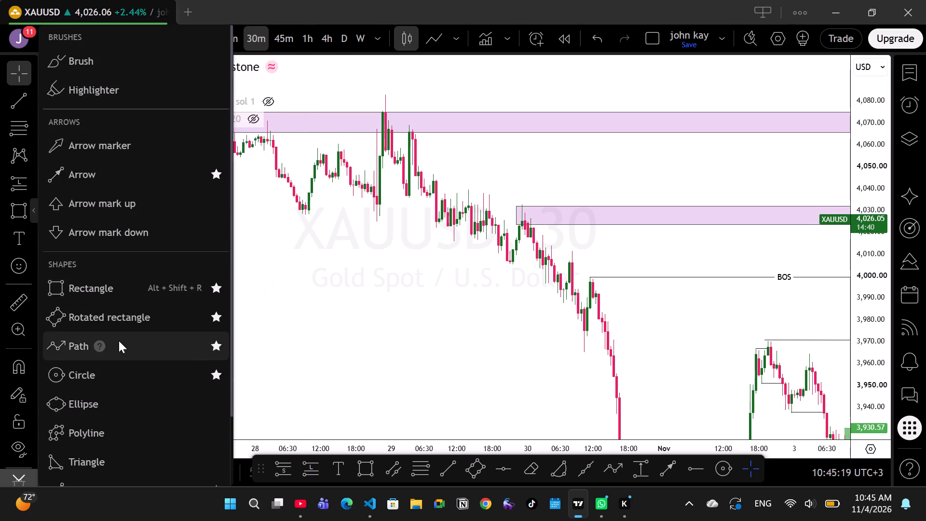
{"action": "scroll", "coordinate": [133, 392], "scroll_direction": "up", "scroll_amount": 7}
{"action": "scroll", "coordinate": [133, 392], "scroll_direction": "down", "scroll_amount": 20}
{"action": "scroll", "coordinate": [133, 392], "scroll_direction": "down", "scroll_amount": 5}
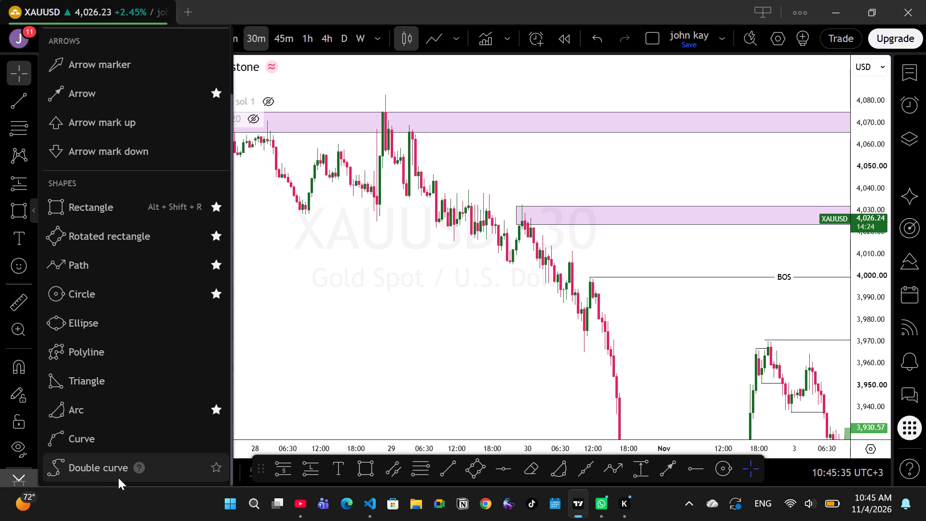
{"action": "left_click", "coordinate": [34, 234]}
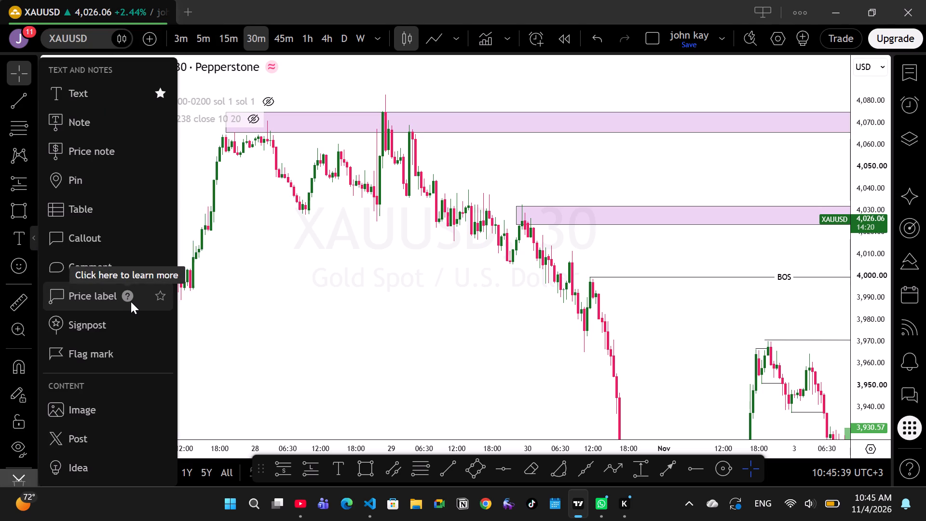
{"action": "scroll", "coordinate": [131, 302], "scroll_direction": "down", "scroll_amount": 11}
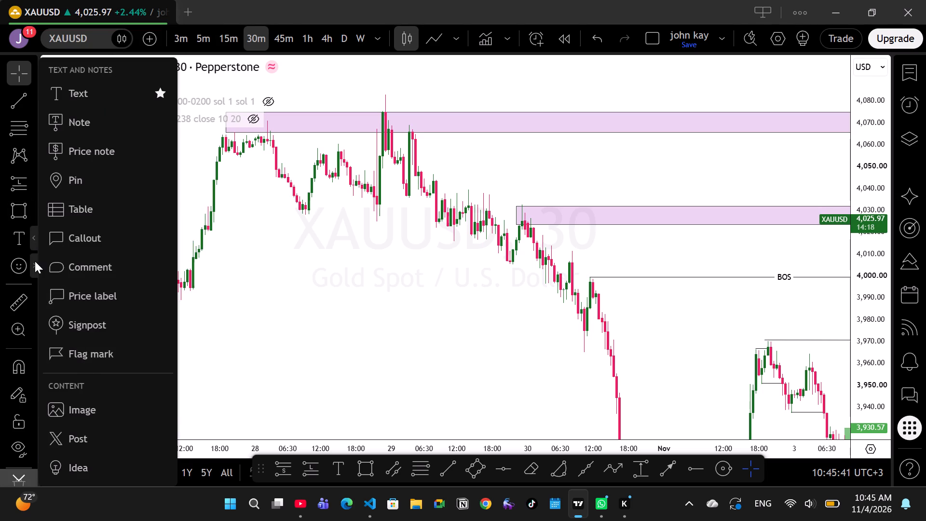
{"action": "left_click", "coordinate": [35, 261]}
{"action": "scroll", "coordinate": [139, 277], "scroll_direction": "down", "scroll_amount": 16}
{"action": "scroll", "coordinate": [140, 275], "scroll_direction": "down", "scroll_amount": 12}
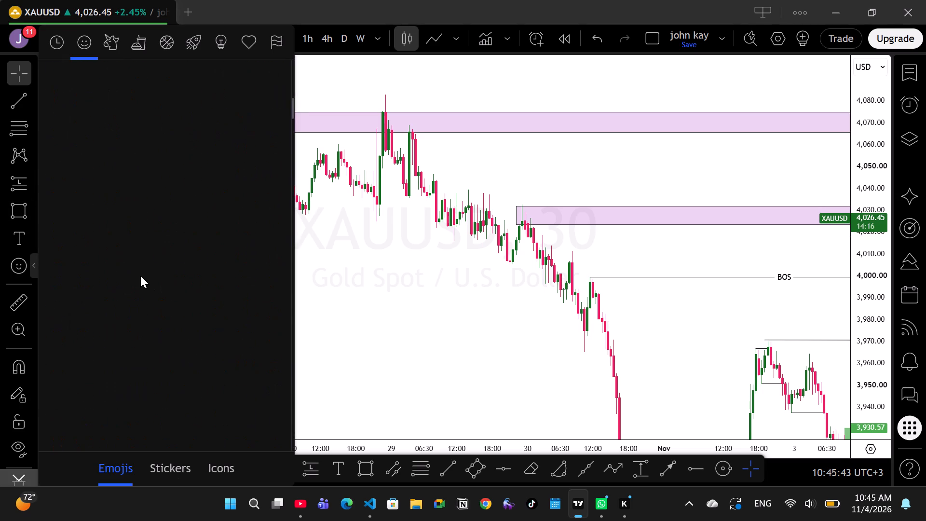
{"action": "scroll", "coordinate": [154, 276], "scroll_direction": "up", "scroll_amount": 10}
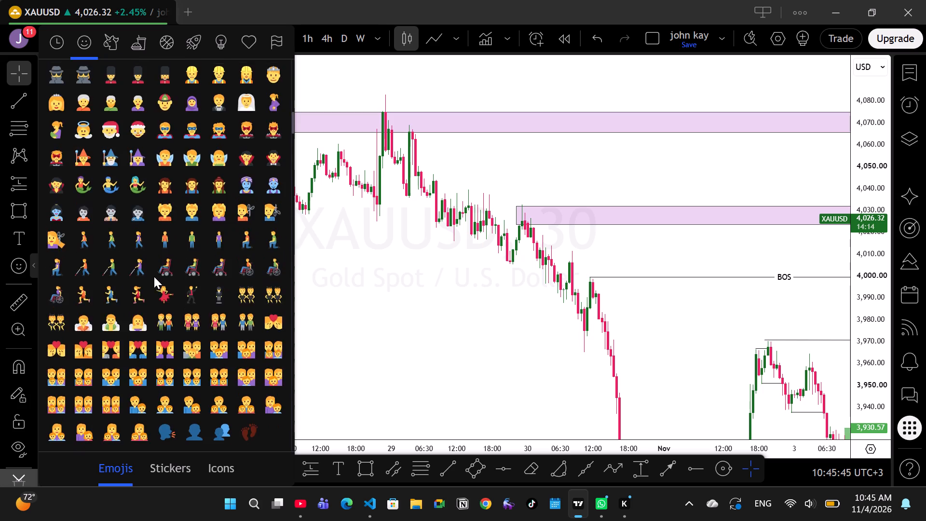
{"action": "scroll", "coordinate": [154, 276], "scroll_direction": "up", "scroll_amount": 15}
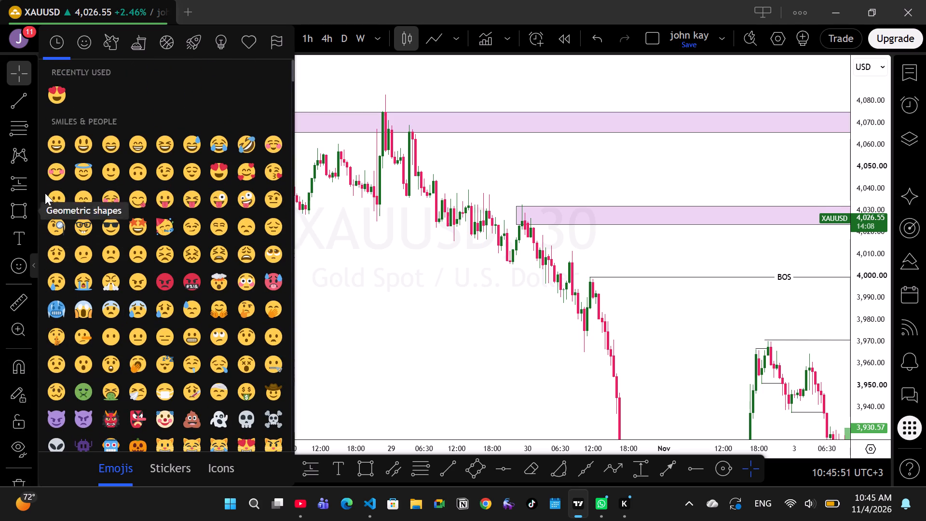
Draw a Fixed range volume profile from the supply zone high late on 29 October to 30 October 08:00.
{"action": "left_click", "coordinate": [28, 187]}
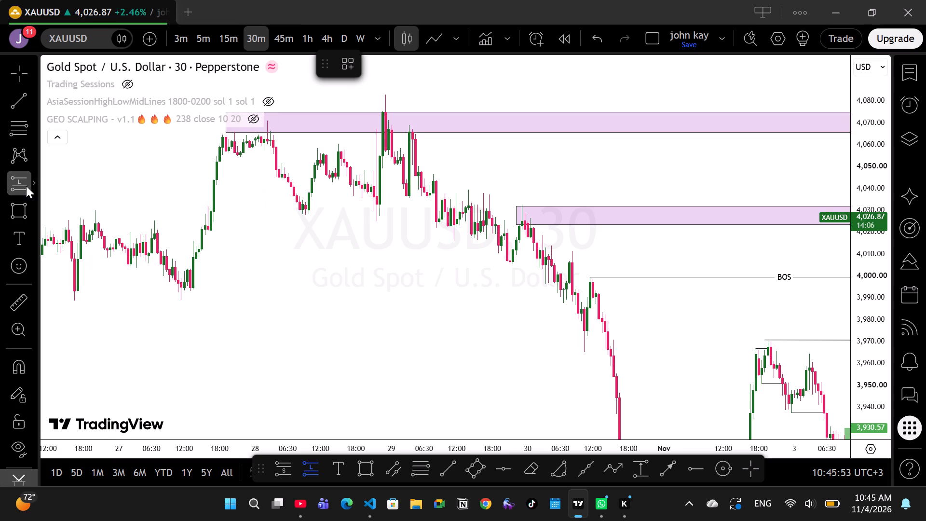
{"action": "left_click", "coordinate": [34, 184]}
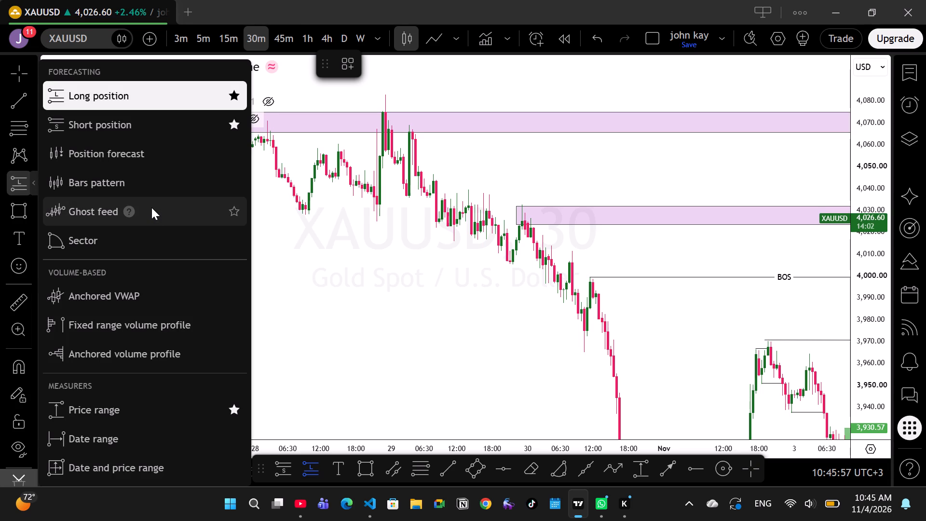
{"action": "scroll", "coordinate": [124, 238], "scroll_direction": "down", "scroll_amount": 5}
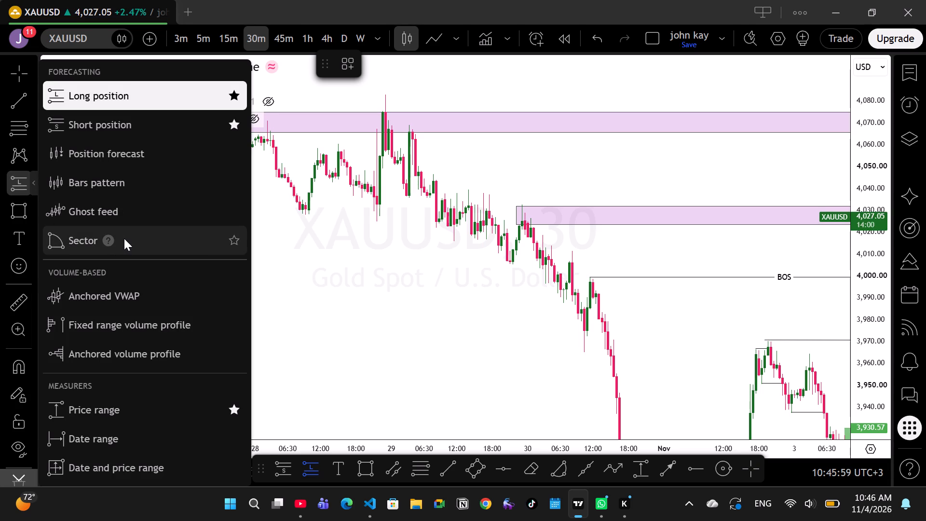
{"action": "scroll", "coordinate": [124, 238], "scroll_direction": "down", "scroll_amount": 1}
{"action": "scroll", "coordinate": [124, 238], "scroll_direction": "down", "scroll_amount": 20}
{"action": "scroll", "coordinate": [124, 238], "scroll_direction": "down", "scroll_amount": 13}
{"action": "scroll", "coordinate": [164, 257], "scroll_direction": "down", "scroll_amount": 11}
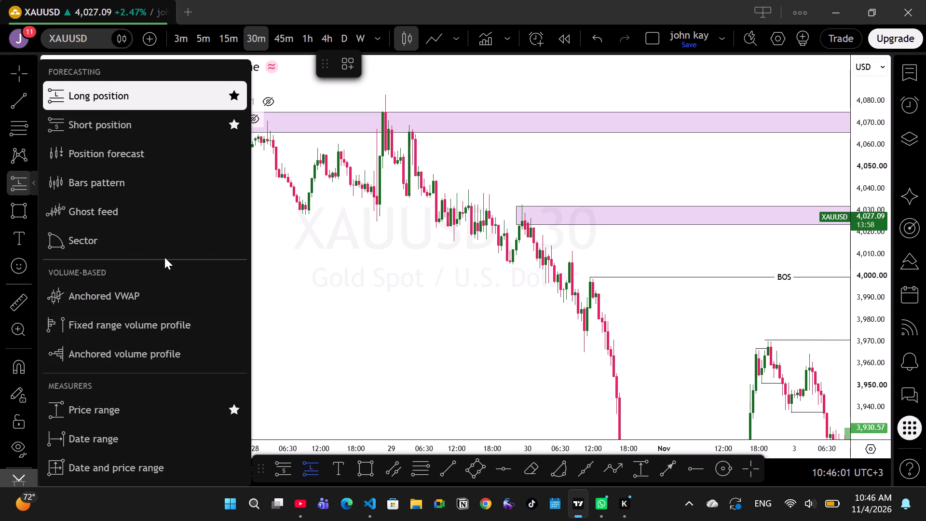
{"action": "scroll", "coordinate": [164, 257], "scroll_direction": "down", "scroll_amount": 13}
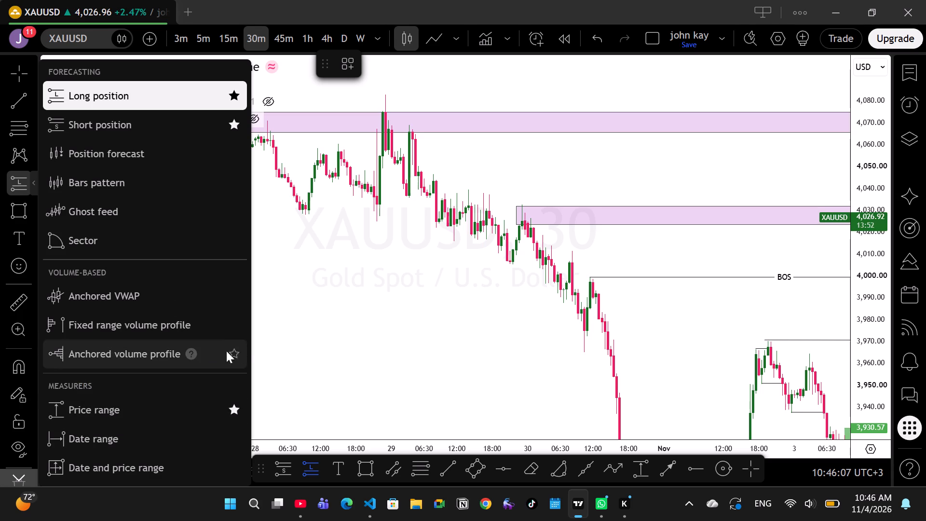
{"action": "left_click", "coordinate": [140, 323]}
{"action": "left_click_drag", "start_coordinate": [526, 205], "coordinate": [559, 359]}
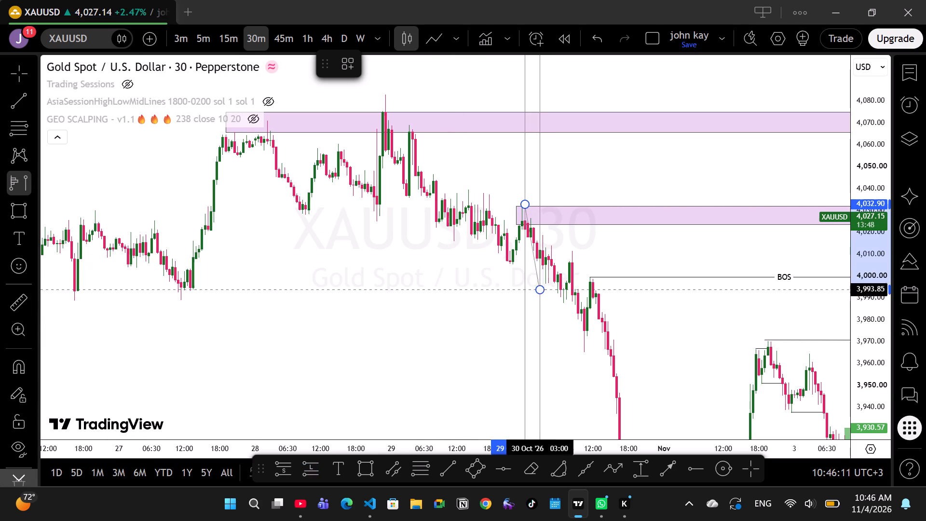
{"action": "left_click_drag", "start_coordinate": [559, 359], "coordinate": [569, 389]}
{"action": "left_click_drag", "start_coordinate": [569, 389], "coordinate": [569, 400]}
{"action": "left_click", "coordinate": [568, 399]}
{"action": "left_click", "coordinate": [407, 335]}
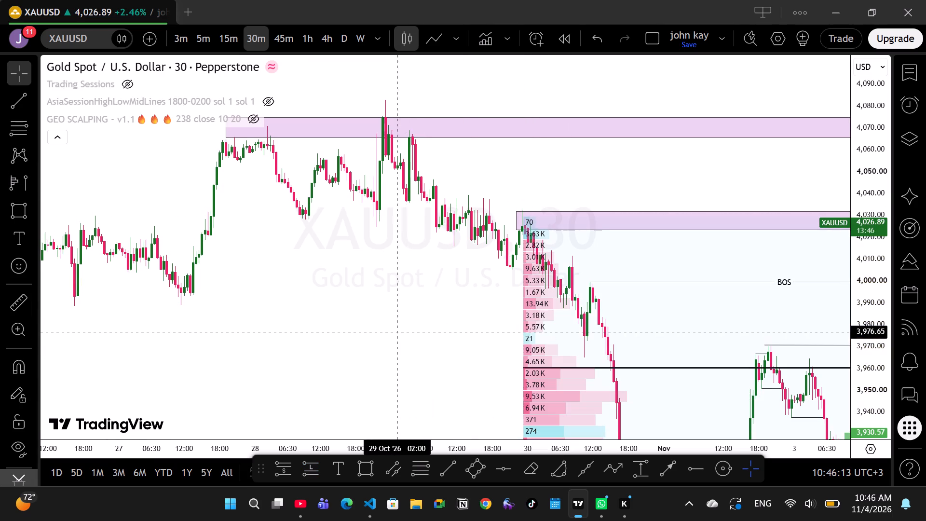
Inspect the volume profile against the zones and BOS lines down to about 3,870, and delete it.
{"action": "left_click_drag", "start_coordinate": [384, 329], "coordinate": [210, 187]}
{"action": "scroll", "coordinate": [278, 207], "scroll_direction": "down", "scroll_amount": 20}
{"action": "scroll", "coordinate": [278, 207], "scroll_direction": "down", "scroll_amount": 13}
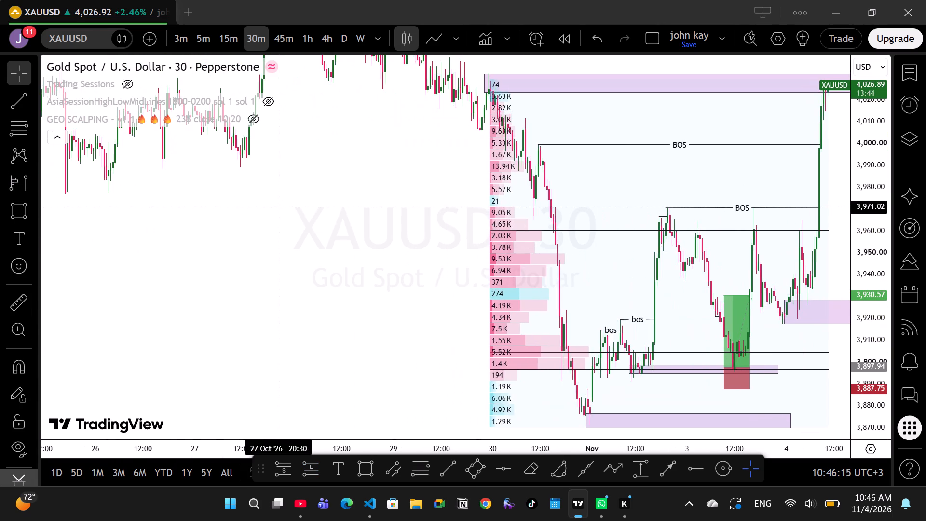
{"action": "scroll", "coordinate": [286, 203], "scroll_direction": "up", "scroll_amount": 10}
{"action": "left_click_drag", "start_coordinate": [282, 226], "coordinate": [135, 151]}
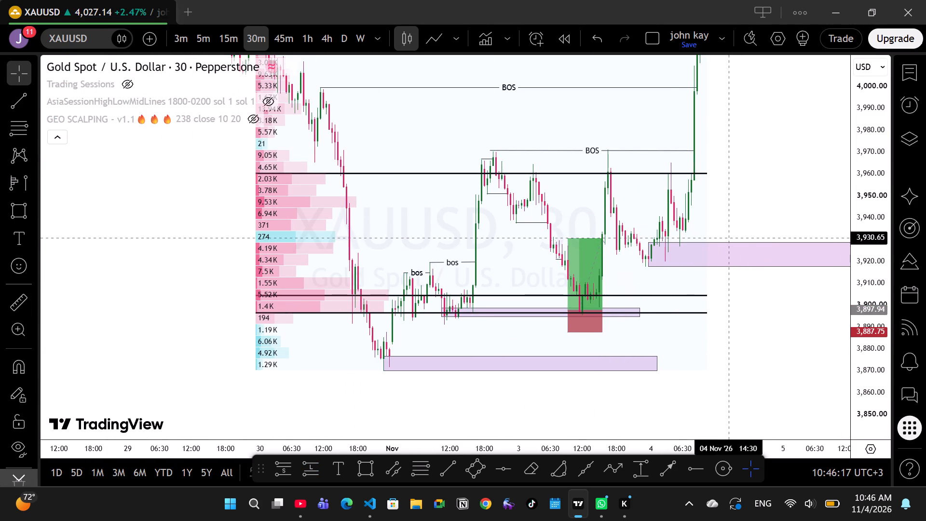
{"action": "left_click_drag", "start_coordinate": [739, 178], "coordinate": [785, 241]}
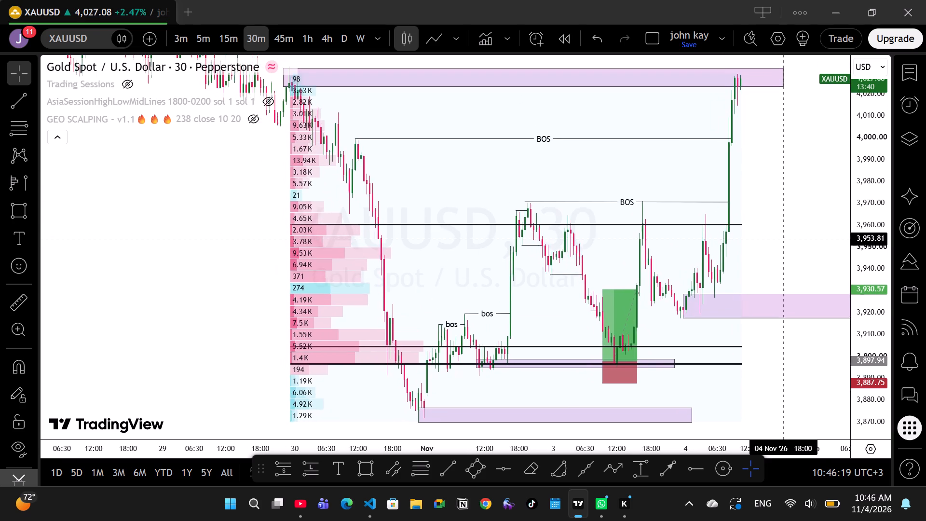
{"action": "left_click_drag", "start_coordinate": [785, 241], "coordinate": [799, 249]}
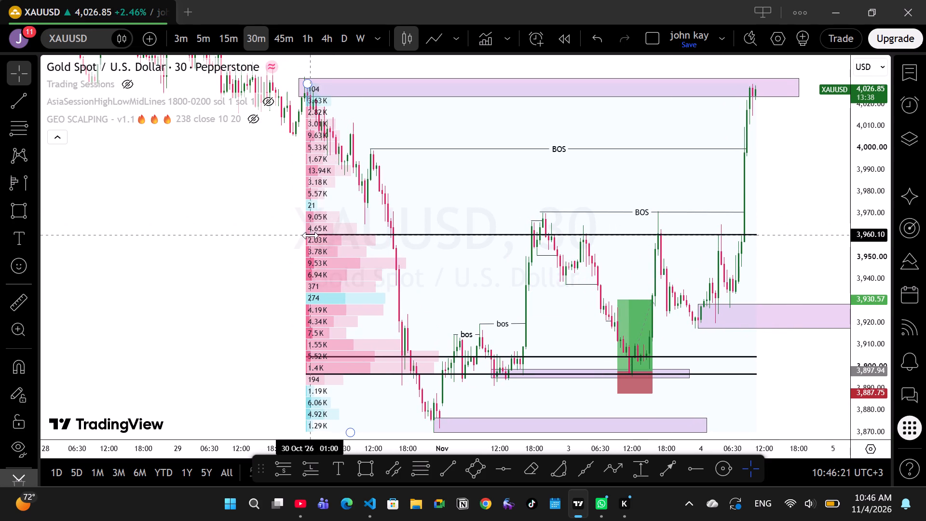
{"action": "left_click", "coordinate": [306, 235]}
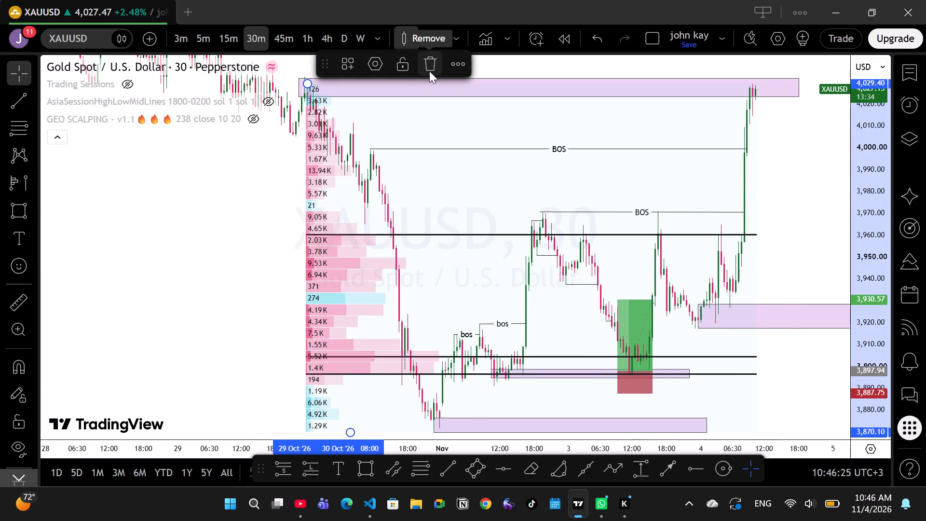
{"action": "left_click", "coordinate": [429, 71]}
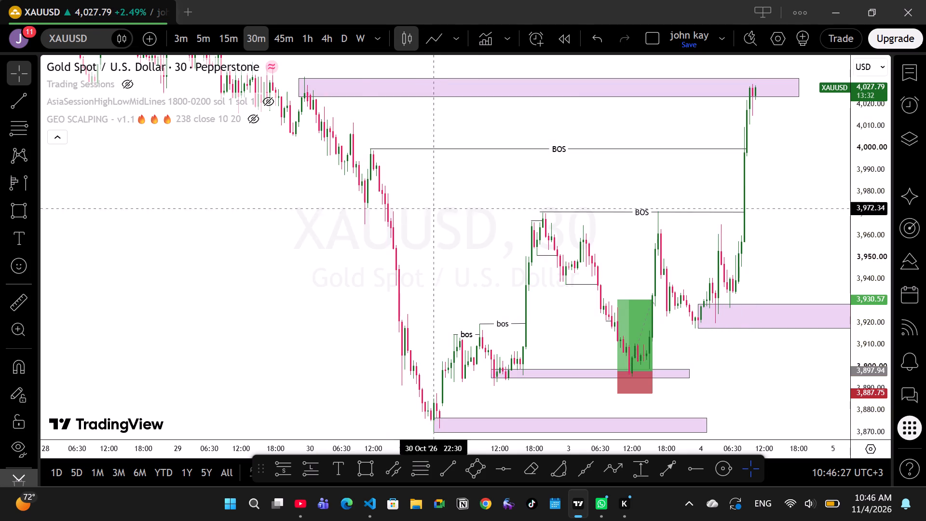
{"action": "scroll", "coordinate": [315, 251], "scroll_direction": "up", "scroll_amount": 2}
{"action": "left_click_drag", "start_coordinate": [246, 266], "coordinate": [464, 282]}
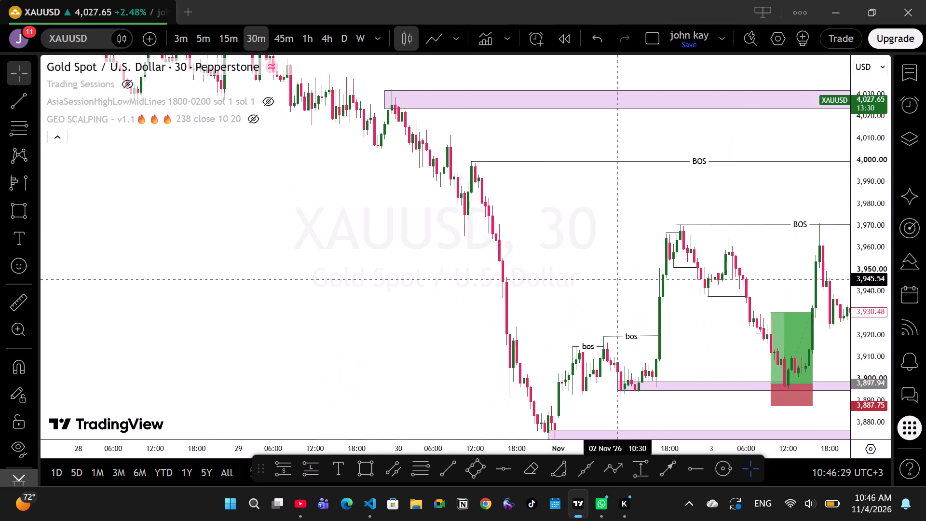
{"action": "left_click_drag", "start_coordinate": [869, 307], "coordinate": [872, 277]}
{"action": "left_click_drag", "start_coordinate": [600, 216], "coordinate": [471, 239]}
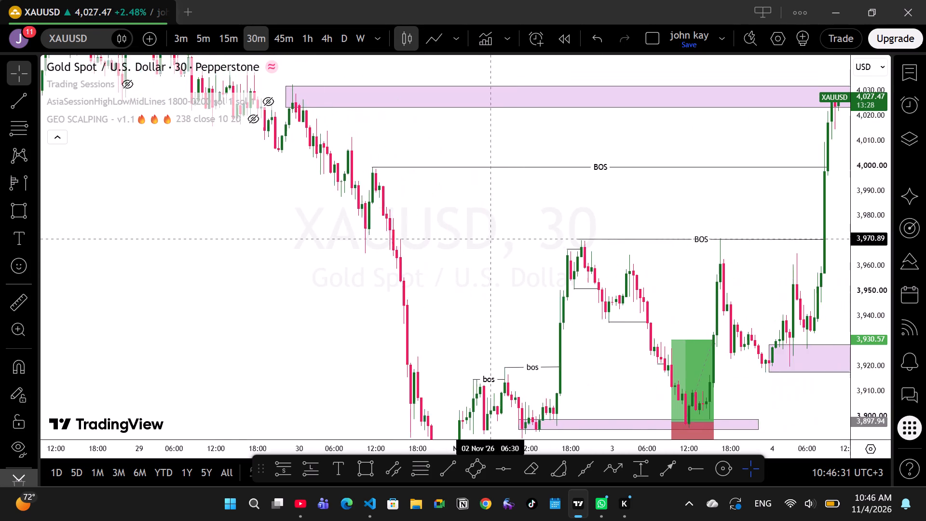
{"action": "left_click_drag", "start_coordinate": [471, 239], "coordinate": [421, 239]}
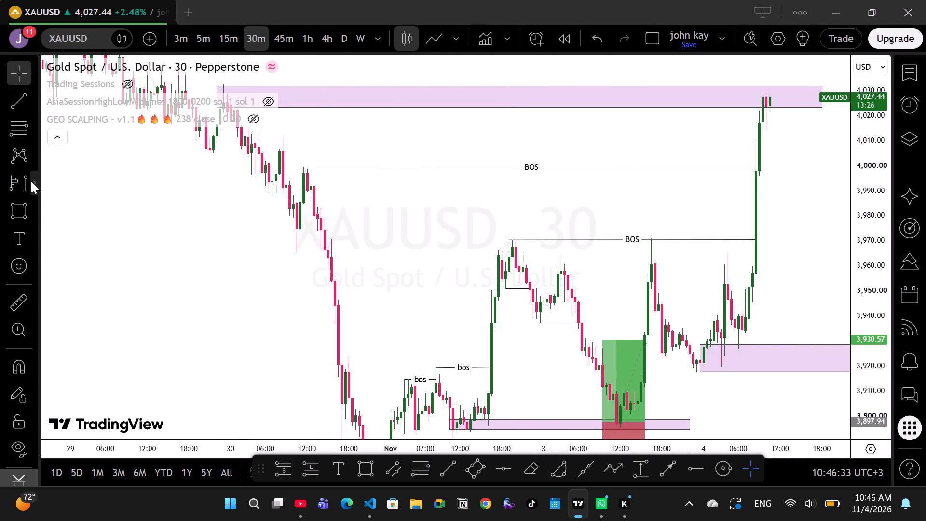
Add the Fixed range volume profile tool to the favourite drawing tools.
{"action": "left_click", "coordinate": [31, 181]}
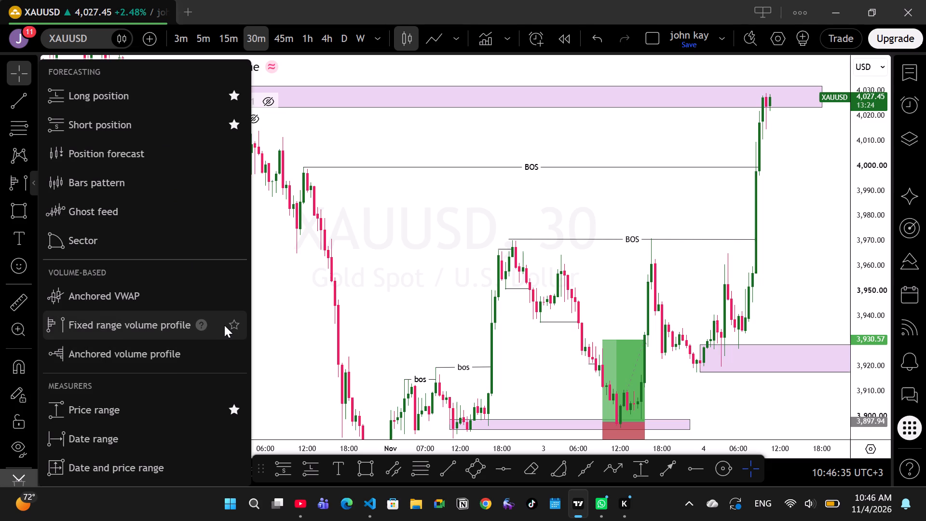
{"action": "left_click", "coordinate": [235, 324]}
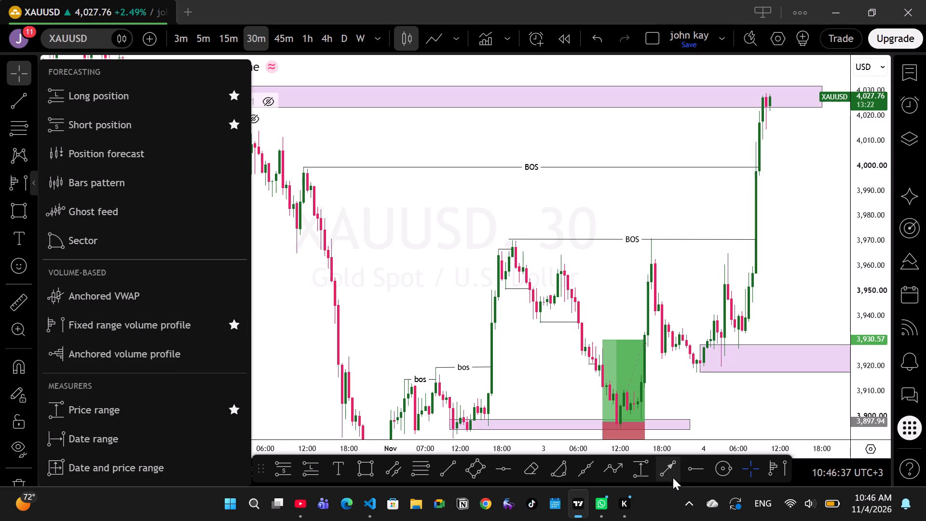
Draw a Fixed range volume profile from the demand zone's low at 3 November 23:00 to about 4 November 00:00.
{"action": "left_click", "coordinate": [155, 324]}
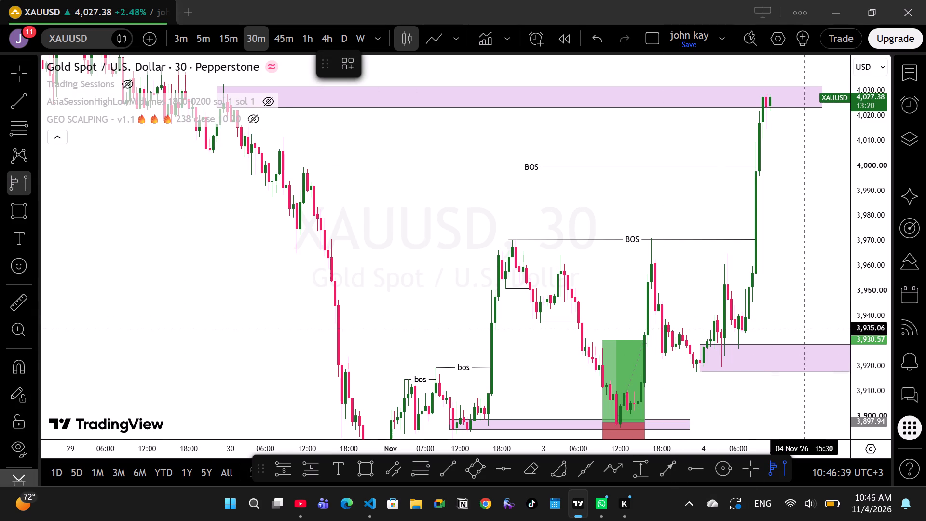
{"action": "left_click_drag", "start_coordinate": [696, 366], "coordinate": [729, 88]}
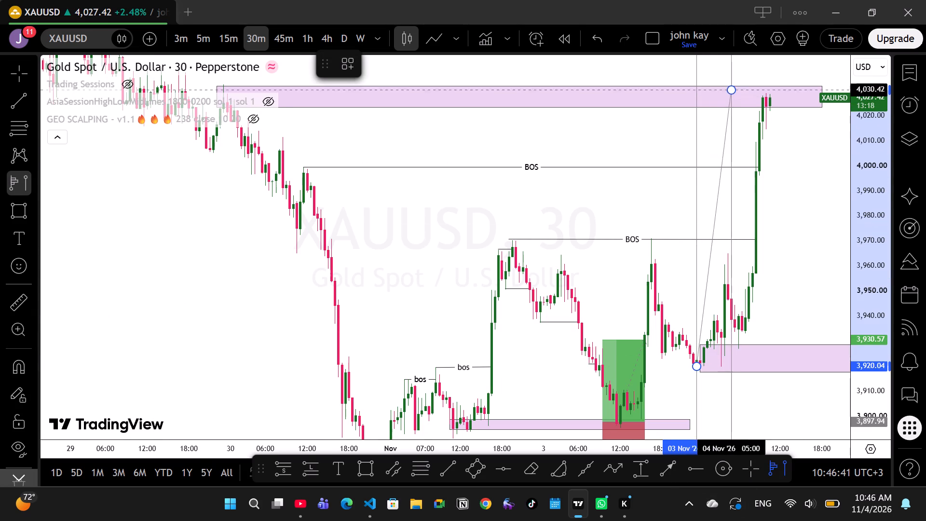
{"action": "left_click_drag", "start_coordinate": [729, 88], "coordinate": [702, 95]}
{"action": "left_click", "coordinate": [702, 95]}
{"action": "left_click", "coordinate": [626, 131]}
Examine the new volume profile against the supply zone near 4,030, the BOS lines and the demand zone near 3,920.
{"action": "left_click_drag", "start_coordinate": [628, 138], "coordinate": [512, 123]}
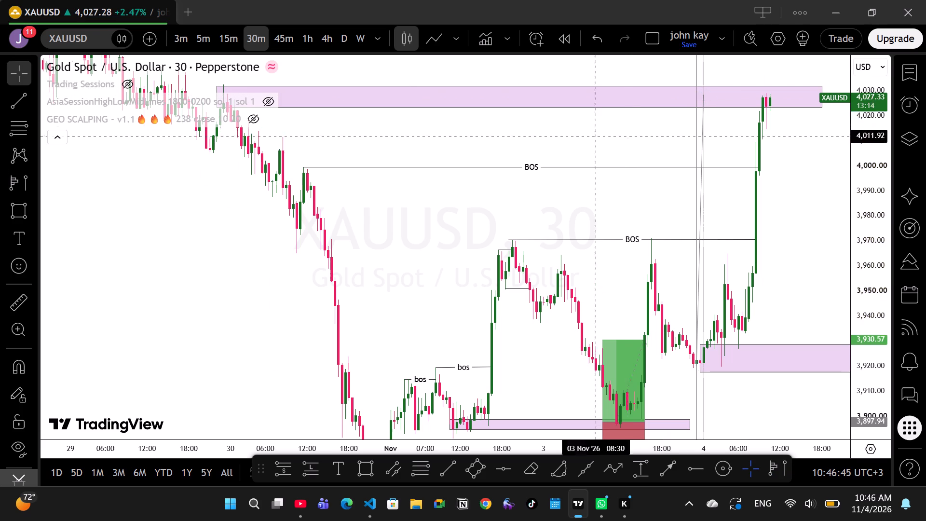
{"action": "left_click_drag", "start_coordinate": [512, 123], "coordinate": [312, 98]}
{"action": "left_click_drag", "start_coordinate": [548, 187], "coordinate": [587, 242]}
{"action": "scroll", "coordinate": [588, 242], "scroll_direction": "up", "scroll_amount": 3}
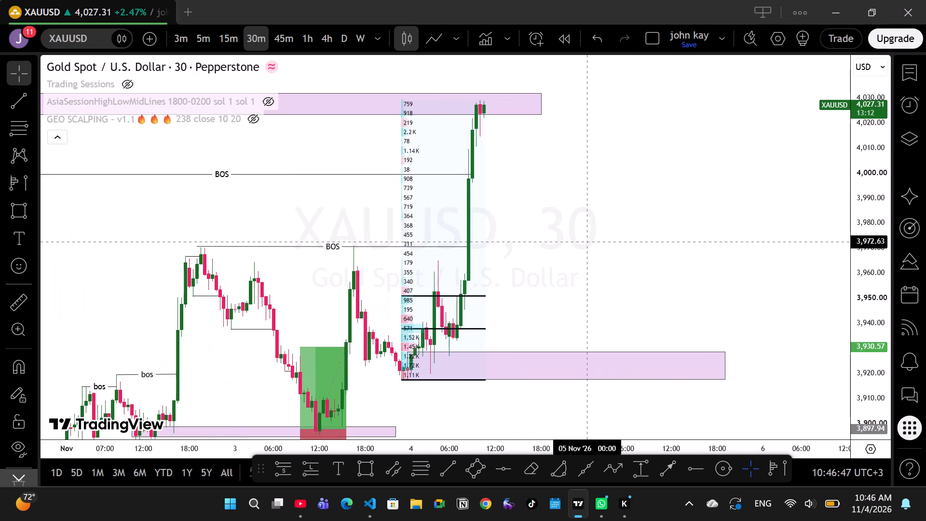
{"action": "left_click_drag", "start_coordinate": [561, 251], "coordinate": [700, 254]}
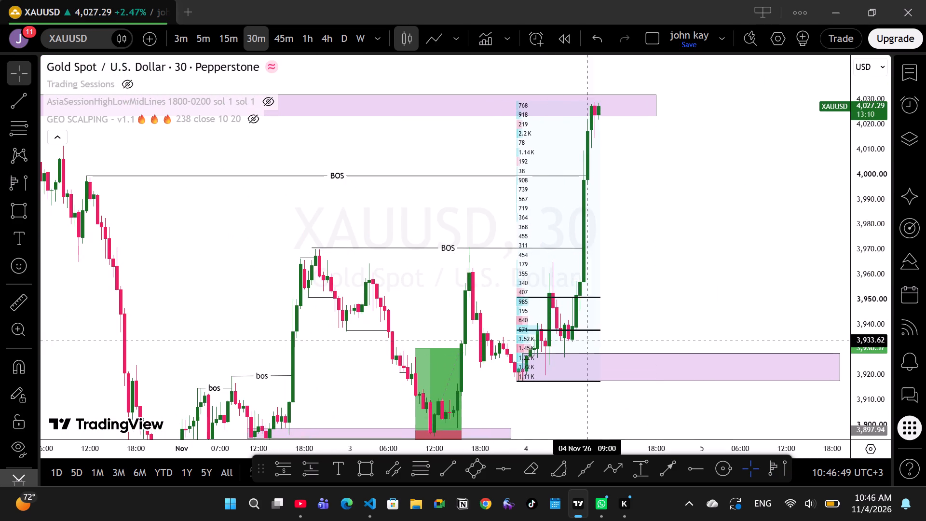
{"action": "left_click_drag", "start_coordinate": [669, 262], "coordinate": [717, 334]}
{"action": "left_click_drag", "start_coordinate": [695, 344], "coordinate": [695, 307]}
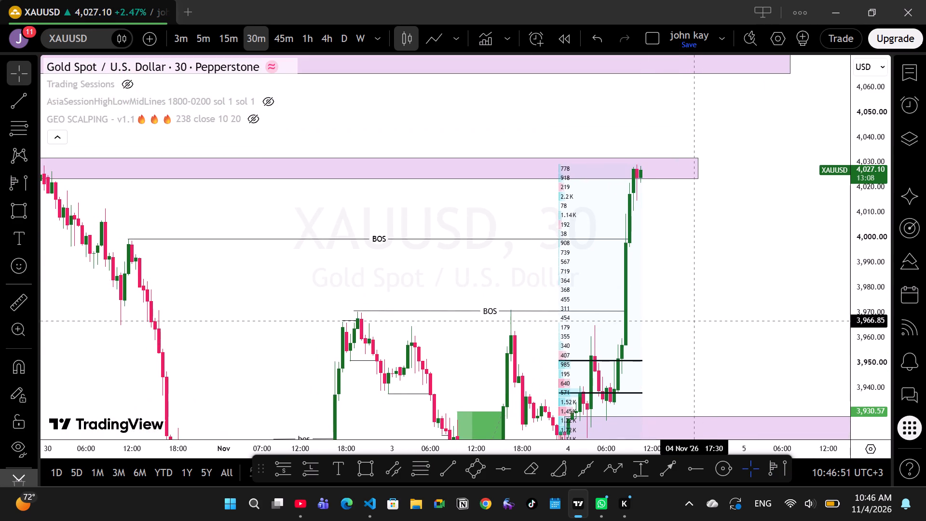
{"action": "left_click_drag", "start_coordinate": [695, 307], "coordinate": [694, 301]}
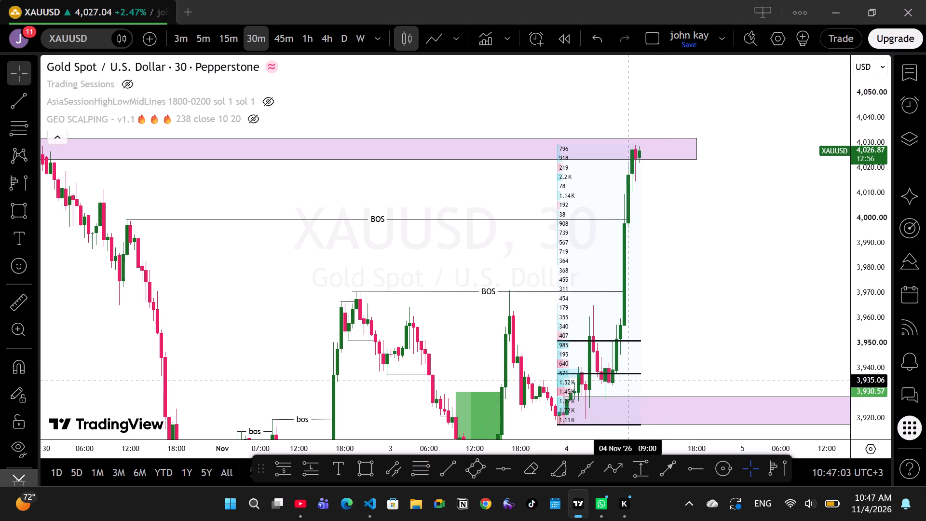
{"action": "left_click_drag", "start_coordinate": [277, 238], "coordinate": [283, 239]}
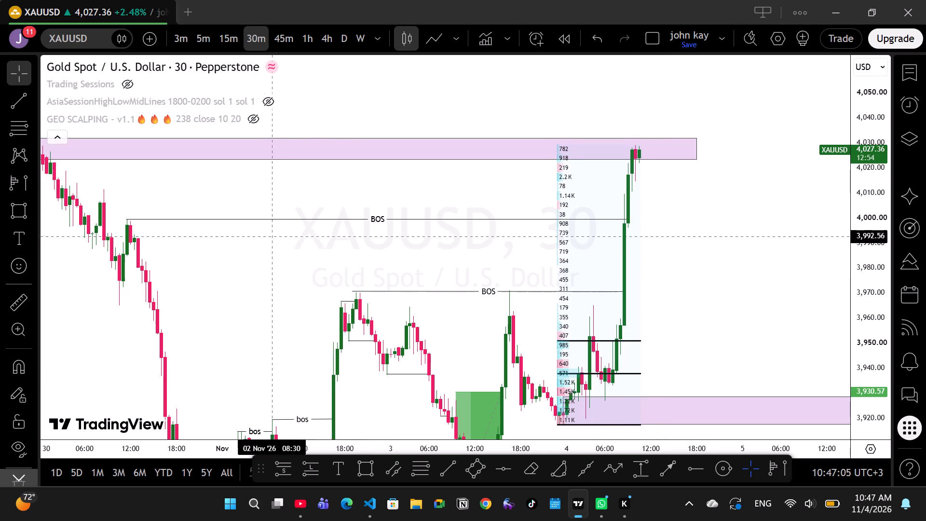
{"action": "left_click_drag", "start_coordinate": [283, 239], "coordinate": [383, 222]}
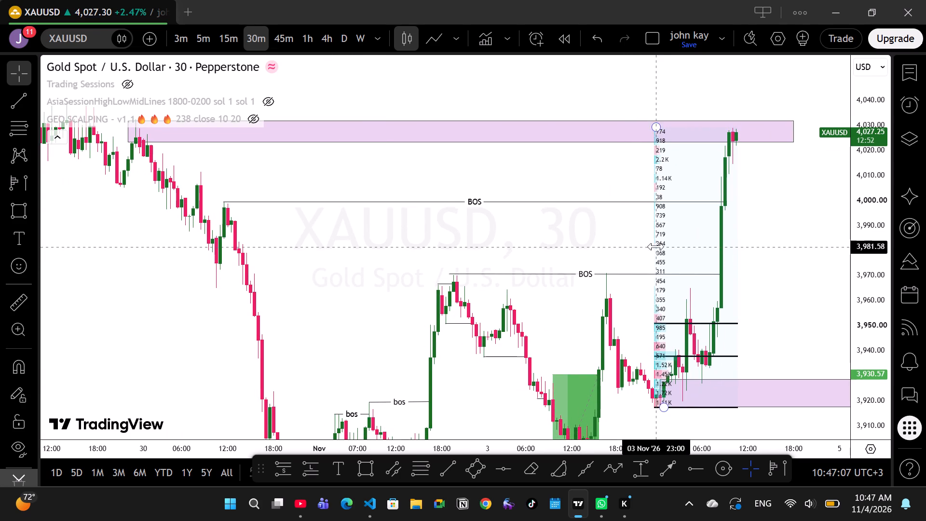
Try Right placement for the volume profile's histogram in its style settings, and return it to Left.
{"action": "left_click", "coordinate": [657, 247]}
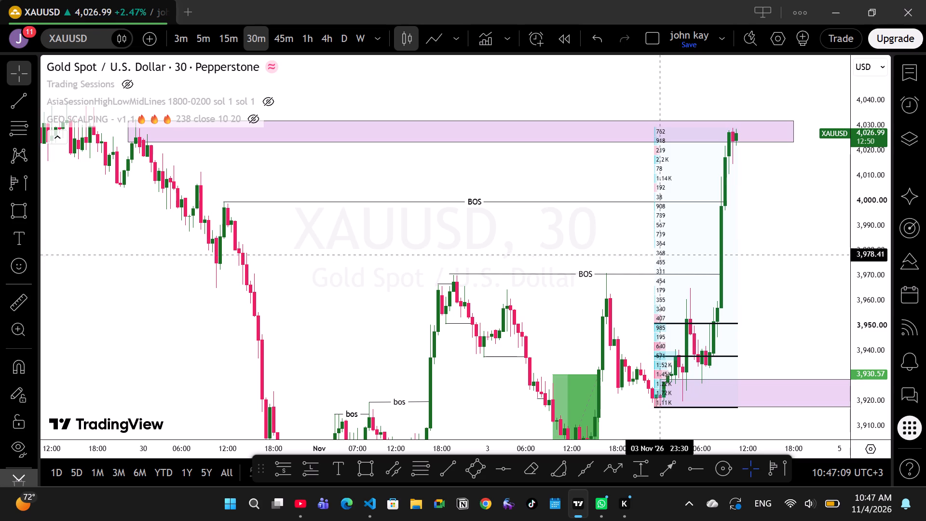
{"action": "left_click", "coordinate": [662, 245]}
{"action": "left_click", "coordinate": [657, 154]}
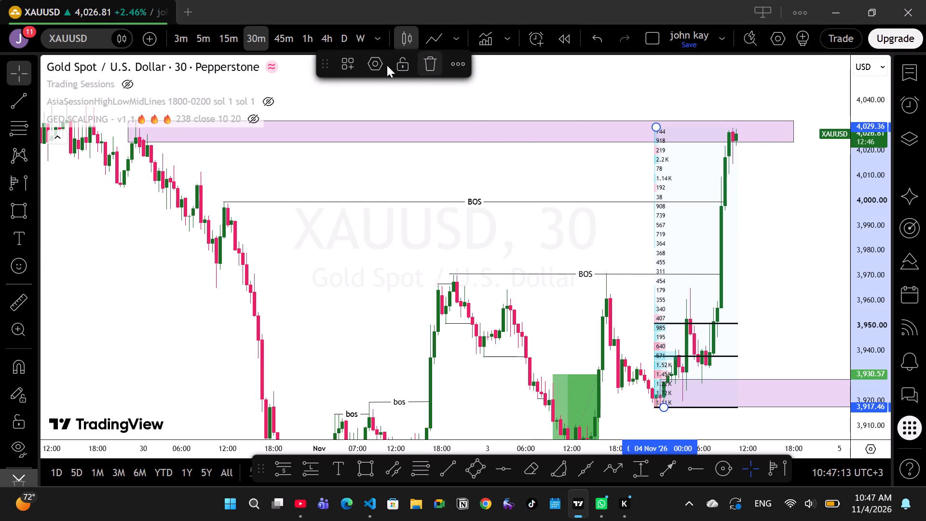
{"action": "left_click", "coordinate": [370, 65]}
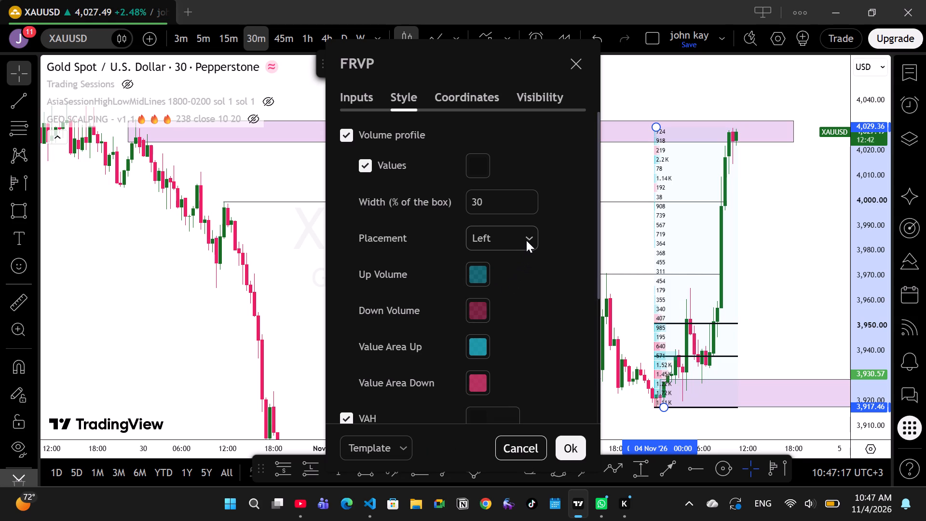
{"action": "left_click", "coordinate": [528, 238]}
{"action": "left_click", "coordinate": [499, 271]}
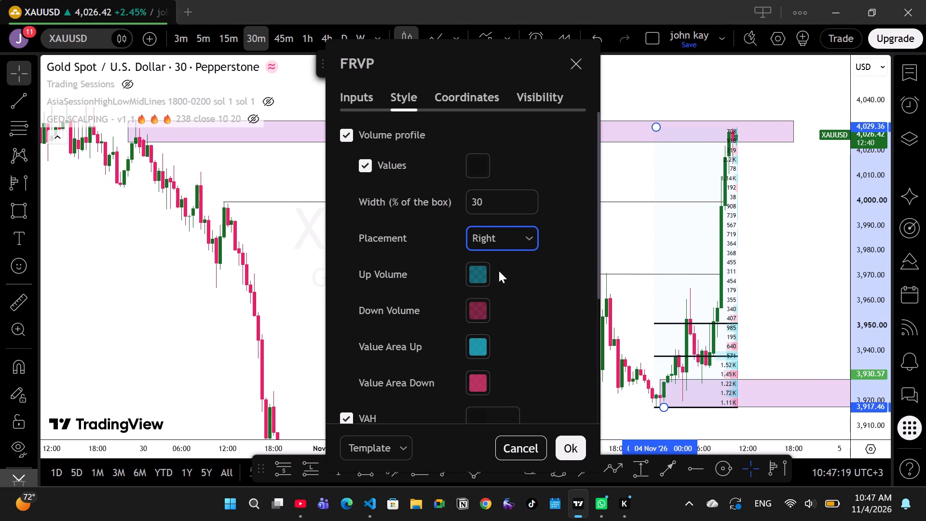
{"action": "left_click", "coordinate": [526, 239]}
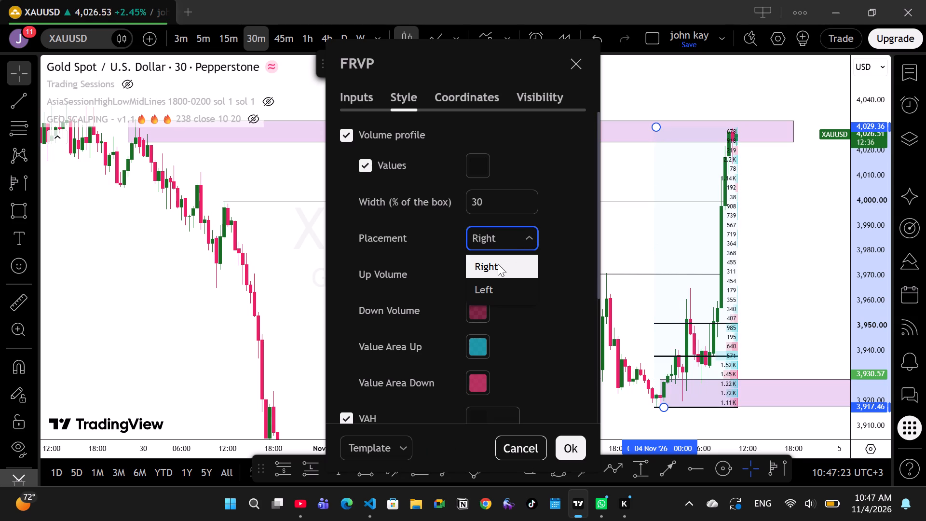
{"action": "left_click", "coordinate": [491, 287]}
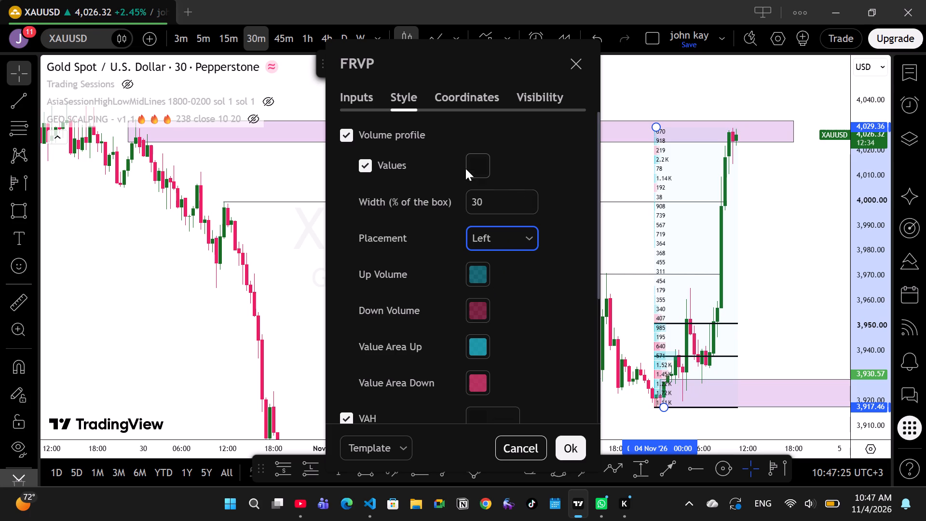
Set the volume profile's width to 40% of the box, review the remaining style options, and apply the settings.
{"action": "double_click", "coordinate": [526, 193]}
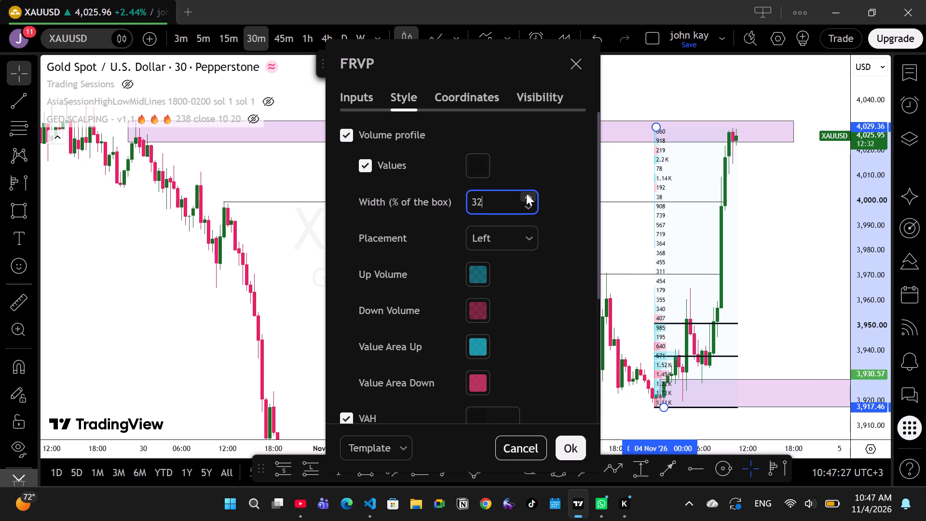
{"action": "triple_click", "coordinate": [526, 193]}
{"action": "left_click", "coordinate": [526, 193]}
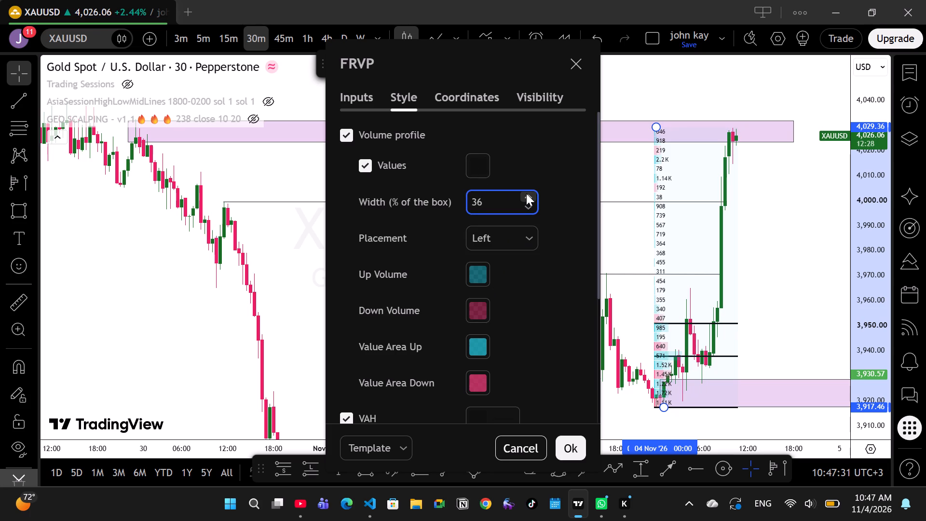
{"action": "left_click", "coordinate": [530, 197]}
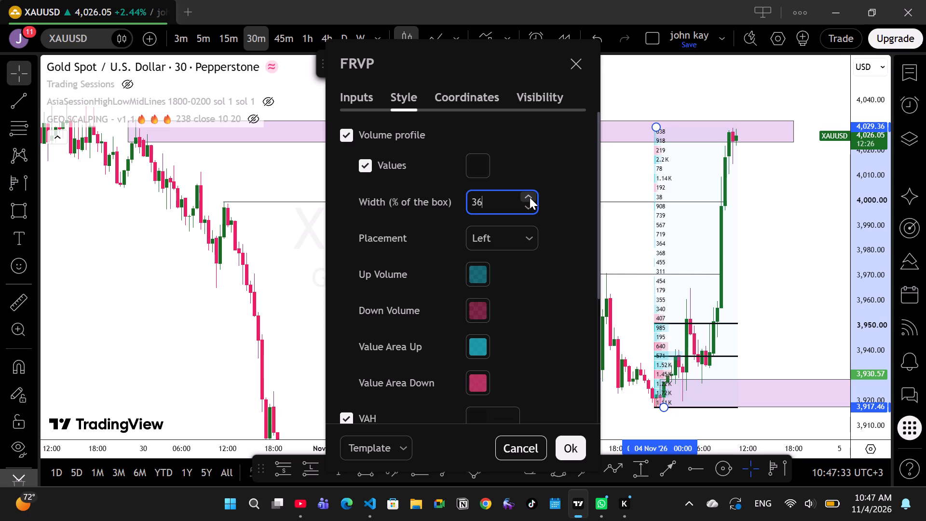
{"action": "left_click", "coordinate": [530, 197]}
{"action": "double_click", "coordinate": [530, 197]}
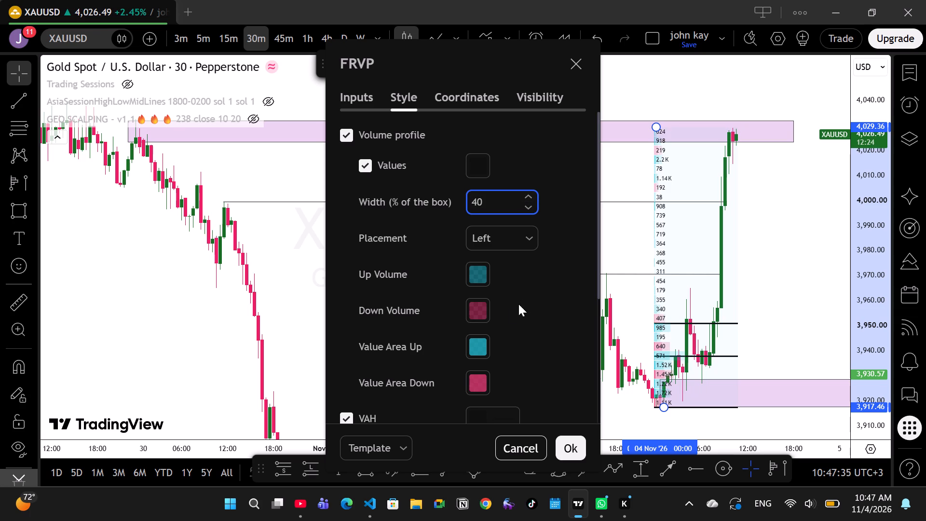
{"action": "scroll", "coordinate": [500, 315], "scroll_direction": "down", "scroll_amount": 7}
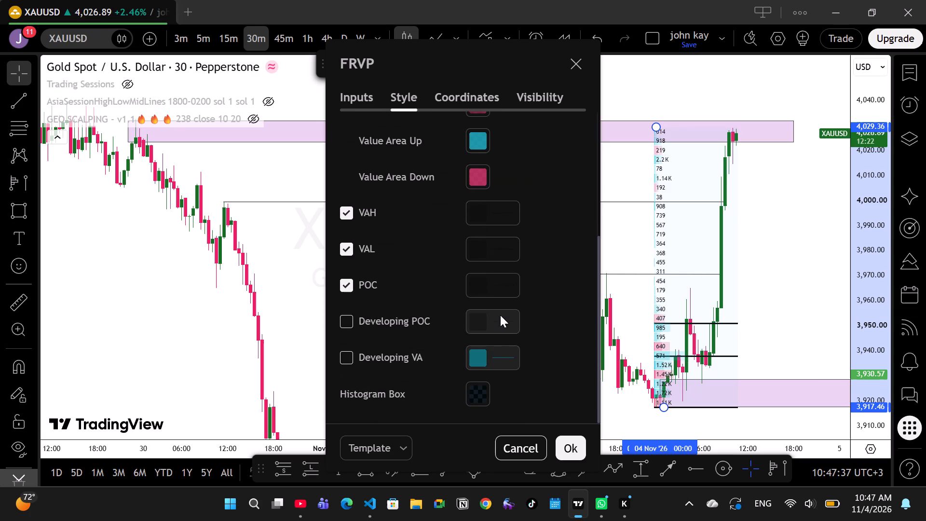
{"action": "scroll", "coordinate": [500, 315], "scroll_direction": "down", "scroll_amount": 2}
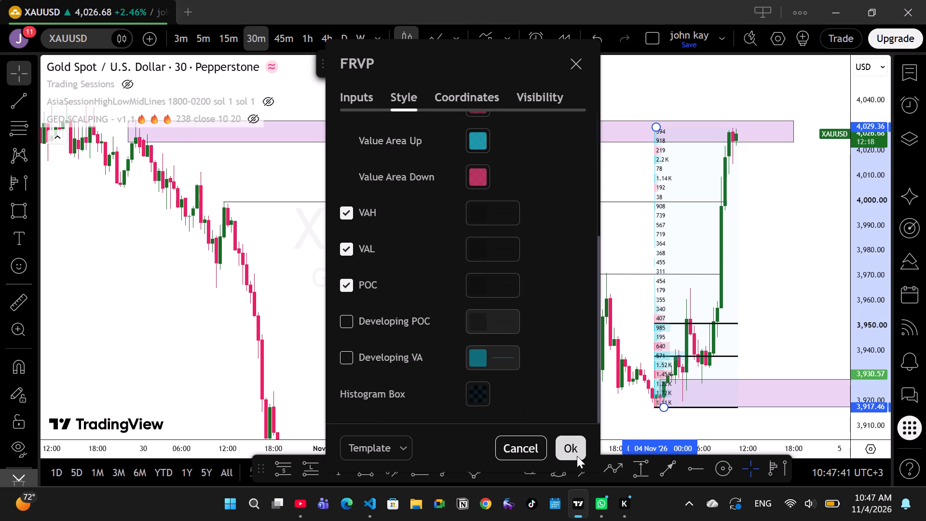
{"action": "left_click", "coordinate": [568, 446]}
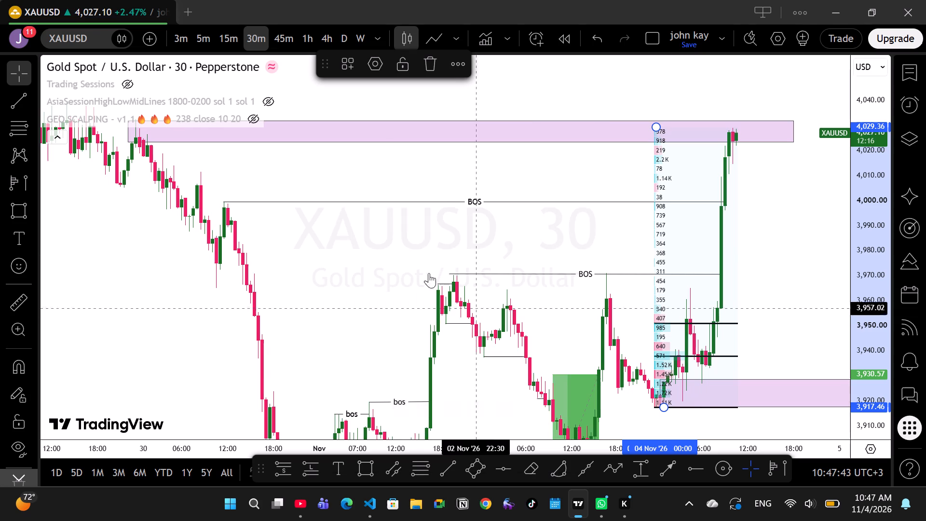
Examine the restyled volume profile on the 30-minute chart alongside the demand zone, position box and BOS lines.
{"action": "left_click", "coordinate": [397, 245]}
{"action": "scroll", "coordinate": [401, 242], "scroll_direction": "up", "scroll_amount": 8}
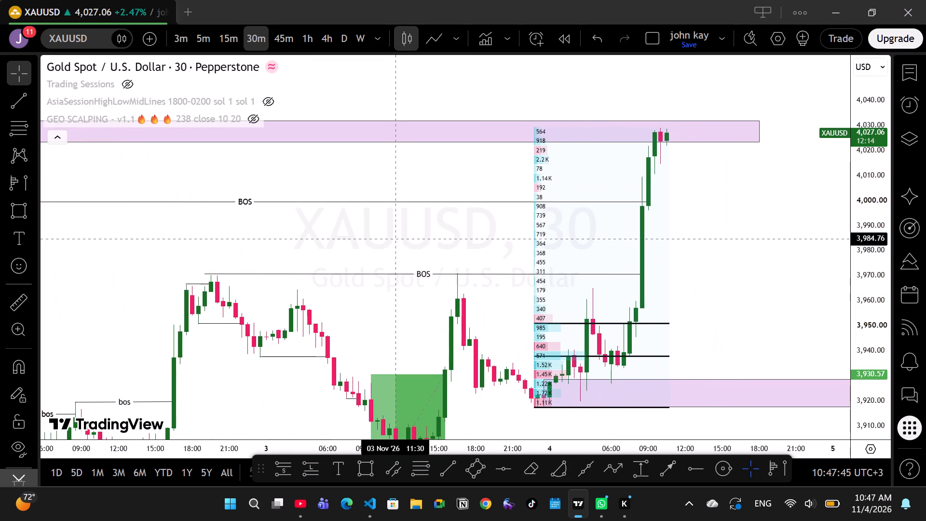
{"action": "scroll", "coordinate": [398, 239], "scroll_direction": "up", "scroll_amount": 12}
{"action": "left_click_drag", "start_coordinate": [731, 307], "coordinate": [789, 302]}
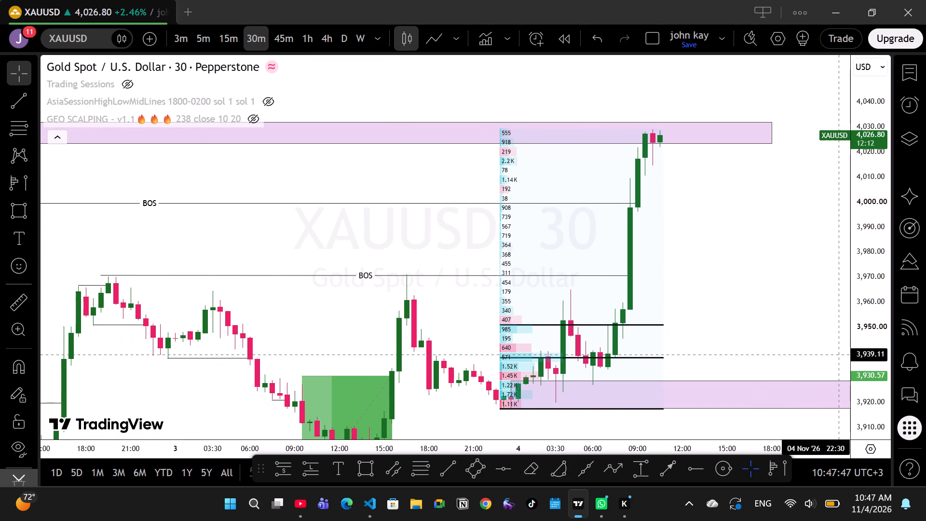
{"action": "left_click_drag", "start_coordinate": [864, 338], "coordinate": [856, 276]}
{"action": "left_click_drag", "start_coordinate": [762, 281], "coordinate": [798, 191]}
{"action": "scroll", "coordinate": [798, 191], "scroll_direction": "down", "scroll_amount": 20}
{"action": "scroll", "coordinate": [798, 191], "scroll_direction": "down", "scroll_amount": 7}
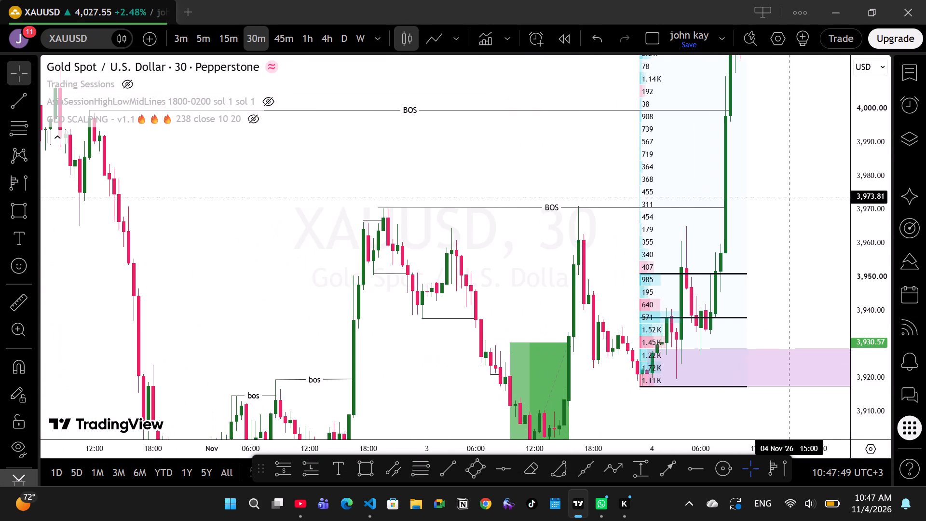
{"action": "left_click_drag", "start_coordinate": [862, 181], "coordinate": [862, 271]}
{"action": "scroll", "coordinate": [628, 215], "scroll_direction": "down", "scroll_amount": 20}
{"action": "scroll", "coordinate": [628, 215], "scroll_direction": "down", "scroll_amount": 20}
{"action": "scroll", "coordinate": [628, 215], "scroll_direction": "down", "scroll_amount": 14}
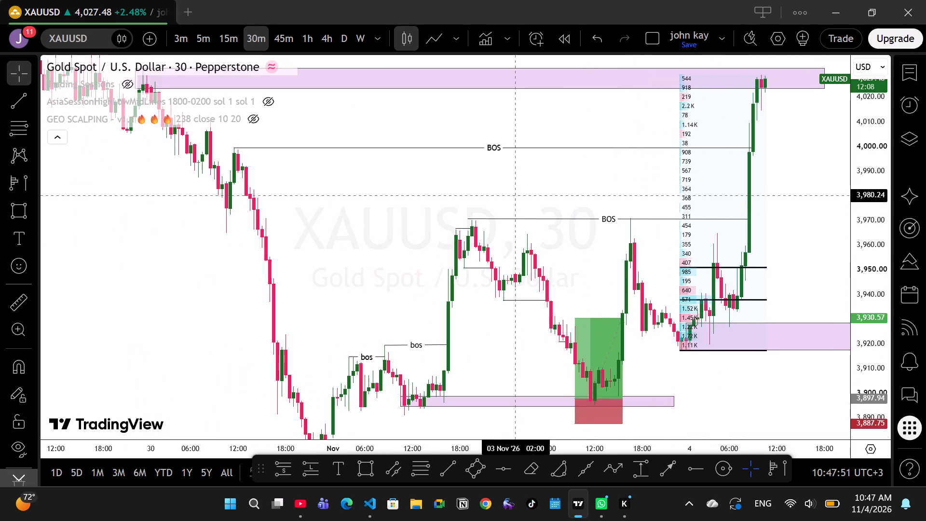
{"action": "scroll", "coordinate": [514, 195], "scroll_direction": "up", "scroll_amount": 6}
Switch to the 15-minute timeframe and examine the volume profile from the demand zone up to the supply zone near 4,030.
{"action": "left_click", "coordinate": [229, 27]}
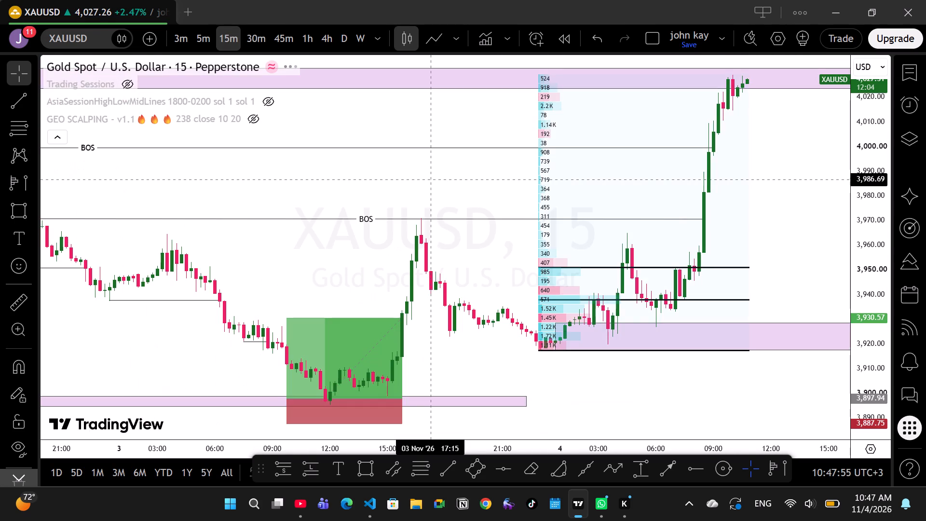
{"action": "left_click_drag", "start_coordinate": [874, 308], "coordinate": [849, 230]}
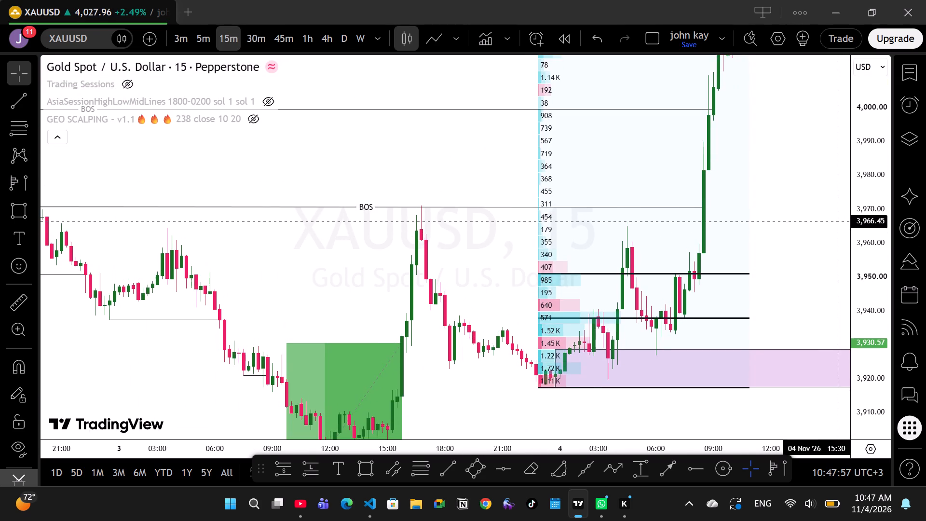
{"action": "scroll", "coordinate": [838, 222], "scroll_direction": "down", "scroll_amount": 4}
{"action": "left_click_drag", "start_coordinate": [829, 197], "coordinate": [792, 390]}
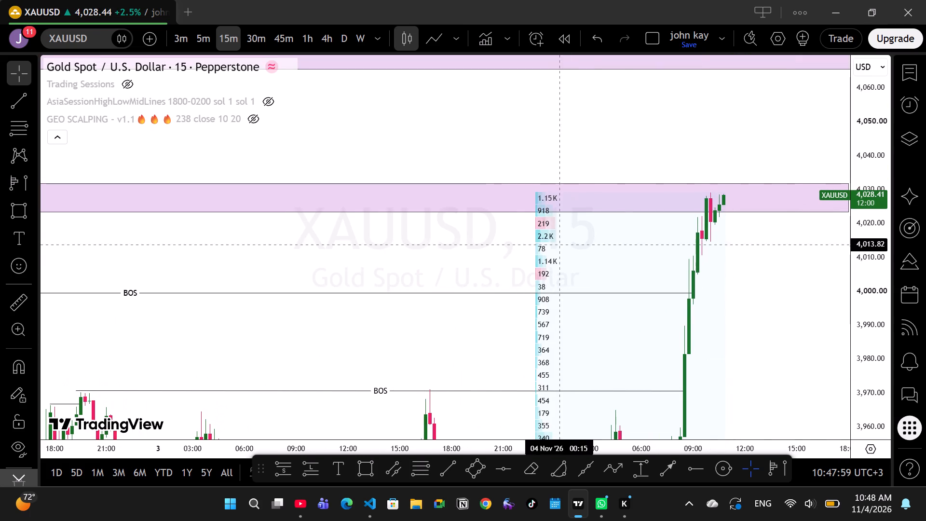
{"action": "left_click_drag", "start_coordinate": [462, 257], "coordinate": [600, 206]}
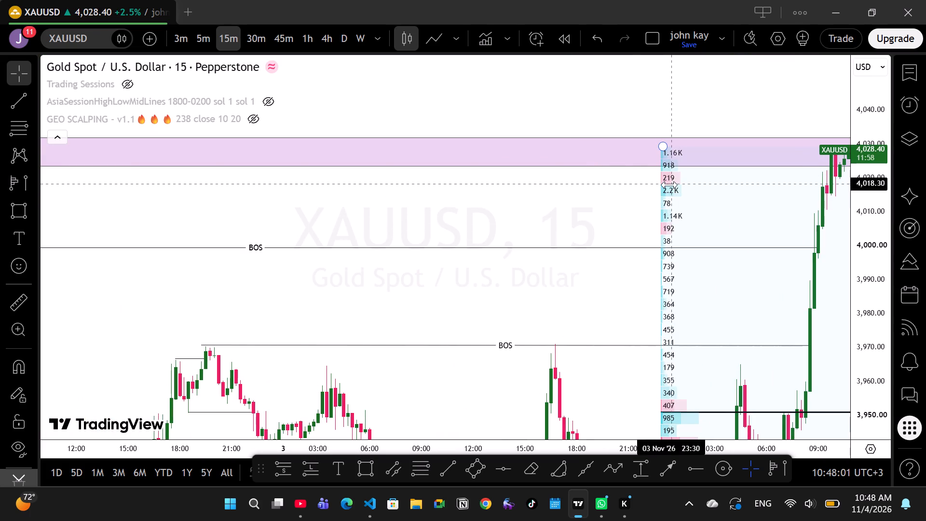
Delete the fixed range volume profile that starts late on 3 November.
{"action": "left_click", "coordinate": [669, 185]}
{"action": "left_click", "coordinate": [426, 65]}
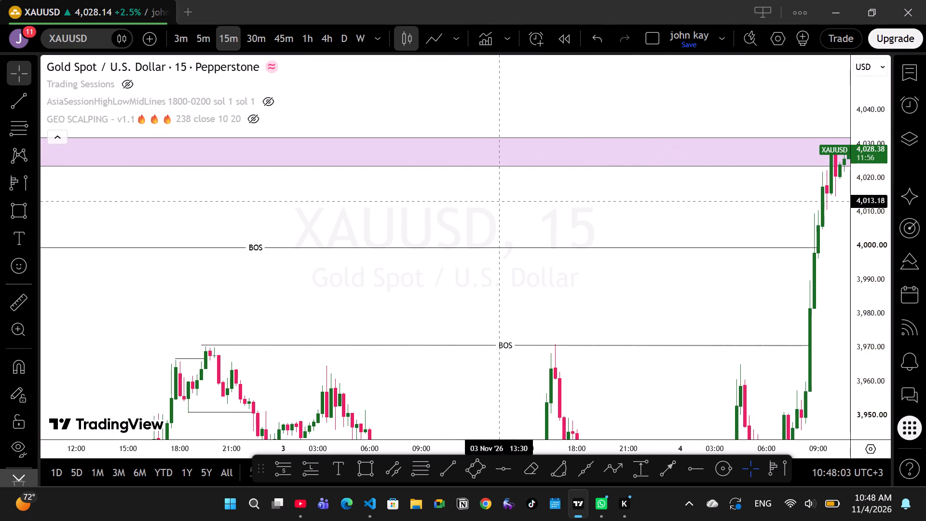
Return the chart to the 30-minute timeframe and view the supply zone near 4,030 with the BOS lines.
{"action": "left_click_drag", "start_coordinate": [408, 203], "coordinate": [548, 195]}
{"action": "left_click", "coordinate": [263, 33]}
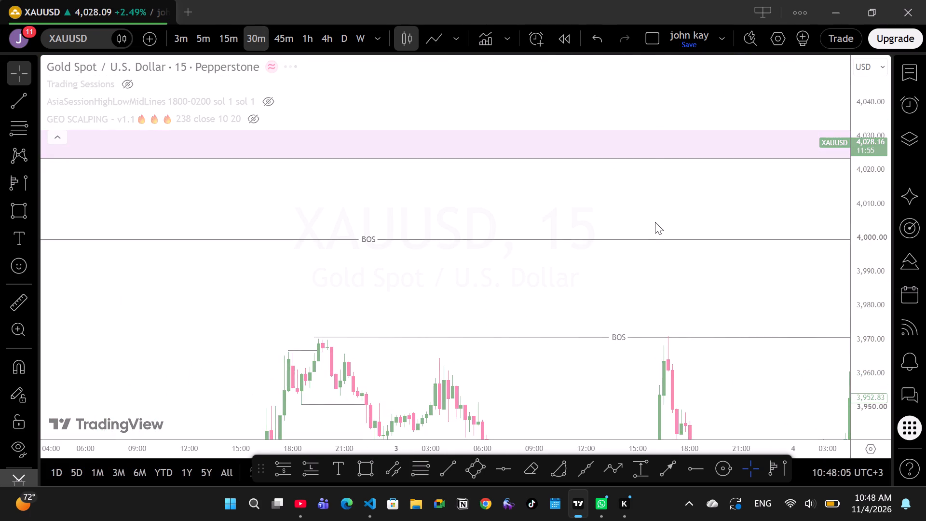
{"action": "scroll", "coordinate": [653, 219], "scroll_direction": "up", "scroll_amount": 1}
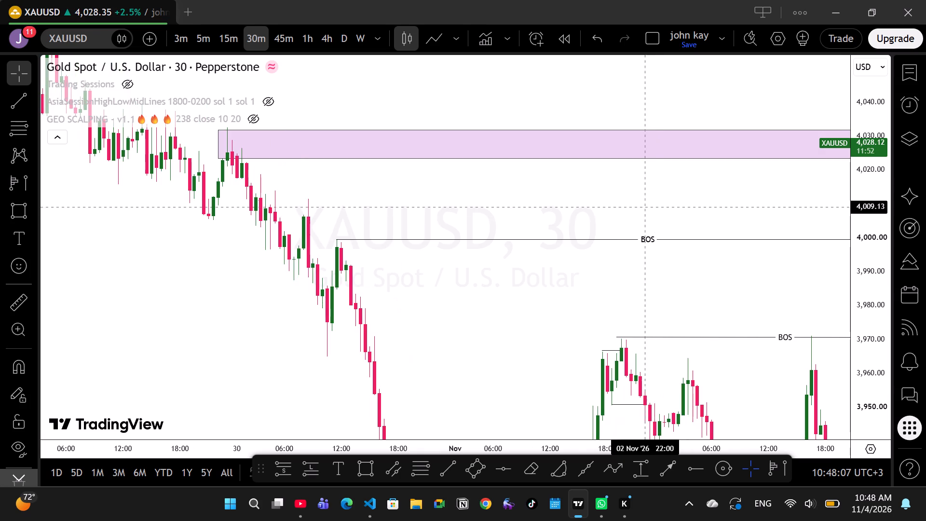
Tighten the demand zone that begins late on 3 November to about 3,917.65–3,924.64, spanning 3 November 22:30 to 5 November 06:30.
{"action": "left_click_drag", "start_coordinate": [665, 193], "coordinate": [491, 177]}
{"action": "left_click_drag", "start_coordinate": [878, 228], "coordinate": [864, 310]}
{"action": "left_click_drag", "start_coordinate": [847, 330], "coordinate": [772, 266]}
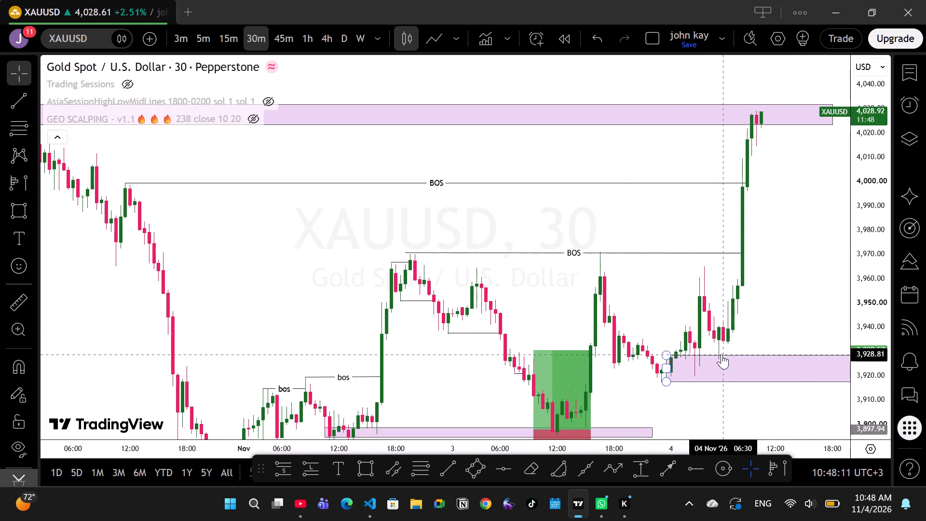
{"action": "left_click_drag", "start_coordinate": [788, 337], "coordinate": [660, 300]}
{"action": "left_click_drag", "start_coordinate": [735, 282], "coordinate": [703, 289]}
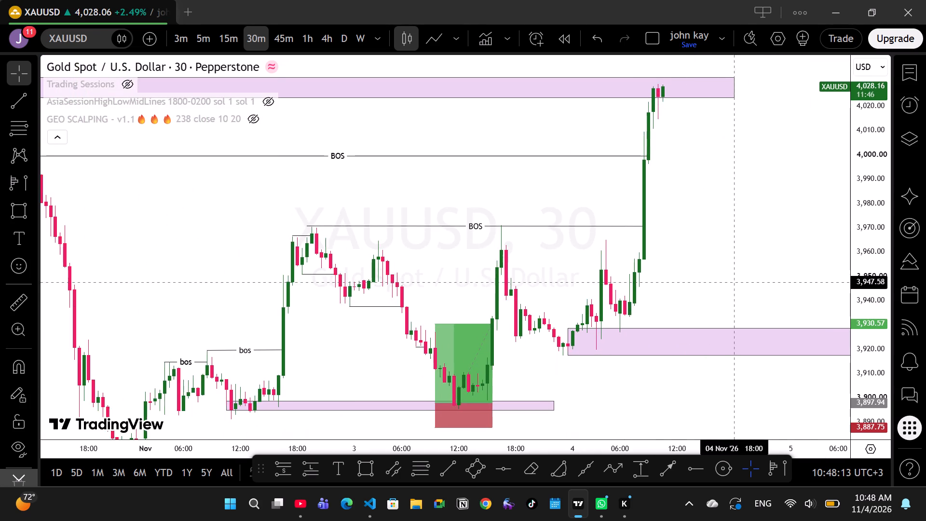
{"action": "left_click_drag", "start_coordinate": [703, 289], "coordinate": [602, 308]}
{"action": "left_click_drag", "start_coordinate": [710, 318], "coordinate": [596, 306]}
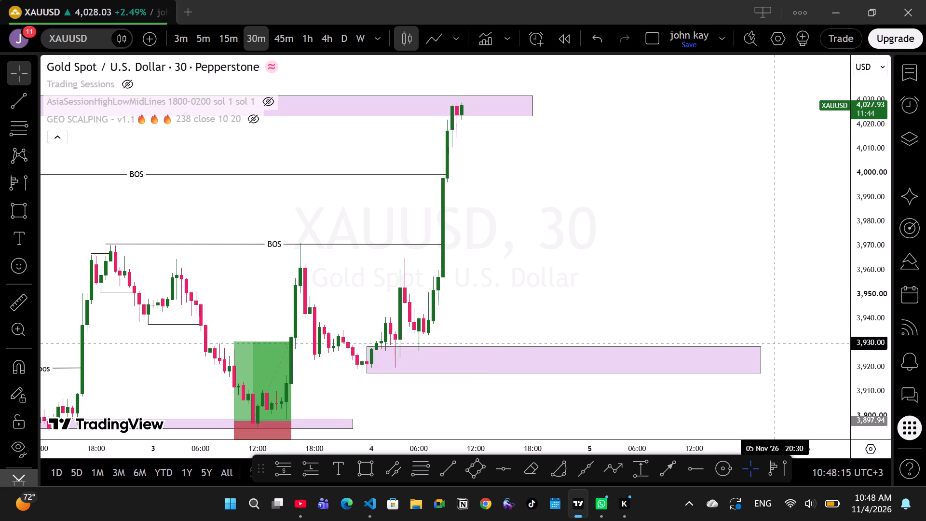
{"action": "left_click_drag", "start_coordinate": [756, 349], "coordinate": [641, 359]}
{"action": "left_click", "coordinate": [607, 317]}
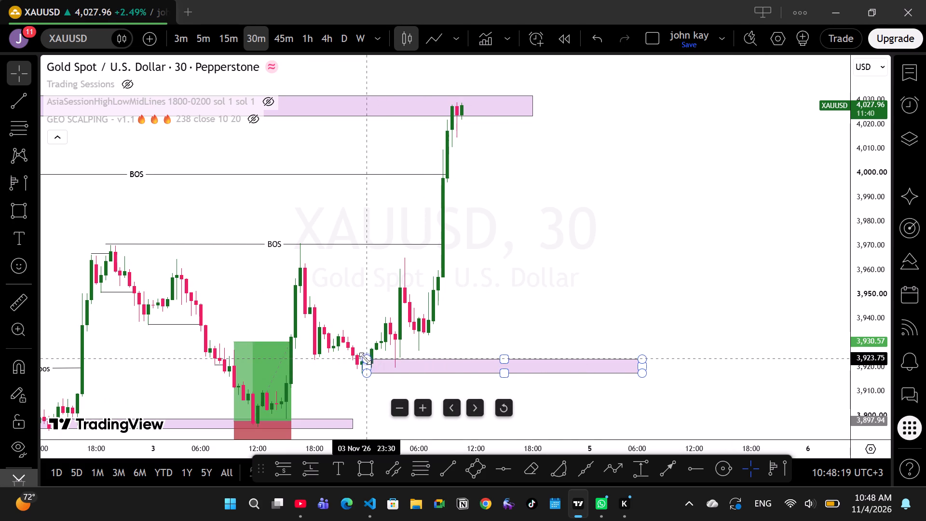
{"action": "left_click_drag", "start_coordinate": [365, 358], "coordinate": [360, 357]}
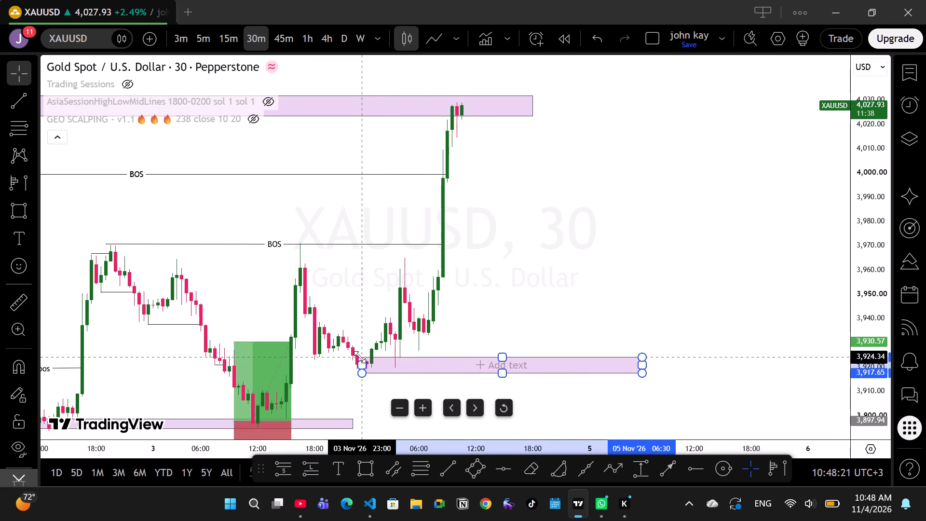
{"action": "left_click_drag", "start_coordinate": [360, 357], "coordinate": [359, 356]}
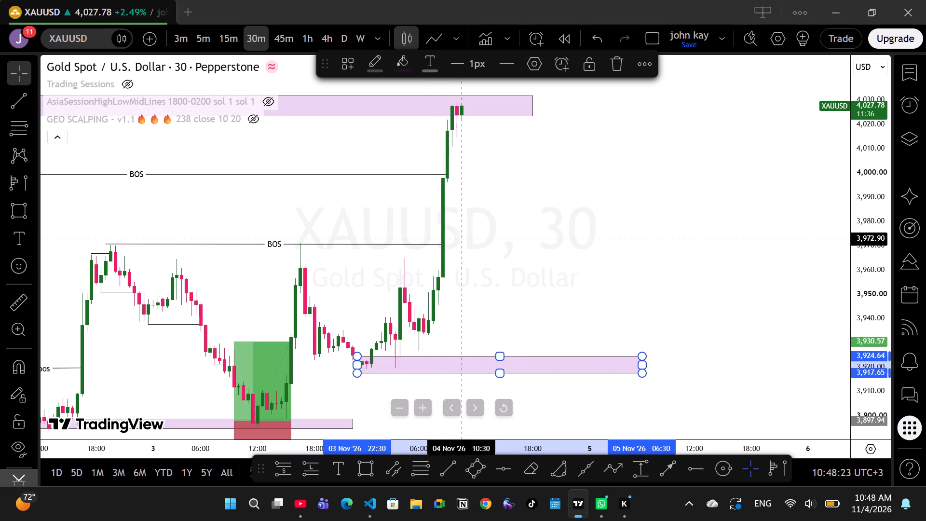
Draw a rectangle demand zone from about 3,934.17 to 3,939.83, starting at 4 November 06:30 and extending into early 5 November.
{"action": "left_click", "coordinate": [362, 470]}
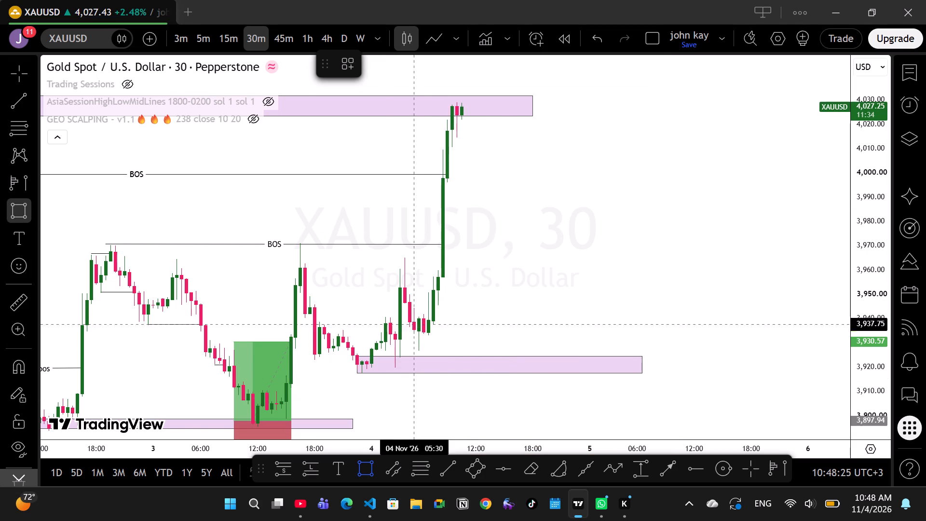
{"action": "left_click_drag", "start_coordinate": [422, 333], "coordinate": [517, 322]}
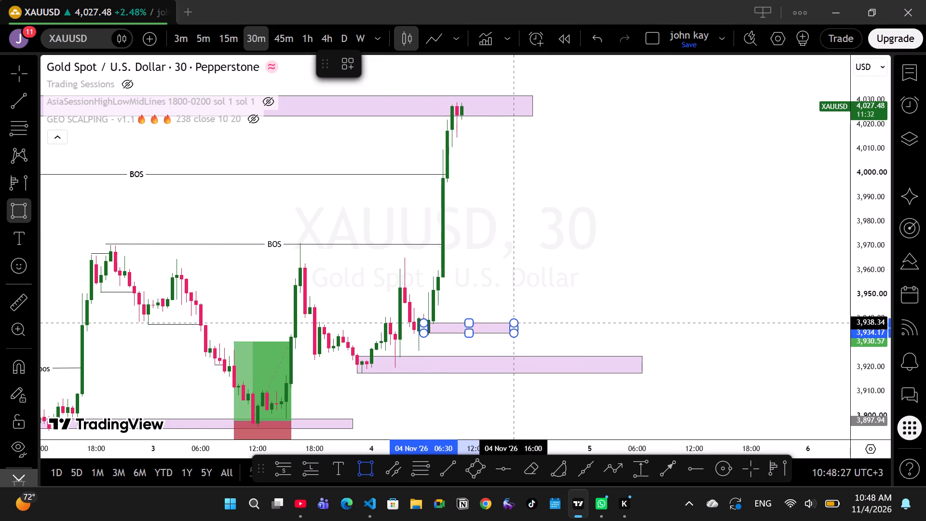
{"action": "left_click_drag", "start_coordinate": [517, 322], "coordinate": [598, 319]}
{"action": "left_click", "coordinate": [598, 319]}
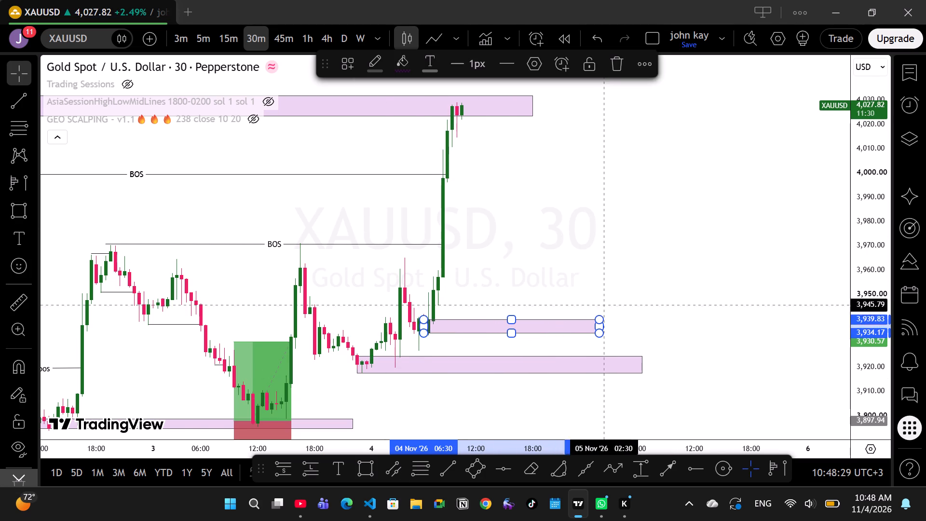
{"action": "left_click", "coordinate": [620, 247]}
Examine the 30-minute price action around the supply zones near 4,030 and 4,070, the BOS lines and the new demand zones.
{"action": "left_click_drag", "start_coordinate": [601, 236], "coordinate": [788, 254]}
{"action": "left_click_drag", "start_coordinate": [747, 261], "coordinate": [749, 289]}
{"action": "left_click_drag", "start_coordinate": [869, 325], "coordinate": [870, 322]}
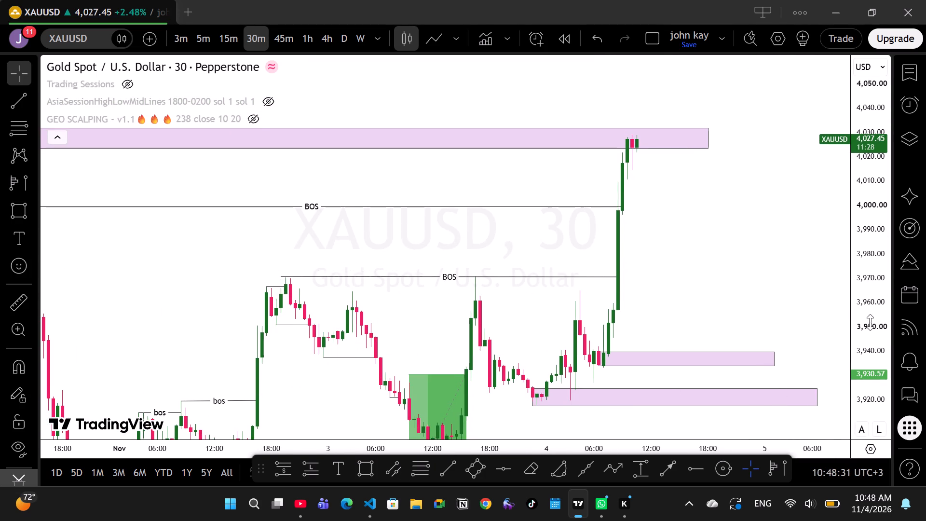
{"action": "left_click_drag", "start_coordinate": [870, 322], "coordinate": [870, 308]}
{"action": "left_click", "coordinate": [718, 247]}
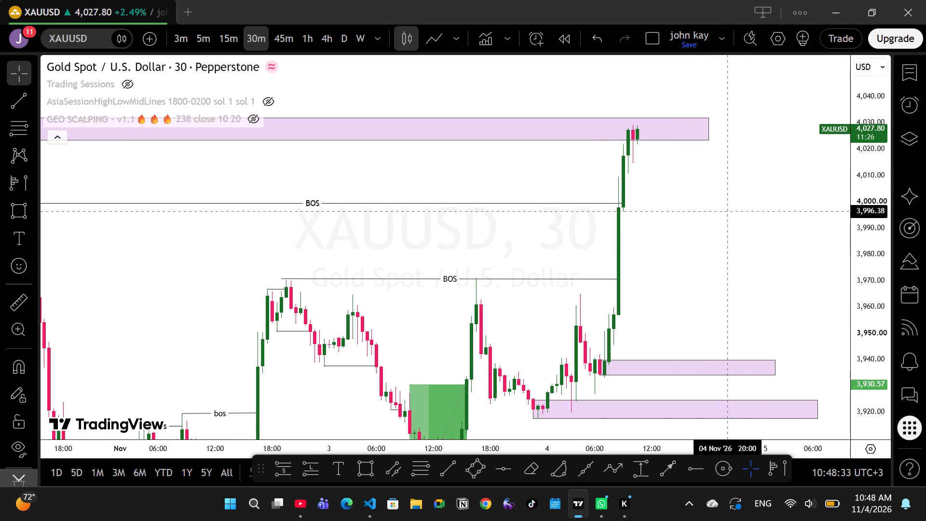
{"action": "left_click_drag", "start_coordinate": [710, 217], "coordinate": [856, 266]}
{"action": "scroll", "coordinate": [581, 194], "scroll_direction": "down", "scroll_amount": 20}
{"action": "scroll", "coordinate": [581, 194], "scroll_direction": "down", "scroll_amount": 1}
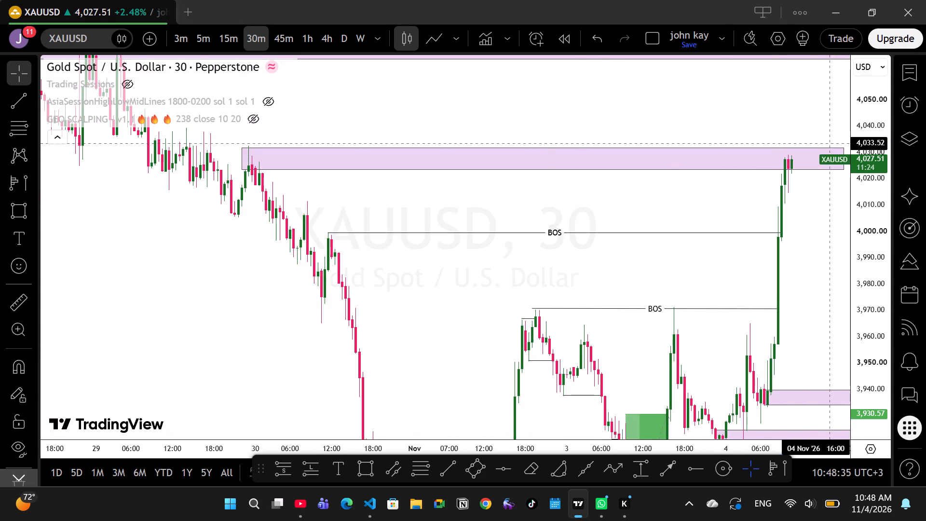
{"action": "left_click_drag", "start_coordinate": [860, 141], "coordinate": [862, 212]}
{"action": "scroll", "coordinate": [605, 135], "scroll_direction": "up", "scroll_amount": 1}
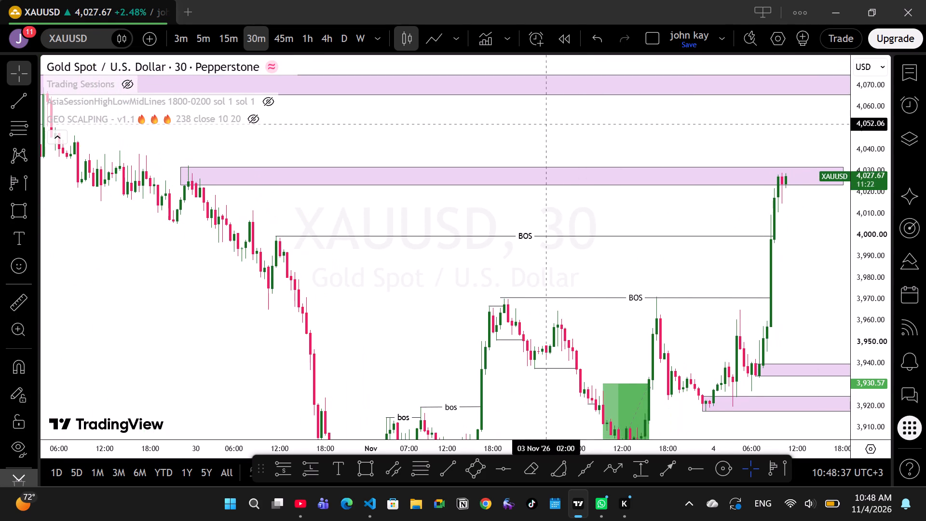
{"action": "left_click_drag", "start_coordinate": [545, 122], "coordinate": [707, 176]}
{"action": "left_click_drag", "start_coordinate": [526, 155], "coordinate": [495, 240]}
{"action": "left_click", "coordinate": [495, 240]}
{"action": "left_click_drag", "start_coordinate": [533, 235], "coordinate": [358, 201]}
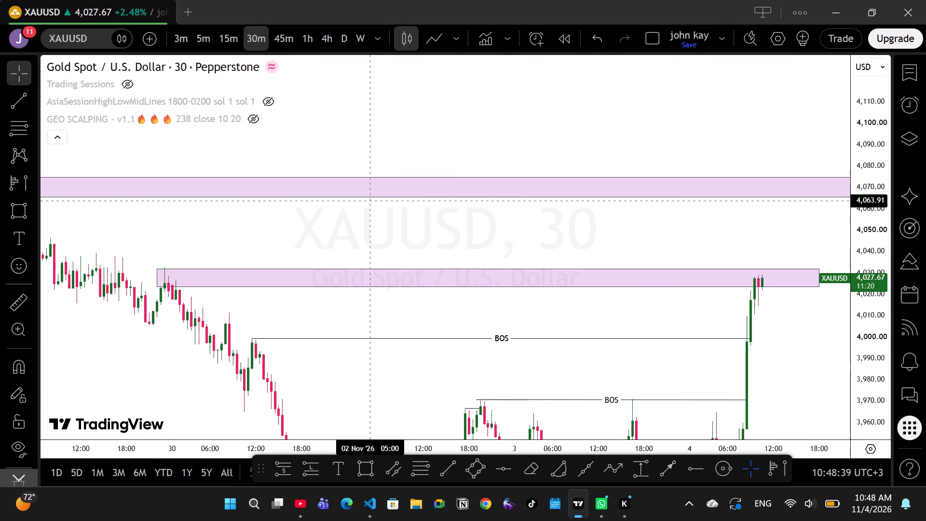
{"action": "left_click_drag", "start_coordinate": [879, 363], "coordinate": [876, 332]}
{"action": "left_click_drag", "start_coordinate": [564, 222], "coordinate": [682, 203]}
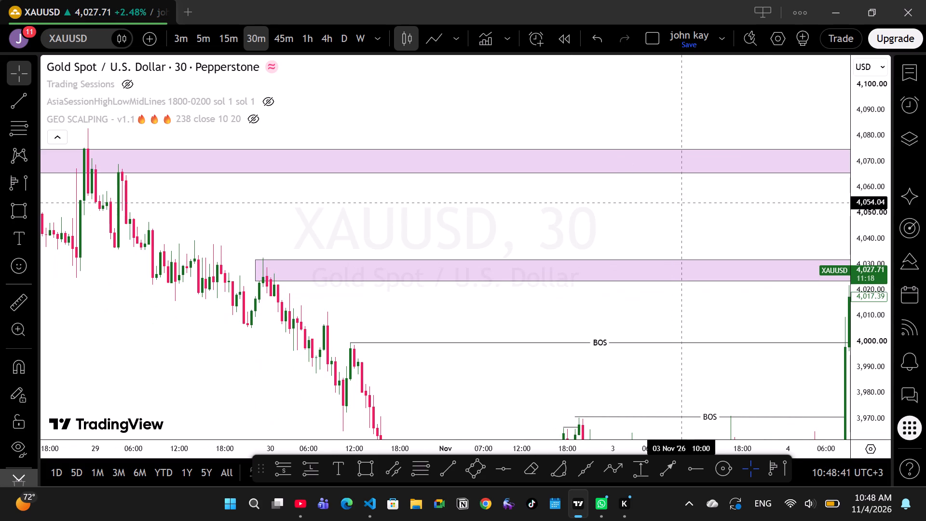
{"action": "scroll", "coordinate": [664, 213], "scroll_direction": "up", "scroll_amount": 1}
{"action": "left_click_drag", "start_coordinate": [659, 219], "coordinate": [457, 179]}
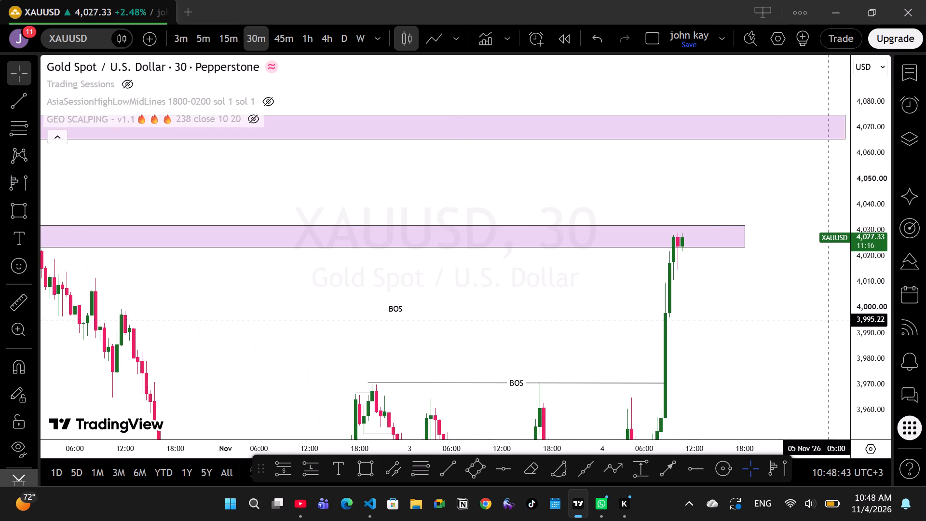
{"action": "left_click_drag", "start_coordinate": [872, 317], "coordinate": [872, 293]}
{"action": "left_click_drag", "start_coordinate": [764, 293], "coordinate": [772, 220]}
{"action": "scroll", "coordinate": [775, 213], "scroll_direction": "down", "scroll_amount": 7}
{"action": "scroll", "coordinate": [774, 213], "scroll_direction": "up", "scroll_amount": 4}
{"action": "left_click_drag", "start_coordinate": [504, 129], "coordinate": [720, 121]}
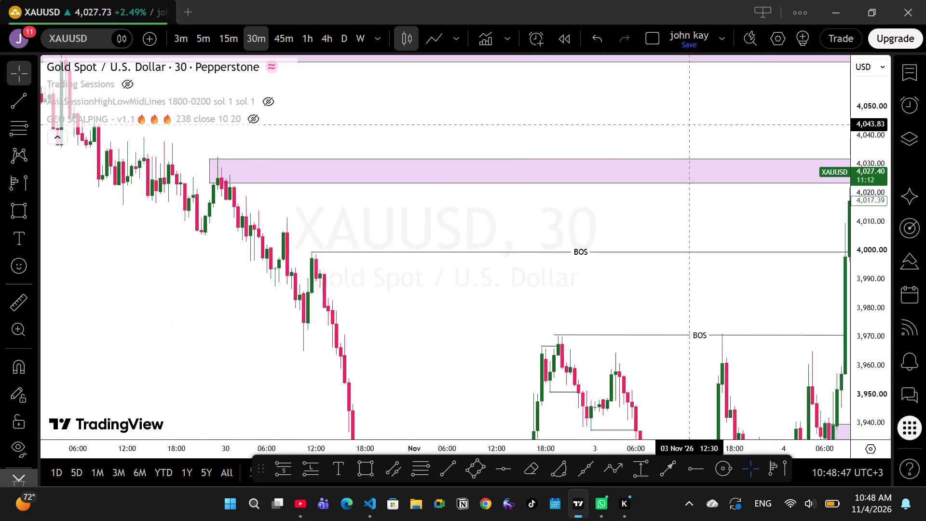
{"action": "left_click_drag", "start_coordinate": [720, 121], "coordinate": [741, 119]}
{"action": "scroll", "coordinate": [591, 119], "scroll_direction": "down", "scroll_amount": 5}
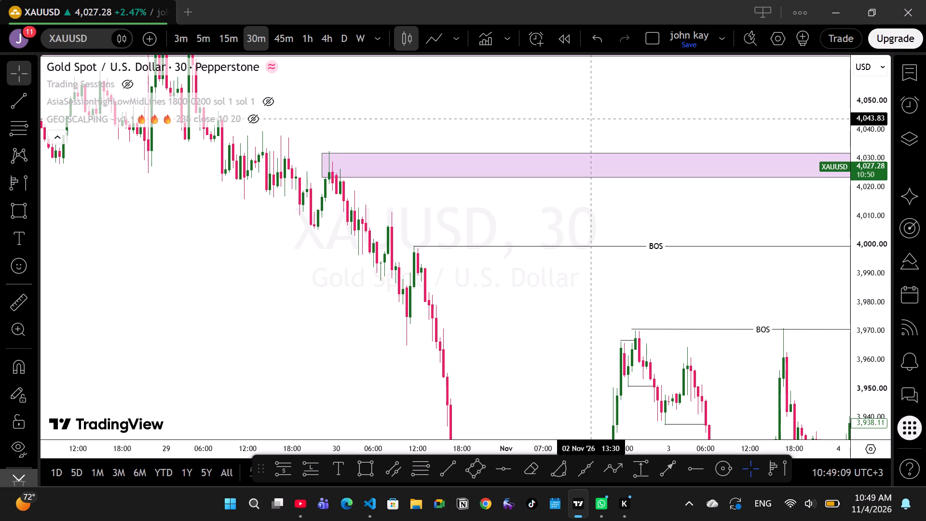
Switch to Google Chrome and open it with the Work profile.
{"action": "left_click", "coordinate": [835, 10]}
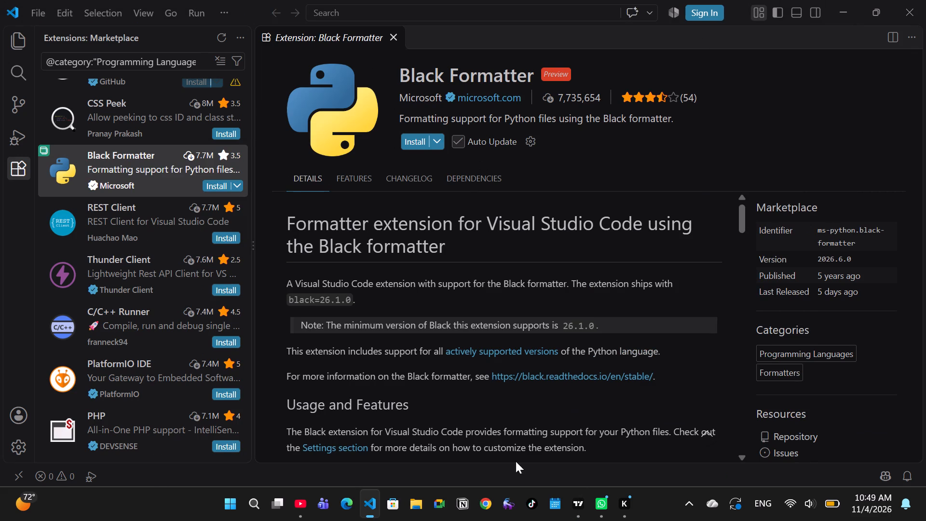
{"action": "left_click", "coordinate": [491, 500]}
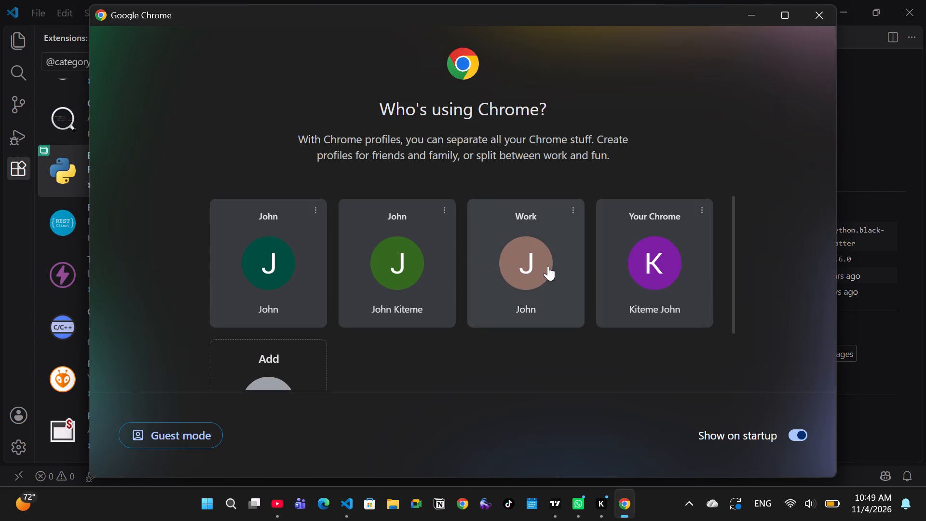
{"action": "left_click", "coordinate": [548, 266]}
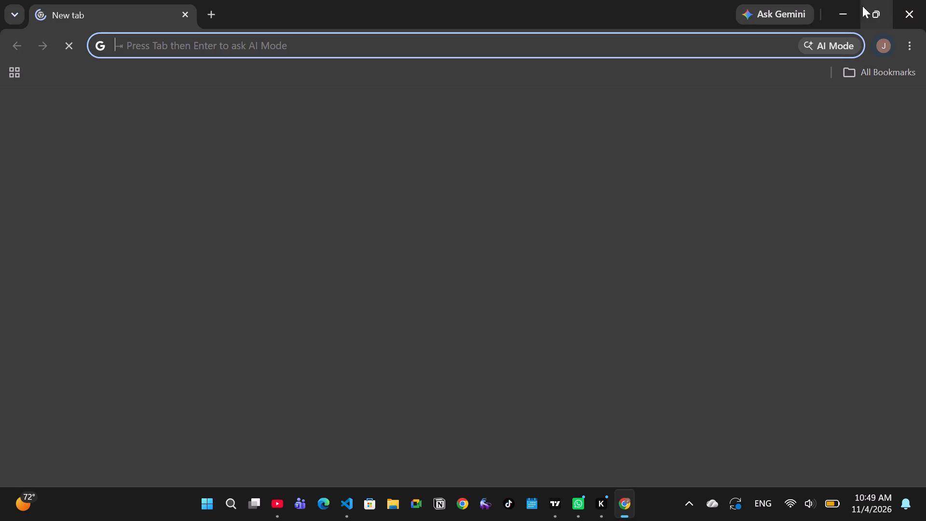
Search Google for deriv.
{"action": "double_click", "coordinate": [362, 50]}
{"action": "left_click", "coordinate": [352, 45]}
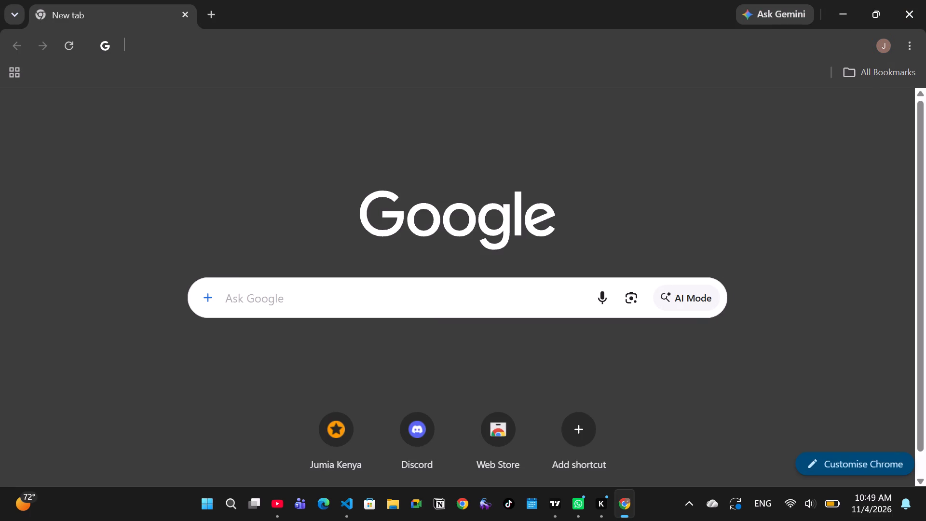
{"action": "left_click", "coordinate": [352, 45]}
{"action": "left_click", "coordinate": [200, 81]}
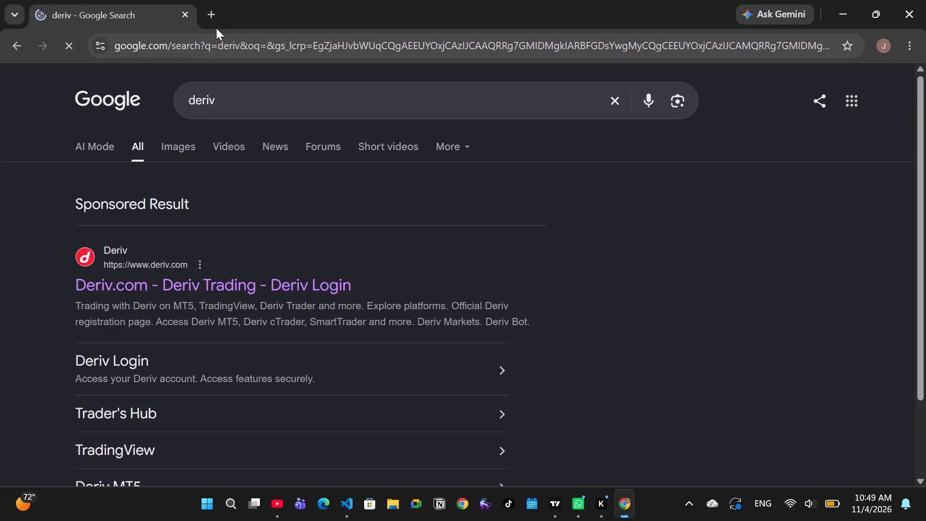
Open a new browser tab and bring up the recent search suggestions.
{"action": "left_click", "coordinate": [212, 17]}
{"action": "left_click", "coordinate": [185, 40]}
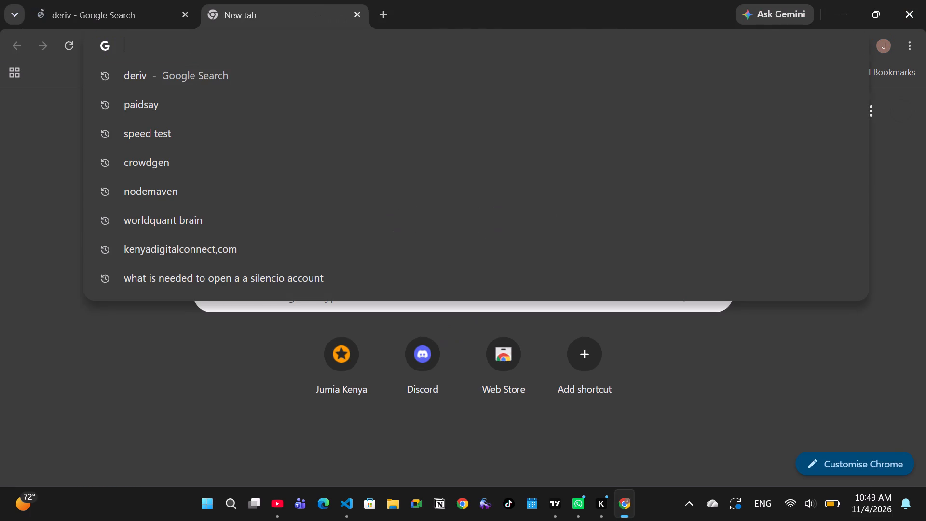
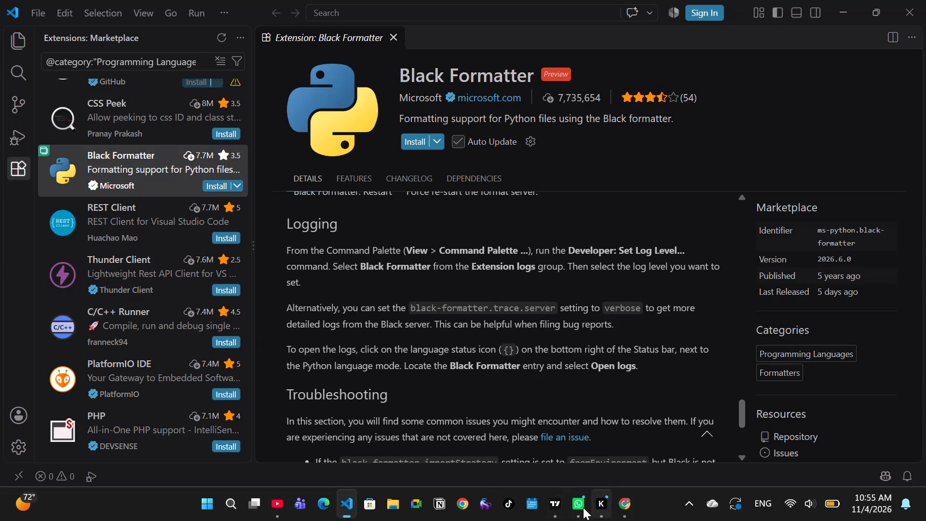
Switch to TradingView and examine the 30-minute XAUUSD price action between the supply zone near 4,030 and the demand zones below.
{"action": "left_click", "coordinate": [560, 511]}
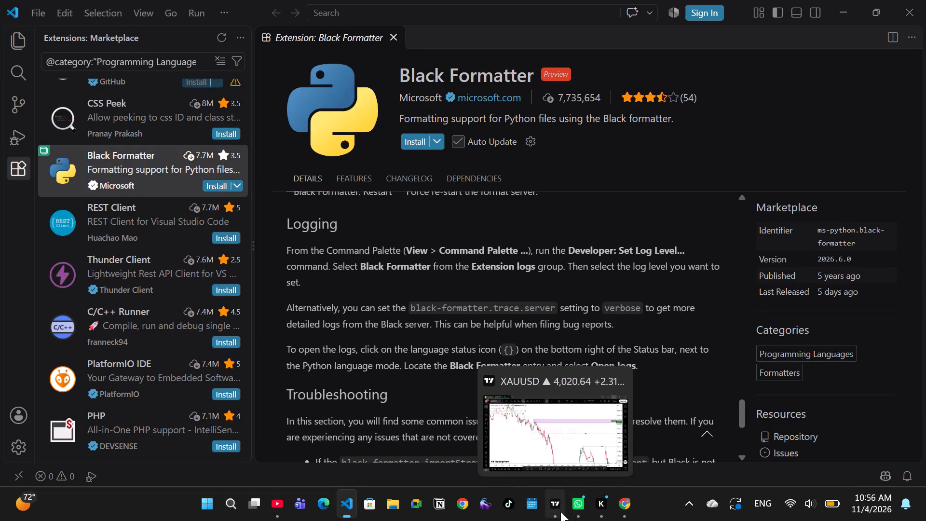
{"action": "left_click_drag", "start_coordinate": [703, 220], "coordinate": [468, 225]}
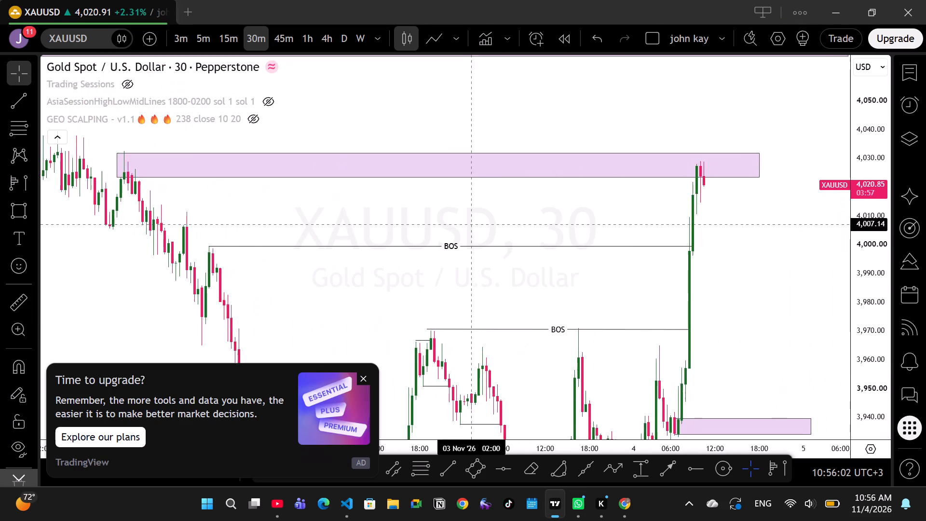
{"action": "left_click_drag", "start_coordinate": [468, 225], "coordinate": [453, 224]}
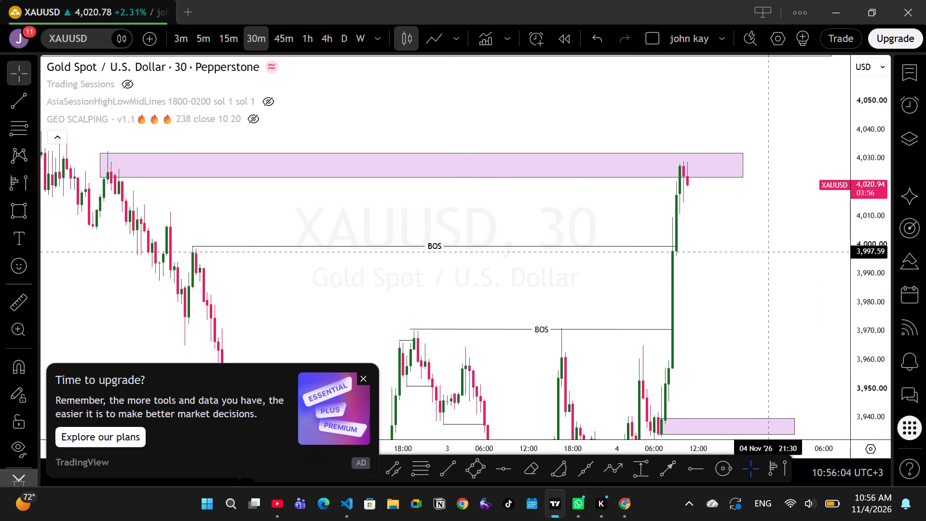
{"action": "left_click_drag", "start_coordinate": [762, 274], "coordinate": [817, 245]}
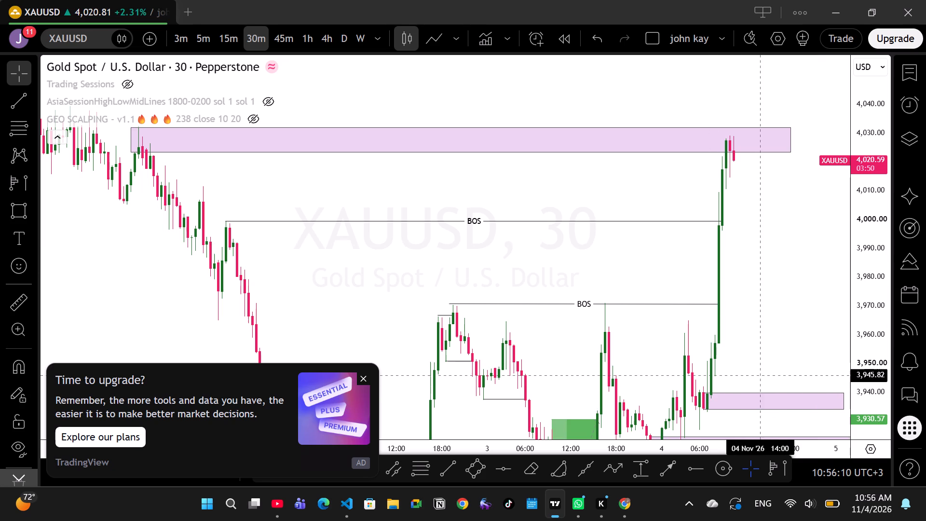
{"action": "left_click_drag", "start_coordinate": [772, 371], "coordinate": [764, 353]}
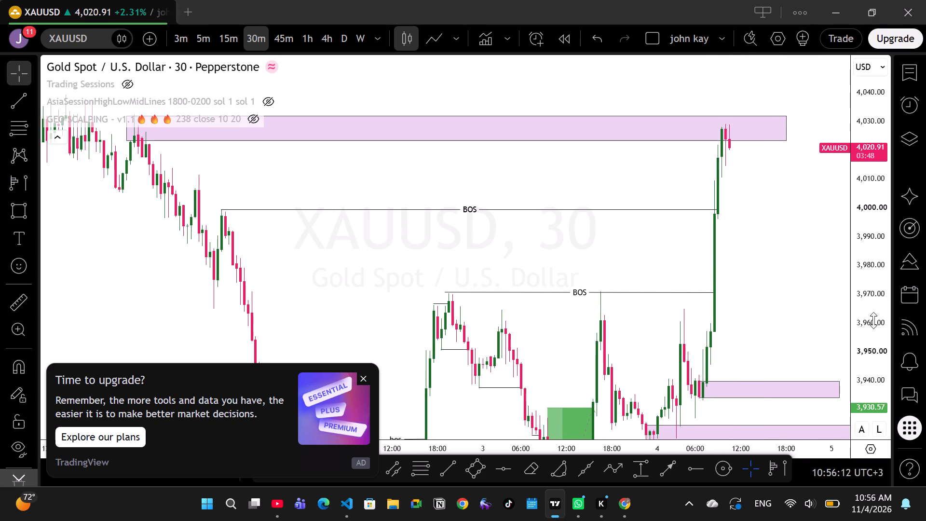
{"action": "left_click_drag", "start_coordinate": [873, 320], "coordinate": [871, 362]}
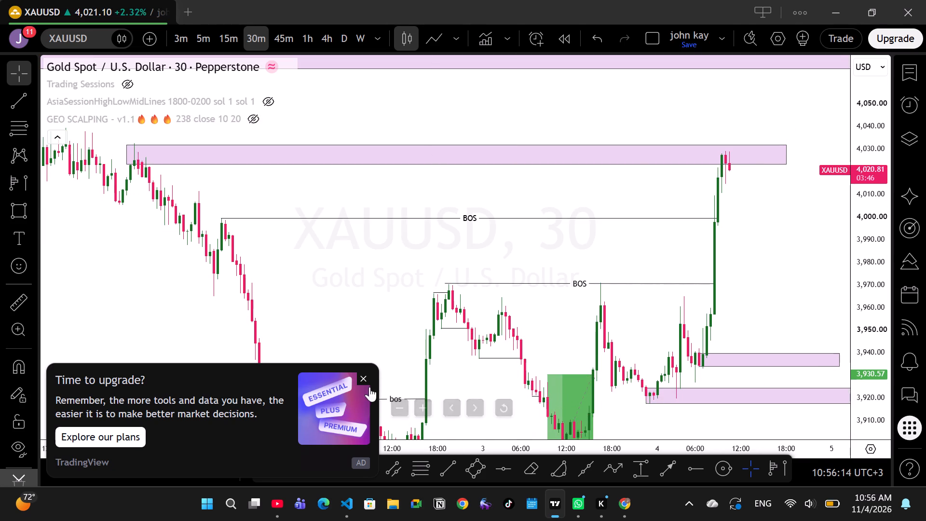
Dismiss the upgrade advertisement covering the chart.
{"action": "left_click", "coordinate": [366, 382]}
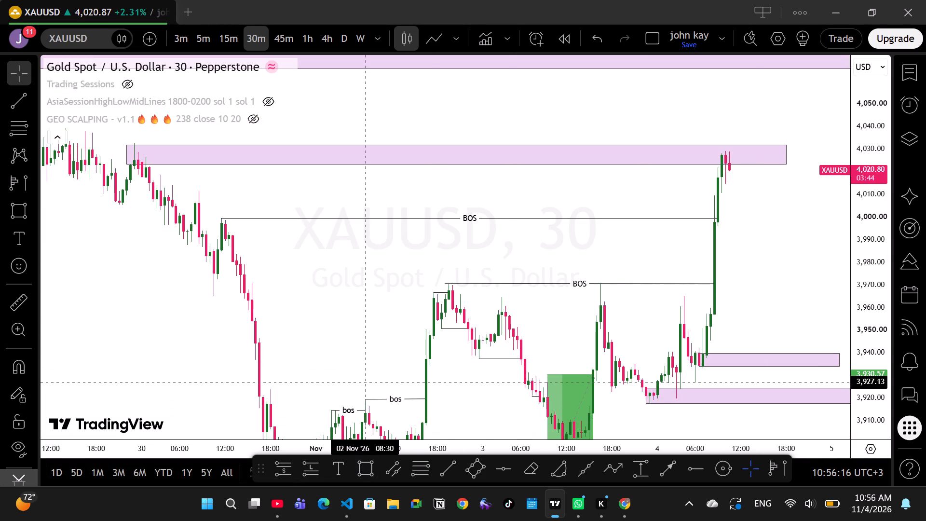
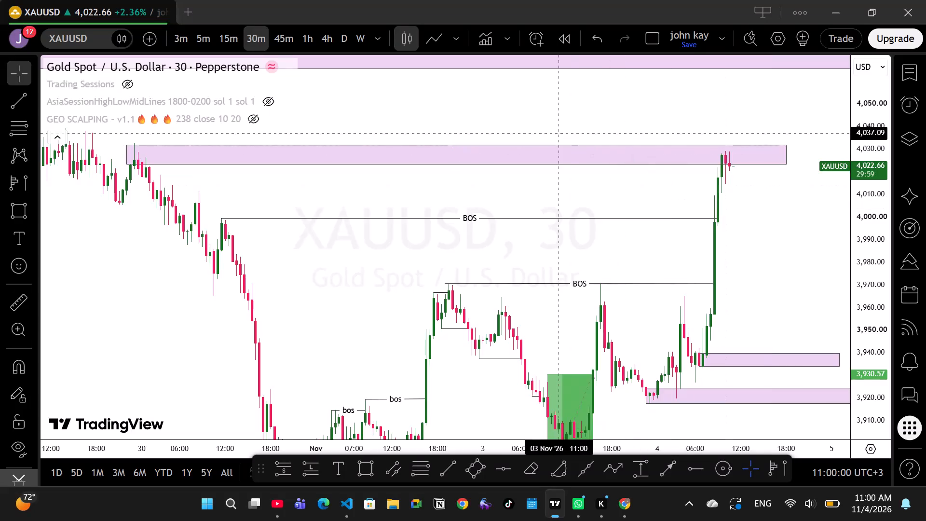
Examine the 30-minute XAUUSD structure from the late-October decline through both BOS levels to the supply zone near 4,030 and the demand zones below.
{"action": "left_click_drag", "start_coordinate": [559, 133], "coordinate": [740, 137]}
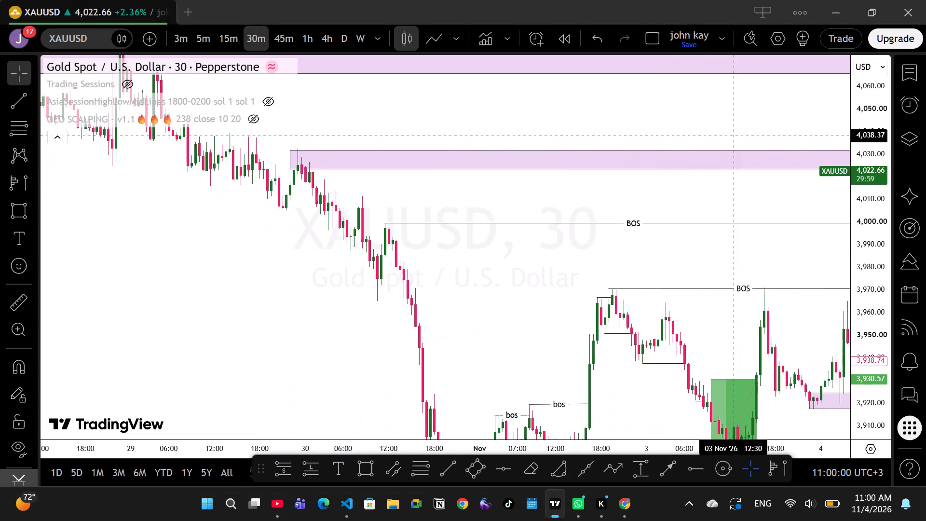
{"action": "left_click_drag", "start_coordinate": [740, 137], "coordinate": [741, 137]}
{"action": "left_click_drag", "start_coordinate": [865, 152], "coordinate": [870, 177]}
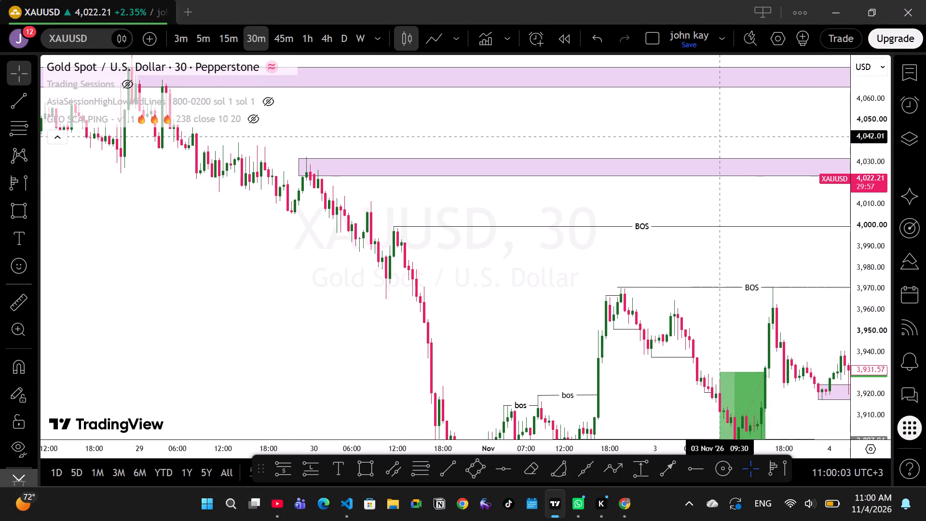
{"action": "left_click_drag", "start_coordinate": [710, 129], "coordinate": [526, 132]}
{"action": "left_click_drag", "start_coordinate": [610, 132], "coordinate": [542, 121]}
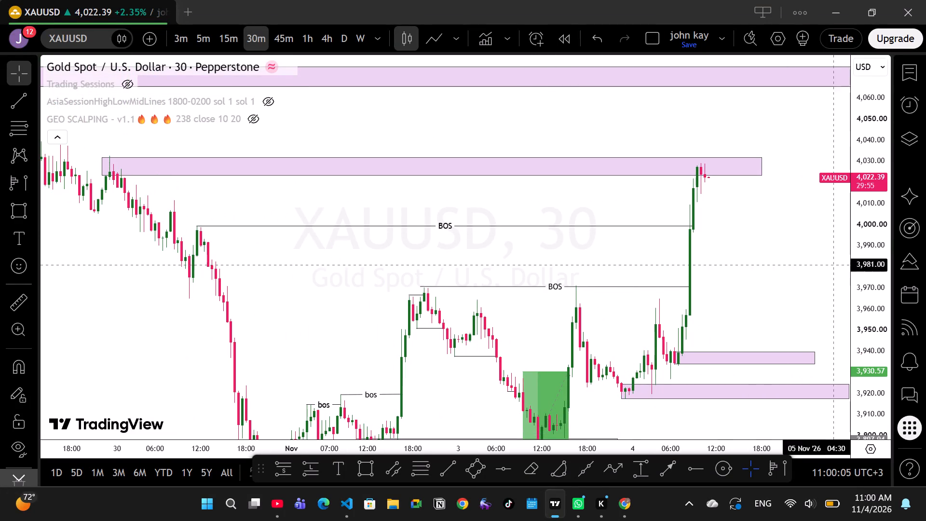
{"action": "left_click_drag", "start_coordinate": [864, 289], "coordinate": [863, 283]}
{"action": "left_click_drag", "start_coordinate": [805, 291], "coordinate": [781, 189]}
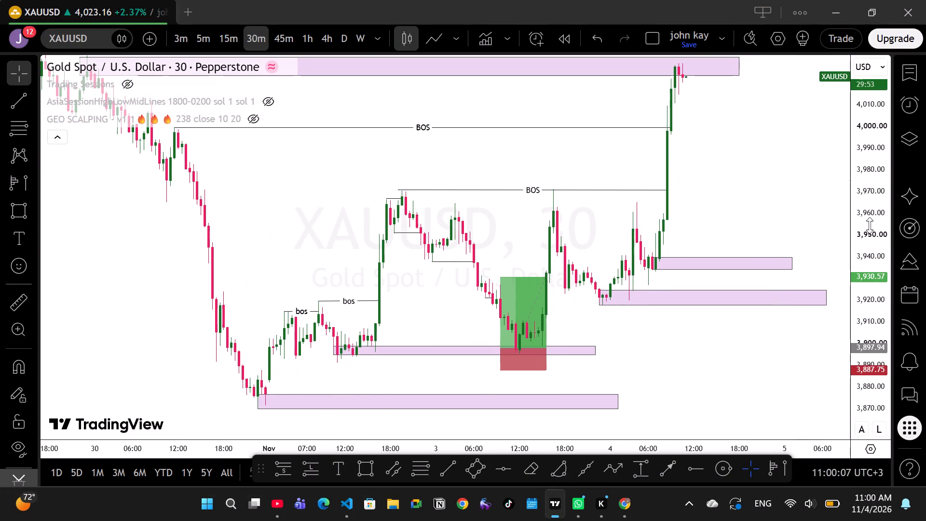
{"action": "left_click_drag", "start_coordinate": [868, 224], "coordinate": [861, 186]}
{"action": "left_click_drag", "start_coordinate": [796, 184], "coordinate": [806, 248]}
{"action": "left_click_drag", "start_coordinate": [859, 192], "coordinate": [867, 226]}
{"action": "left_click_drag", "start_coordinate": [793, 228], "coordinate": [792, 270]}
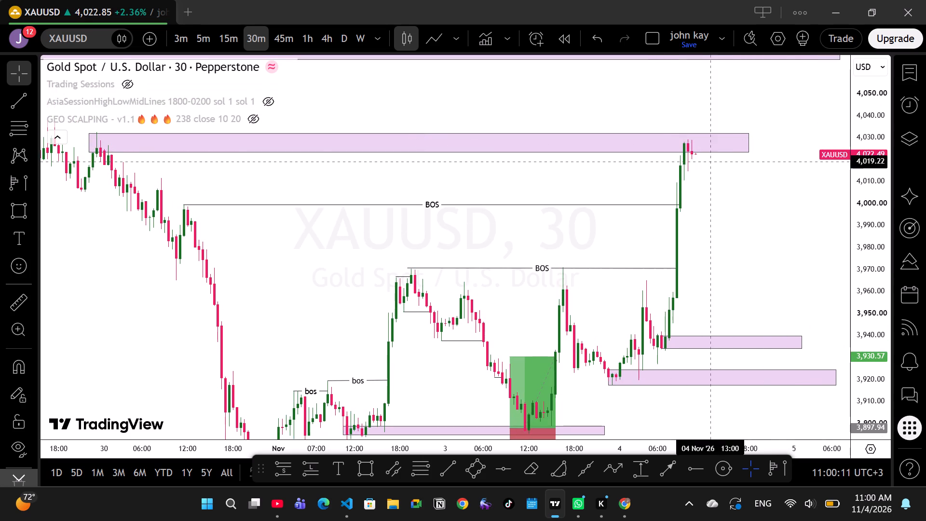
{"action": "left_click_drag", "start_coordinate": [606, 169], "coordinate": [702, 180]}
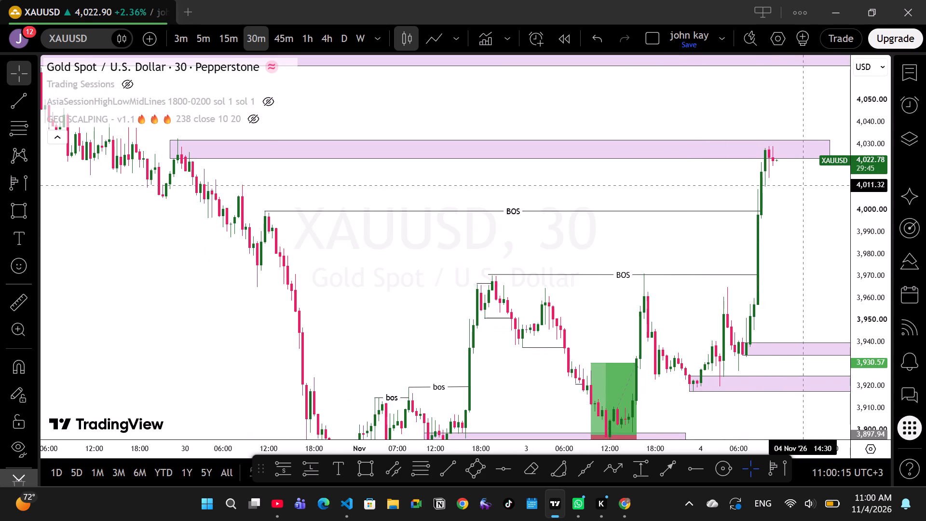
{"action": "left_click_drag", "start_coordinate": [585, 189], "coordinate": [682, 203]}
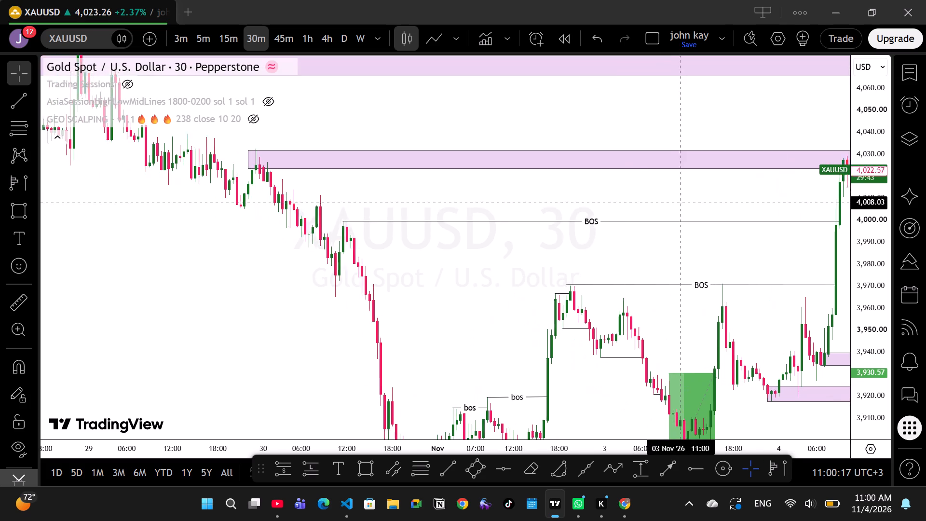
{"action": "left_click_drag", "start_coordinate": [682, 203], "coordinate": [682, 203]}
{"action": "left_click_drag", "start_coordinate": [682, 203], "coordinate": [480, 186]}
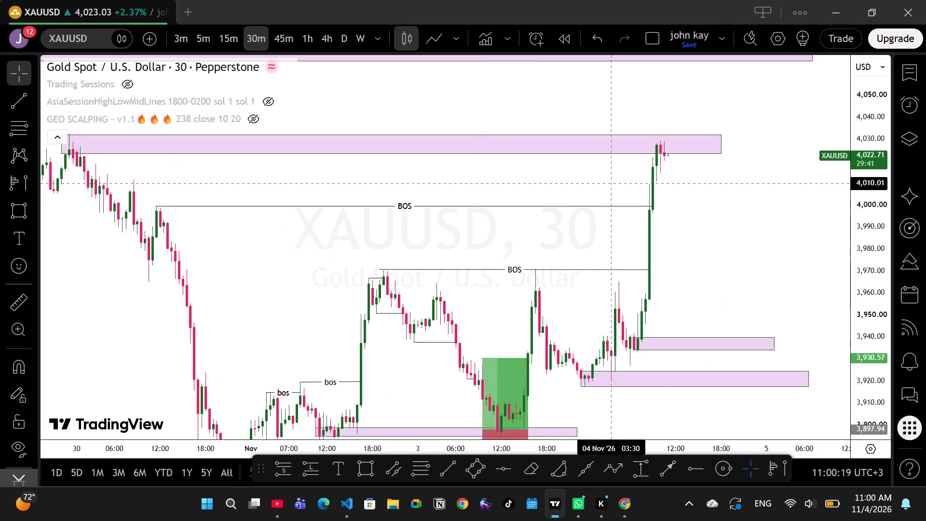
View the XAUUSD price action as a line chart, and return to candlesticks.
{"action": "left_click", "coordinate": [440, 43]}
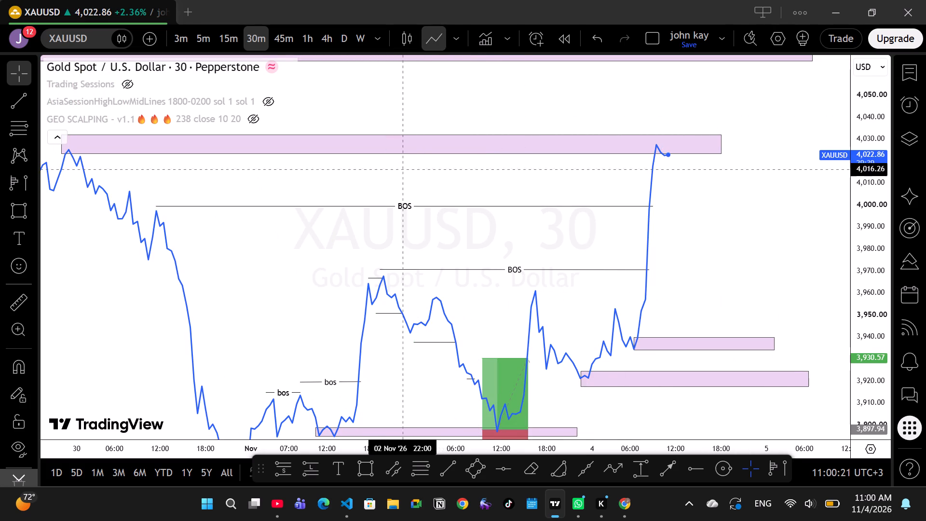
{"action": "left_click_drag", "start_coordinate": [402, 176], "coordinate": [573, 193]}
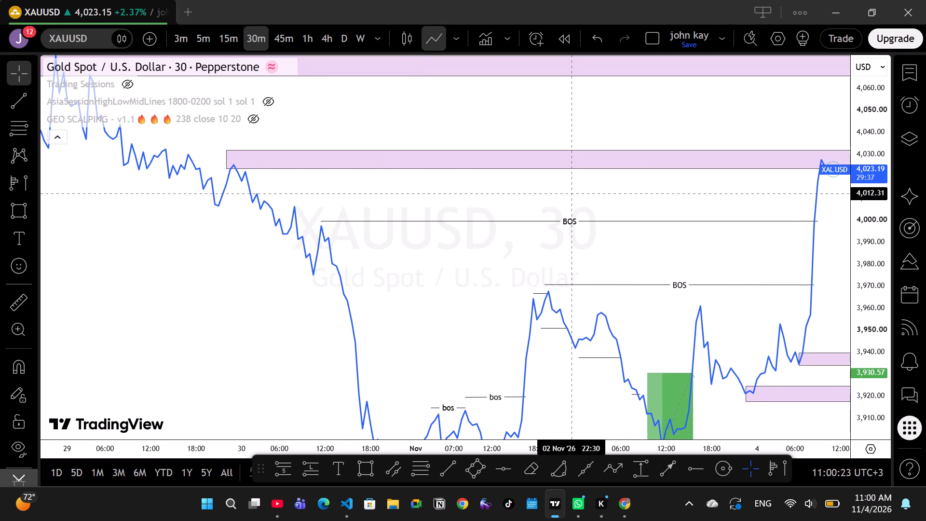
{"action": "left_click", "coordinate": [406, 39]}
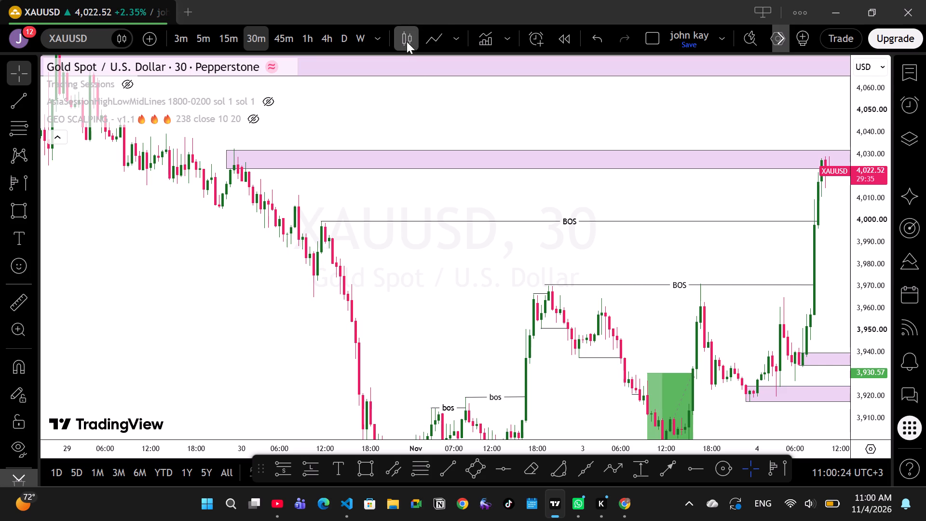
Examine the supply zones near 4,030 and 4,070 against the 28–30 October candles and the latest rally.
{"action": "left_click_drag", "start_coordinate": [455, 119], "coordinate": [625, 172]}
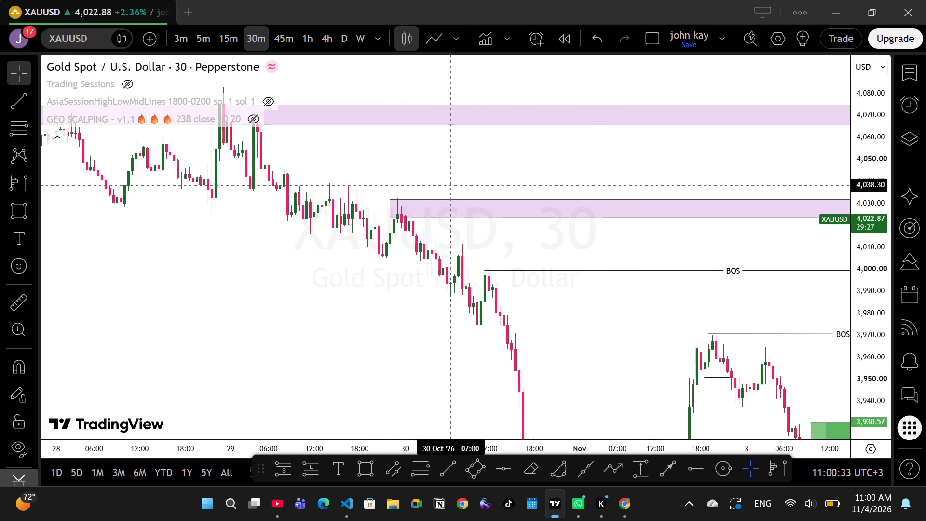
{"action": "left_click_drag", "start_coordinate": [554, 185], "coordinate": [298, 153]}
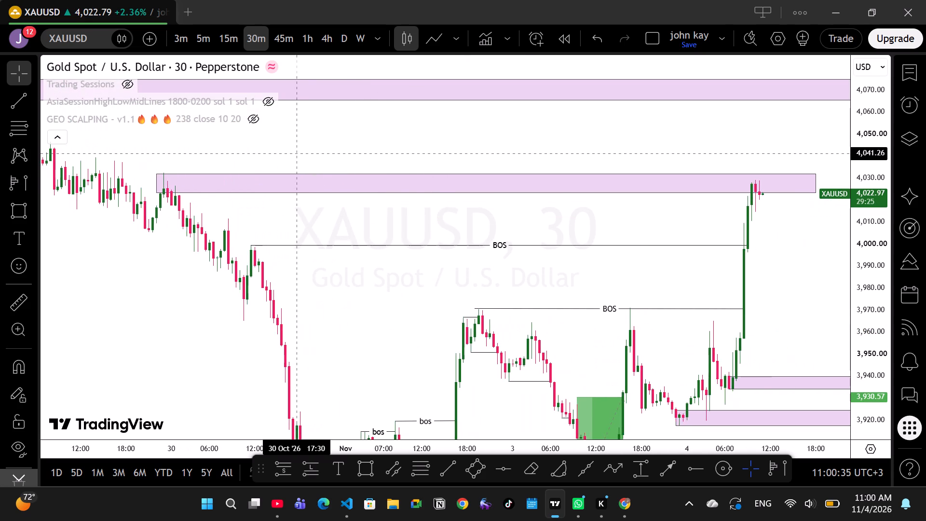
{"action": "left_click_drag", "start_coordinate": [298, 153], "coordinate": [571, 190]}
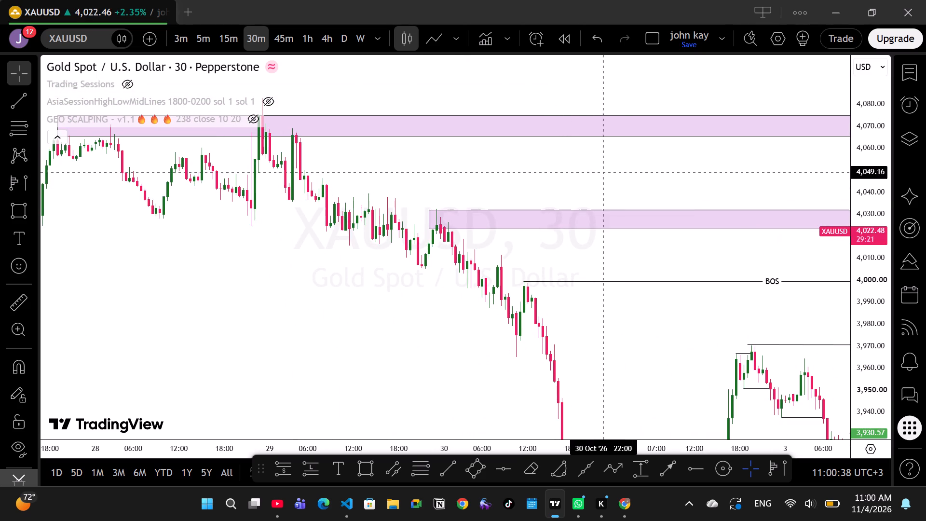
{"action": "left_click_drag", "start_coordinate": [526, 178], "coordinate": [453, 171]}
{"action": "left_click_drag", "start_coordinate": [583, 178], "coordinate": [416, 178]}
{"action": "left_click", "coordinate": [413, 178]}
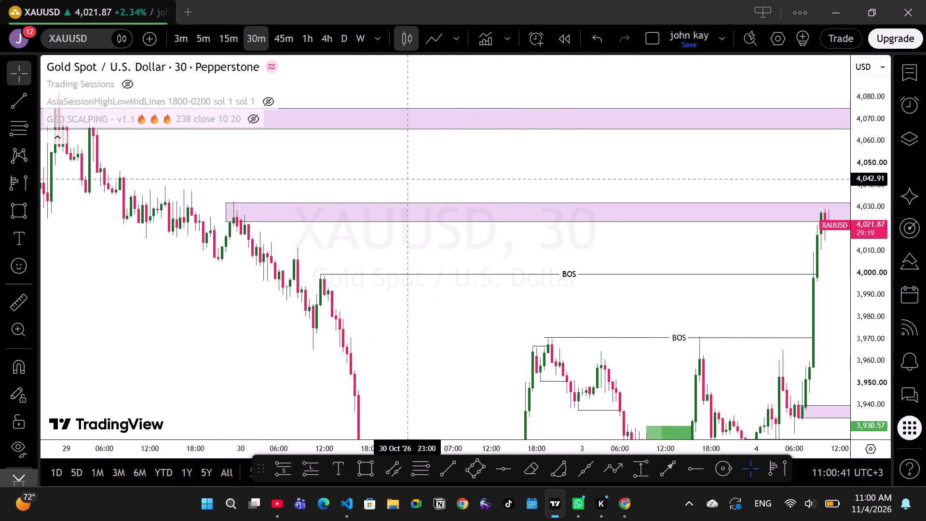
{"action": "left_click_drag", "start_coordinate": [562, 184], "coordinate": [389, 175]}
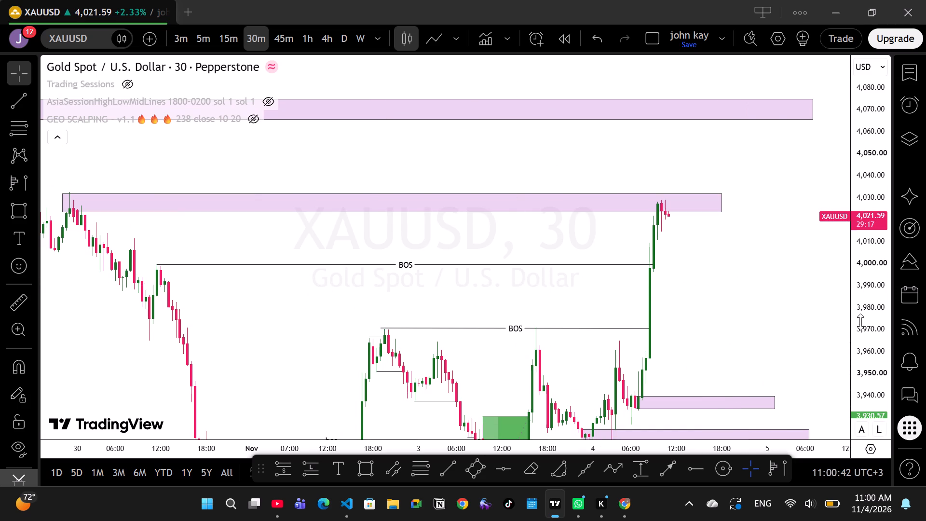
{"action": "left_click_drag", "start_coordinate": [860, 320], "coordinate": [855, 299]}
{"action": "left_click_drag", "start_coordinate": [770, 300], "coordinate": [768, 276]}
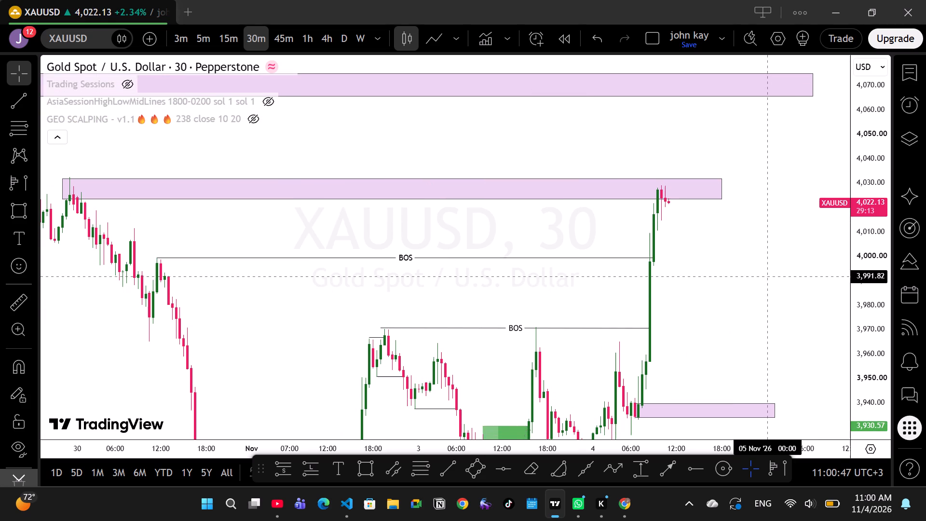
{"action": "left_click_drag", "start_coordinate": [756, 308], "coordinate": [757, 266]}
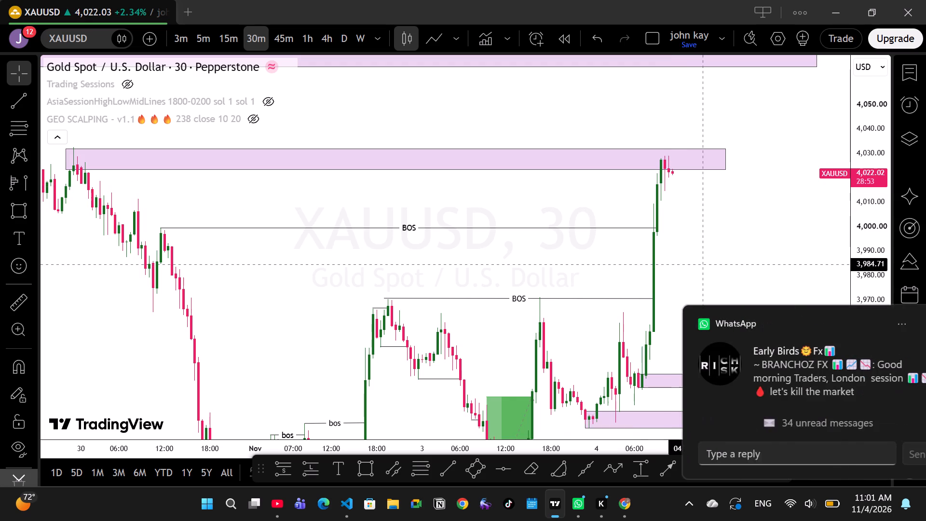
Dismiss the WhatsApp notification covering the chart.
{"action": "left_click_drag", "start_coordinate": [704, 264], "coordinate": [802, 268]}
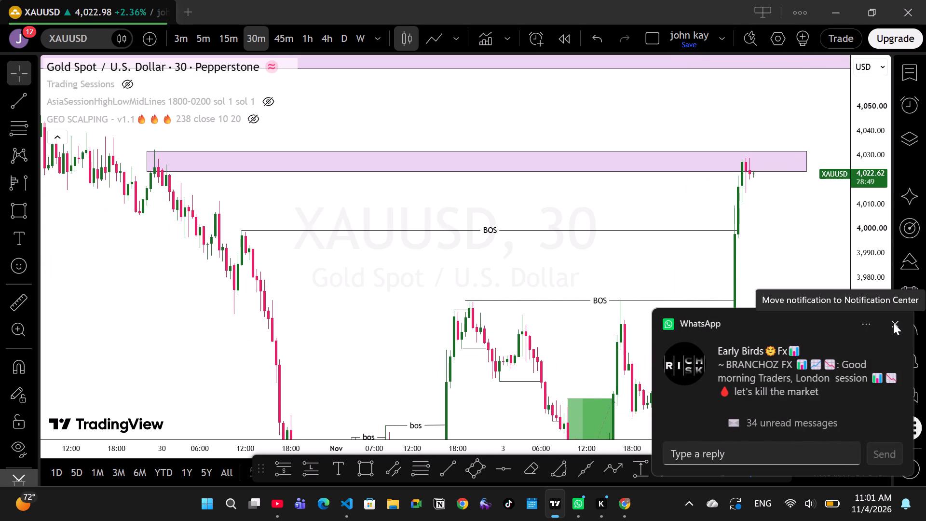
{"action": "left_click", "coordinate": [893, 323]}
Show the hidden AsiaSessionHighLowMidLines indicator on the 30-minute XAUUSD chart.
{"action": "left_click_drag", "start_coordinate": [860, 280], "coordinate": [861, 302]}
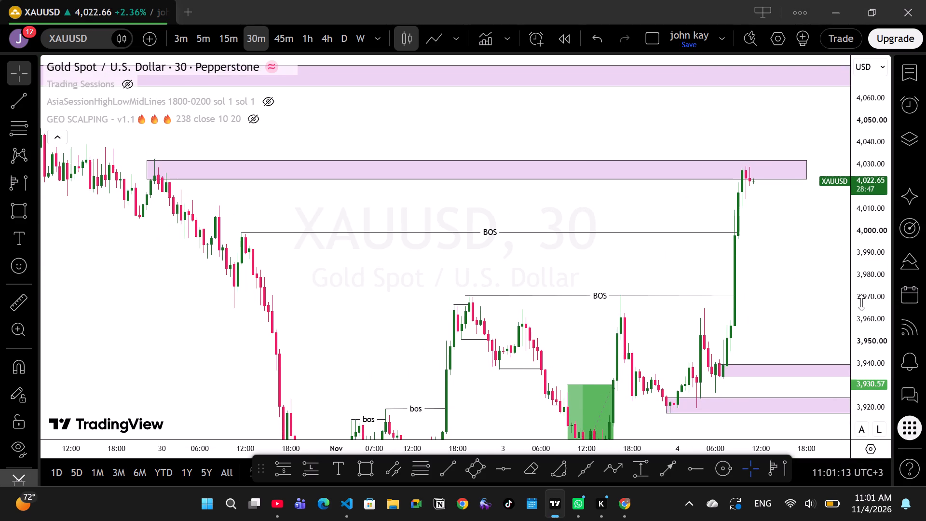
{"action": "left_click_drag", "start_coordinate": [808, 290], "coordinate": [776, 292]}
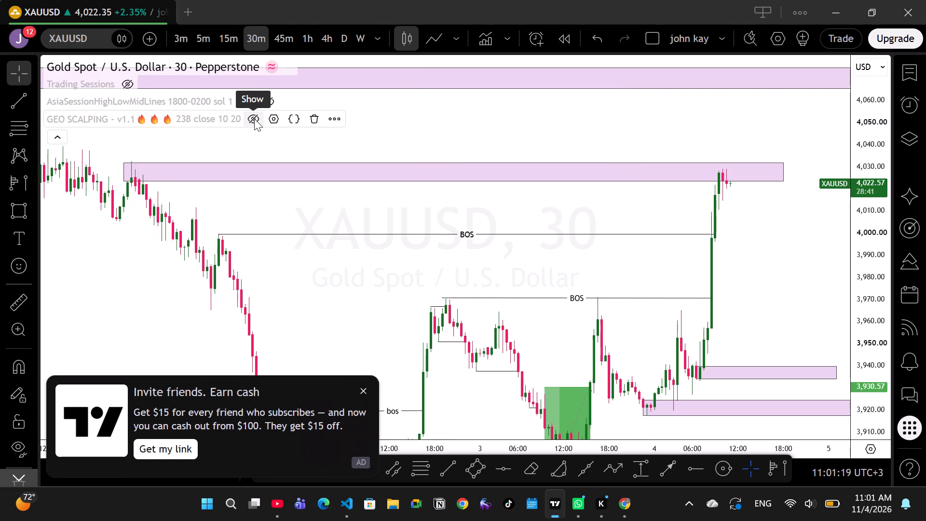
{"action": "left_click", "coordinate": [269, 96]}
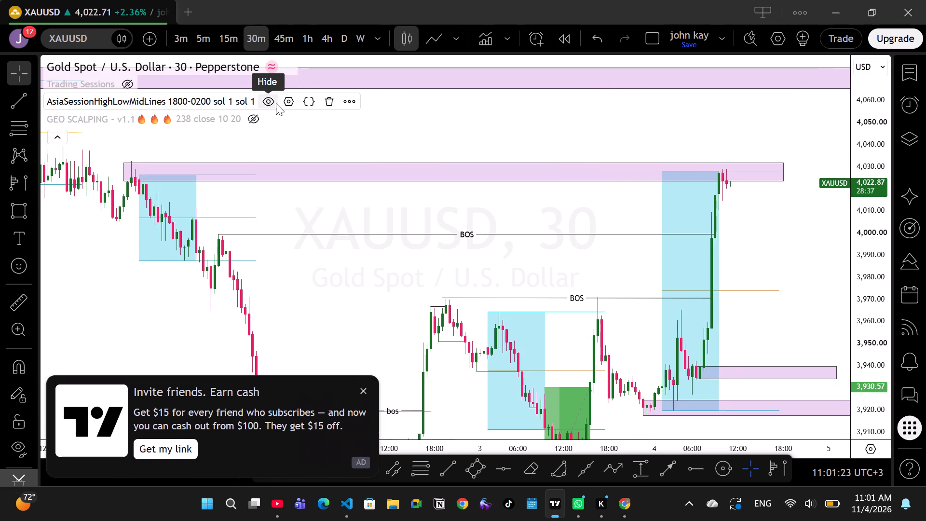
Hide the AsiaSessionHighLowMidLines indicator on the chart.
{"action": "left_click", "coordinate": [273, 103]}
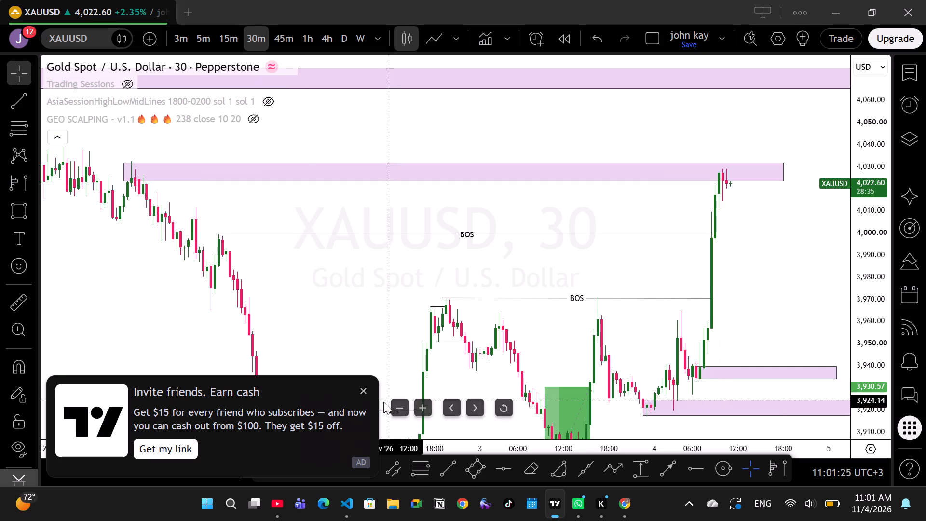
Dismiss the invite-friends advertisement covering the chart.
{"action": "left_click", "coordinate": [367, 389]}
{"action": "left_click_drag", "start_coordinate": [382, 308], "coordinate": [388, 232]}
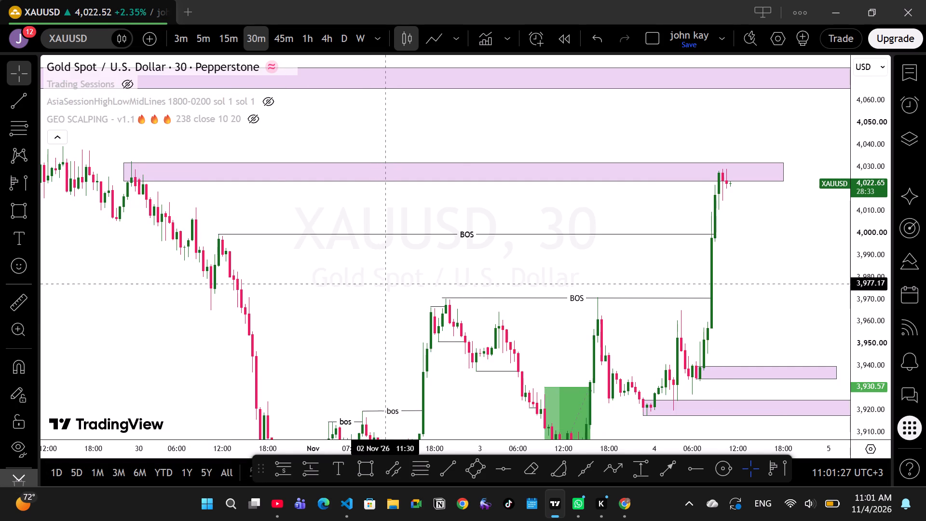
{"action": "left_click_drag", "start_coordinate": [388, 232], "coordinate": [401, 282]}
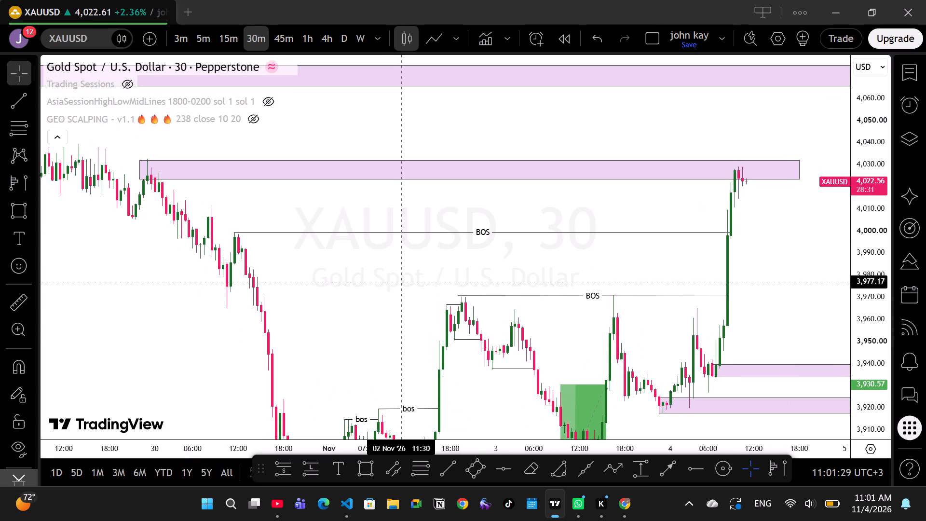
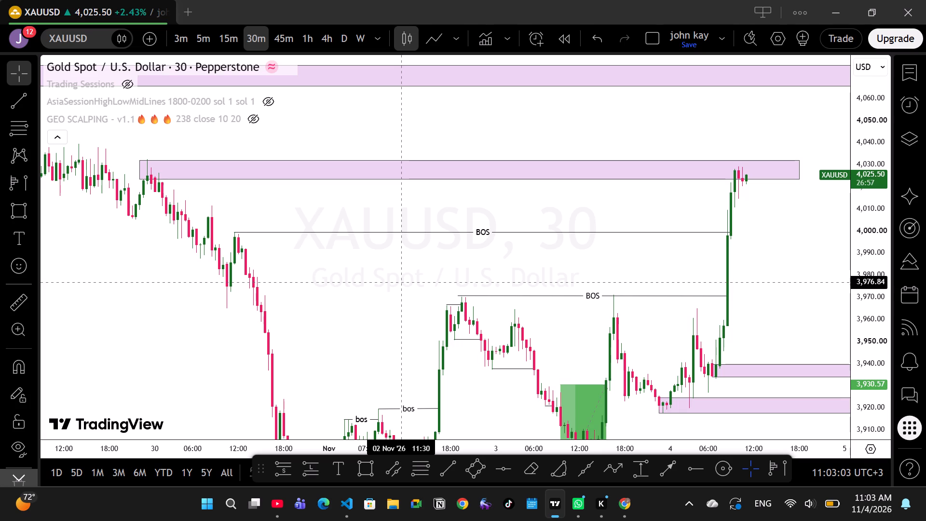
Narrow the supply zone near 4,030 by lowering its top edge to about 4,028 and starting it slightly nearer the 30 October candles.
{"action": "left_click_drag", "start_coordinate": [445, 131], "coordinate": [578, 156]}
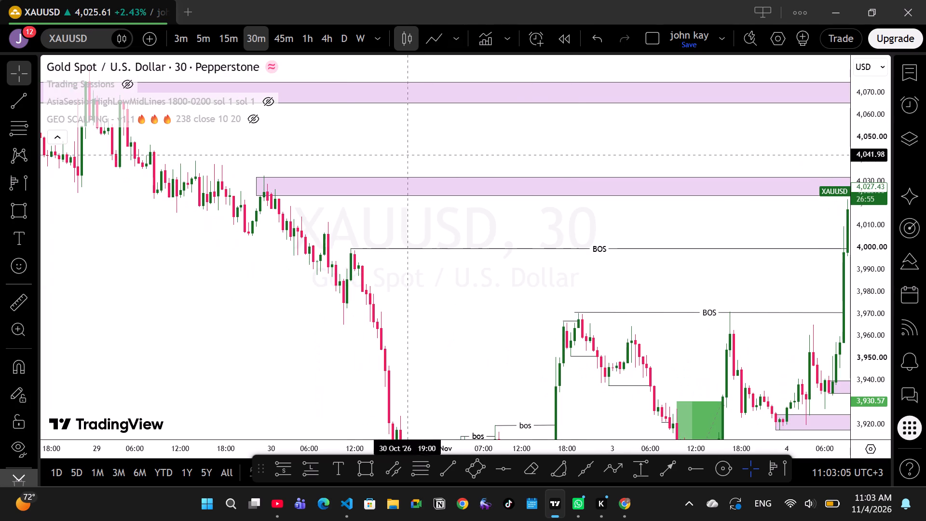
{"action": "left_click_drag", "start_coordinate": [255, 178], "coordinate": [260, 185]}
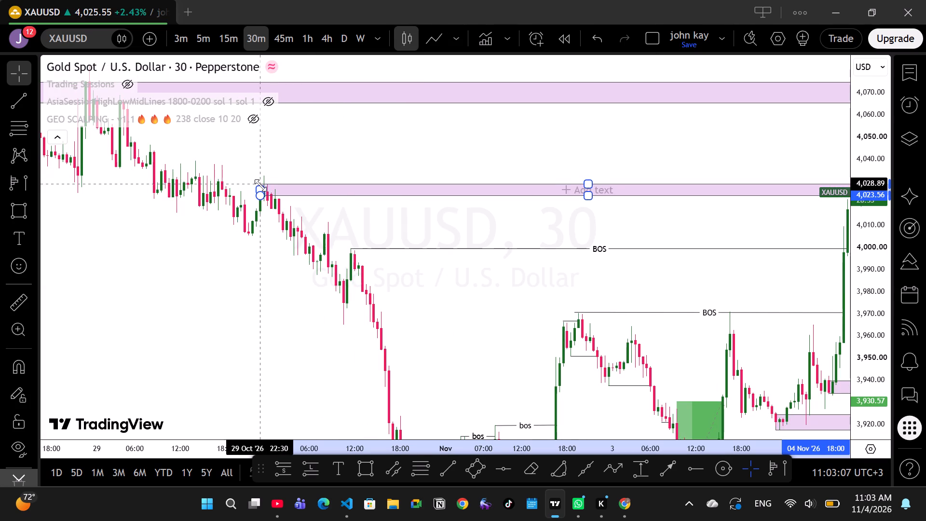
{"action": "left_click_drag", "start_coordinate": [260, 185], "coordinate": [262, 186]}
{"action": "left_click", "coordinate": [368, 181]}
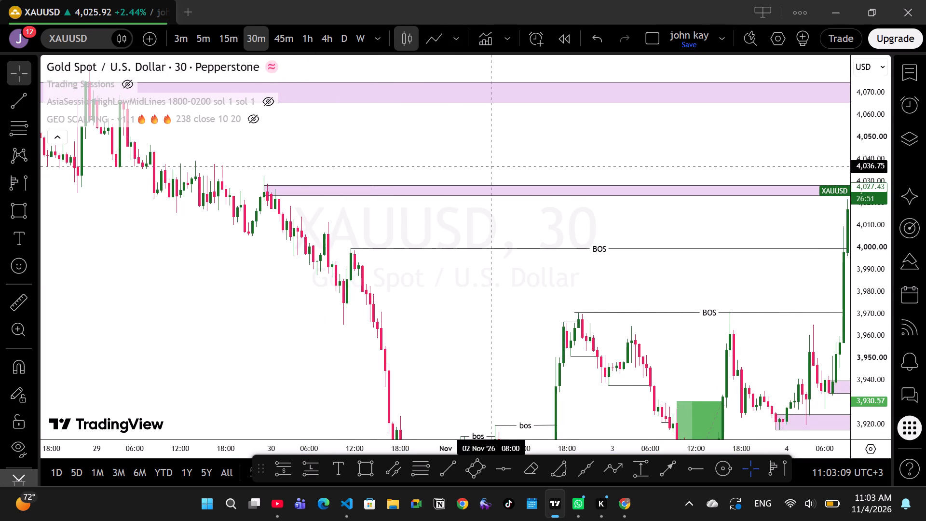
Shift the narrowed supply zone down so it spans about 4,021.6 to 4,026.3.
{"action": "left_click_drag", "start_coordinate": [492, 167], "coordinate": [414, 154]}
{"action": "left_click_drag", "start_coordinate": [323, 185], "coordinate": [320, 190]}
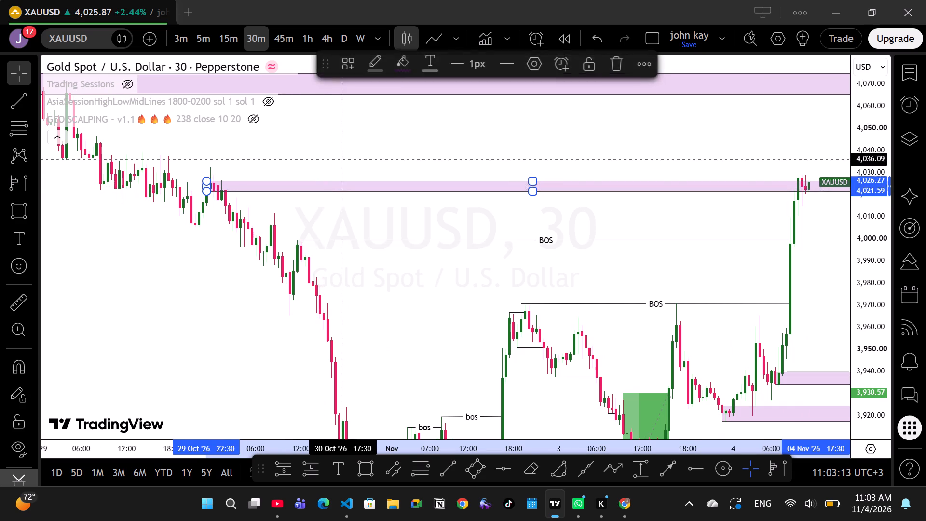
{"action": "left_click", "coordinate": [343, 158]}
View the XAUUSD price action around the adjusted supply zone as a line chart, and return to candlesticks.
{"action": "left_click_drag", "start_coordinate": [465, 165], "coordinate": [309, 152]}
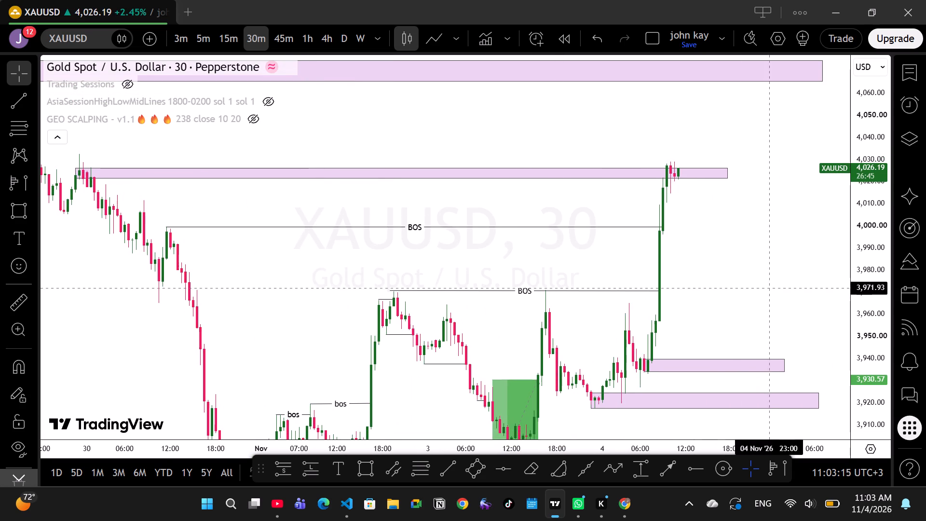
{"action": "left_click_drag", "start_coordinate": [730, 279], "coordinate": [816, 304]}
{"action": "left_click_drag", "start_coordinate": [870, 326], "coordinate": [867, 306]}
{"action": "left_click_drag", "start_coordinate": [819, 314], "coordinate": [819, 302]}
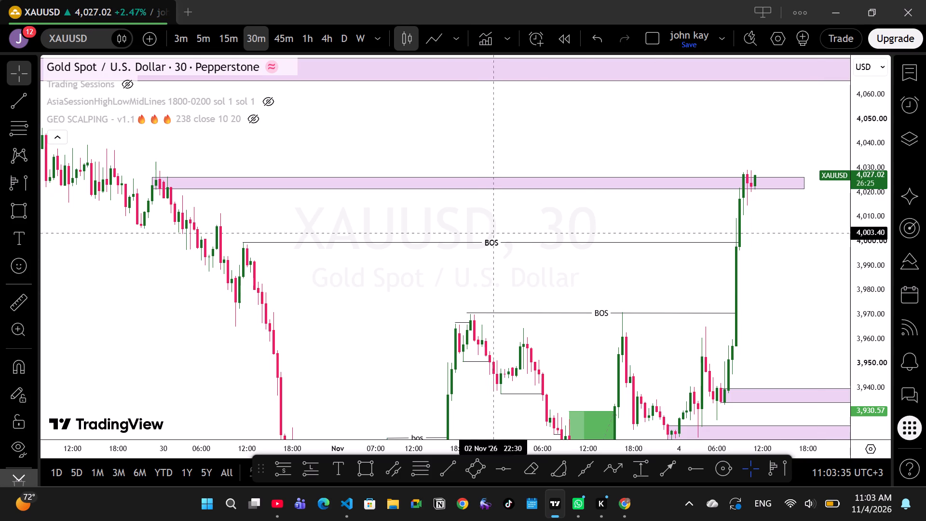
{"action": "left_click", "coordinate": [435, 40]}
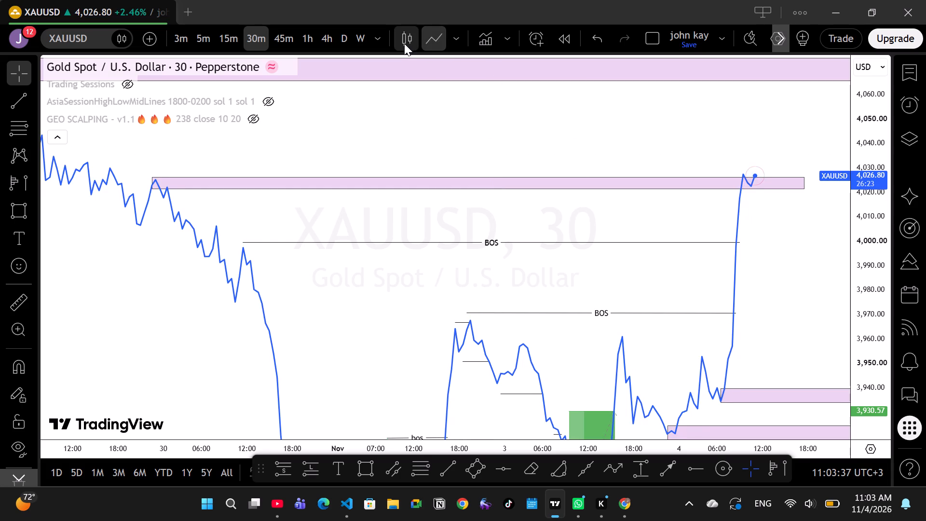
{"action": "left_click", "coordinate": [404, 43]}
Examine the adjusted supply zone and the one near 4,070 against the 29–30 October candles and the latest rally.
{"action": "left_click_drag", "start_coordinate": [388, 155], "coordinate": [599, 166]}
{"action": "left_click_drag", "start_coordinate": [599, 166], "coordinate": [537, 166]}
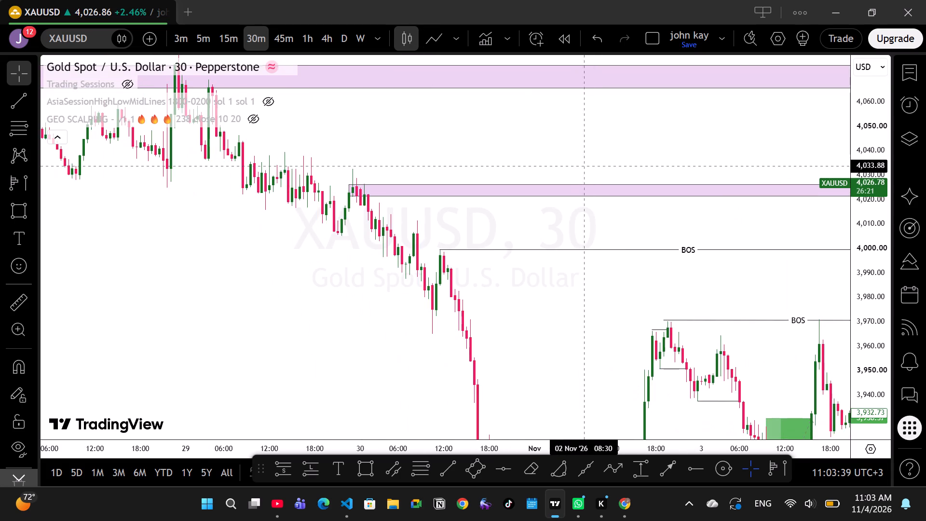
{"action": "left_click_drag", "start_coordinate": [537, 166], "coordinate": [398, 171]}
{"action": "left_click_drag", "start_coordinate": [879, 297], "coordinate": [873, 283]}
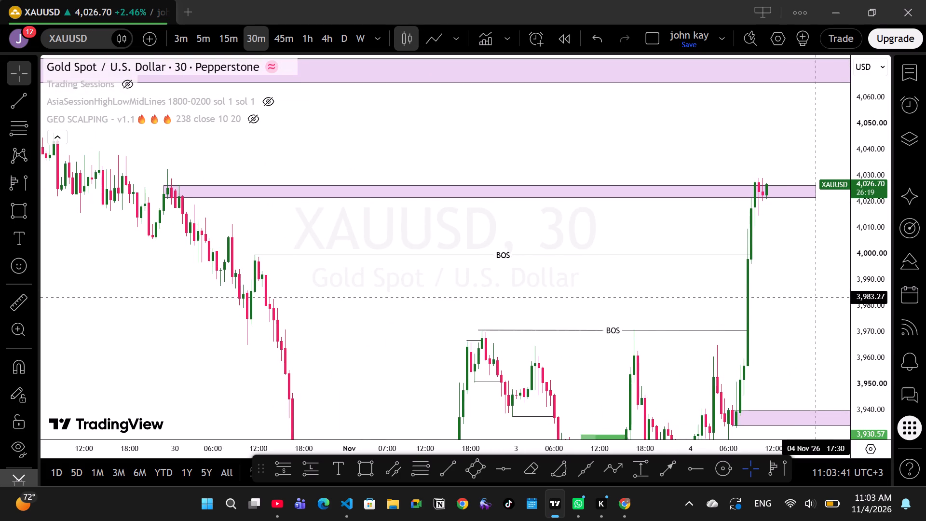
{"action": "left_click_drag", "start_coordinate": [790, 260], "coordinate": [794, 310]}
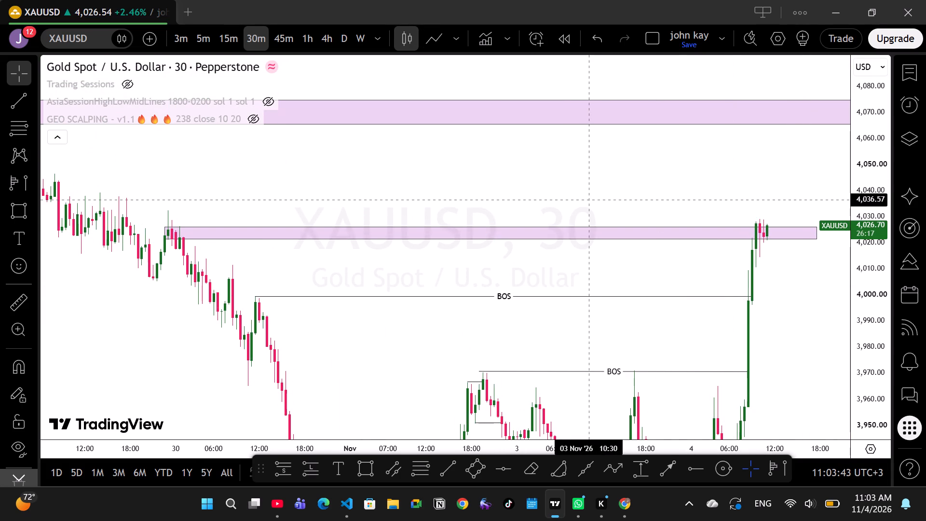
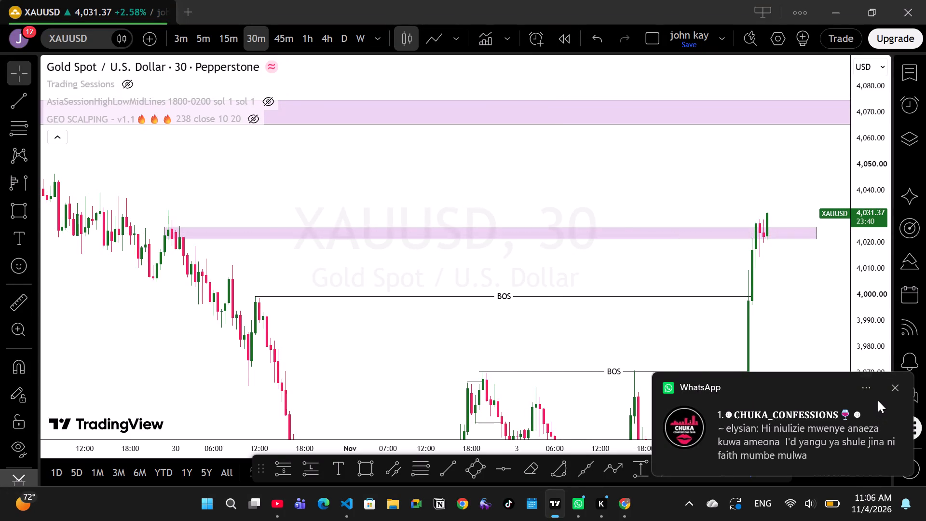
Examine the latest rally on the 30-minute chart against the supply zone near 4,024, the BOS lines and the zones below.
{"action": "left_click", "coordinate": [898, 385]}
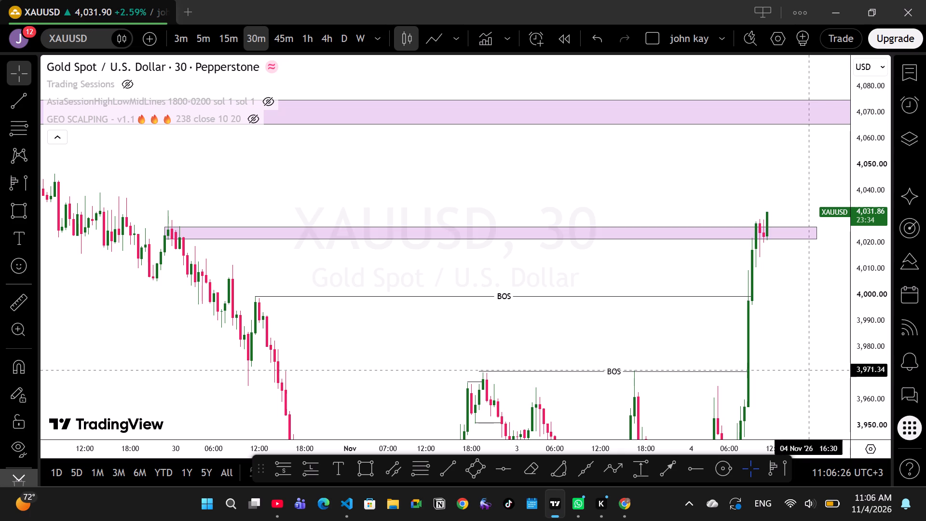
{"action": "left_click_drag", "start_coordinate": [796, 358], "coordinate": [828, 359]}
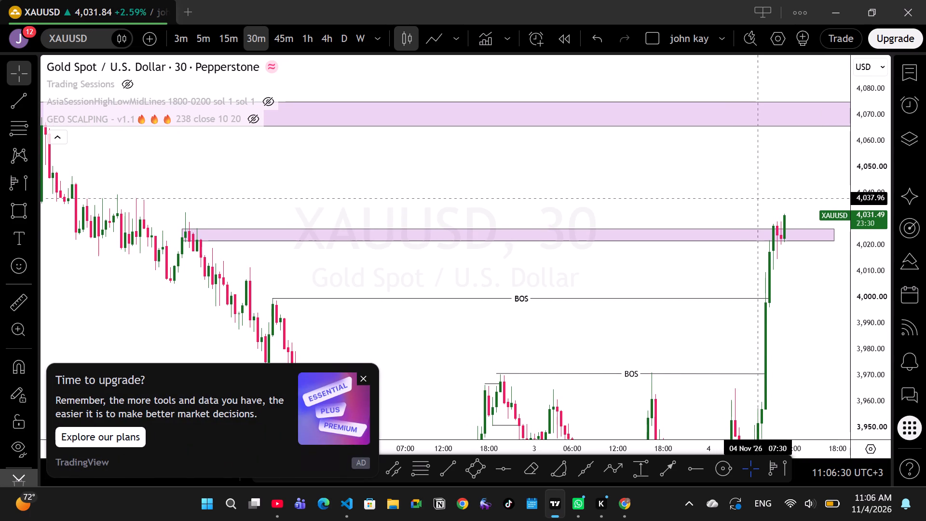
{"action": "left_click_drag", "start_coordinate": [758, 199], "coordinate": [722, 160]}
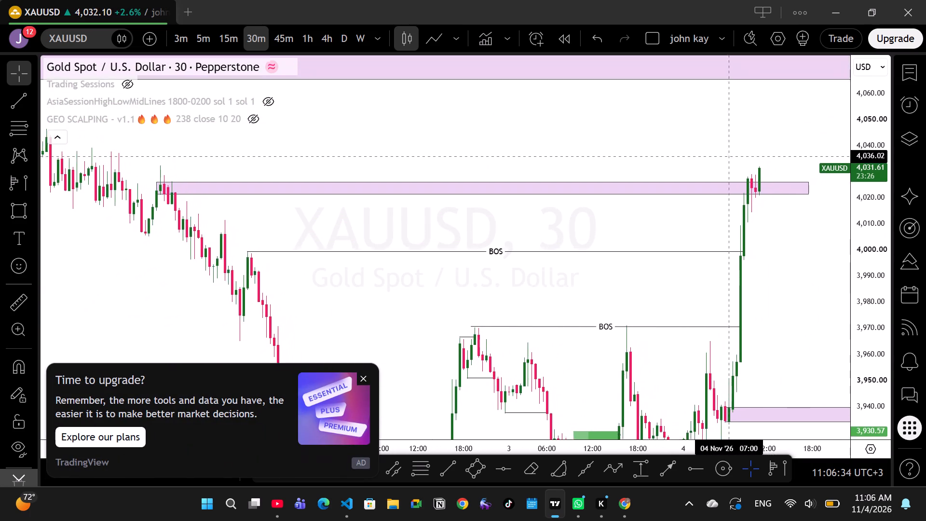
{"action": "left_click_drag", "start_coordinate": [722, 160], "coordinate": [714, 164]}
{"action": "left_click_drag", "start_coordinate": [877, 242], "coordinate": [857, 253]}
{"action": "left_click_drag", "start_coordinate": [781, 287], "coordinate": [803, 287]}
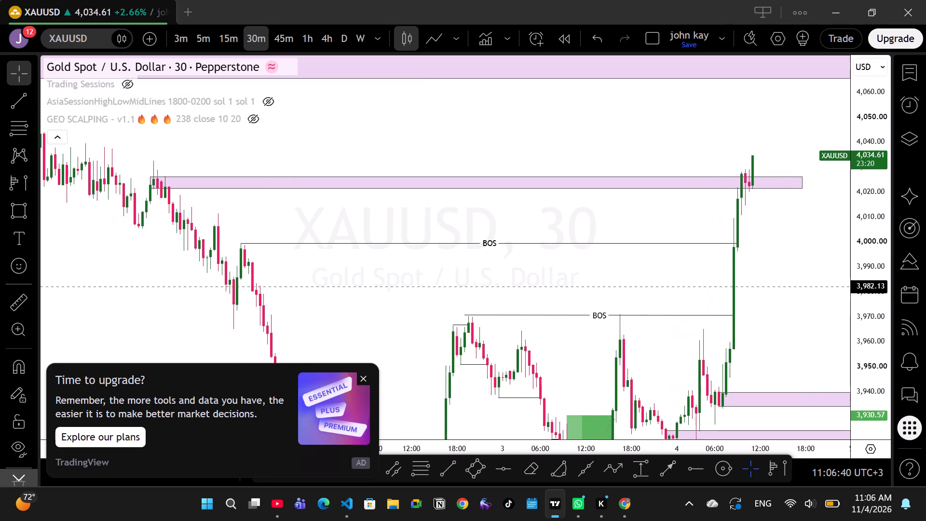
{"action": "left_click_drag", "start_coordinate": [803, 287], "coordinate": [757, 291]}
Switch the XAUUSD chart to the 15-minute timeframe around the supply zones near 4,024 and 4,070.
{"action": "left_click_drag", "start_coordinate": [211, 46], "coordinate": [212, 46]}
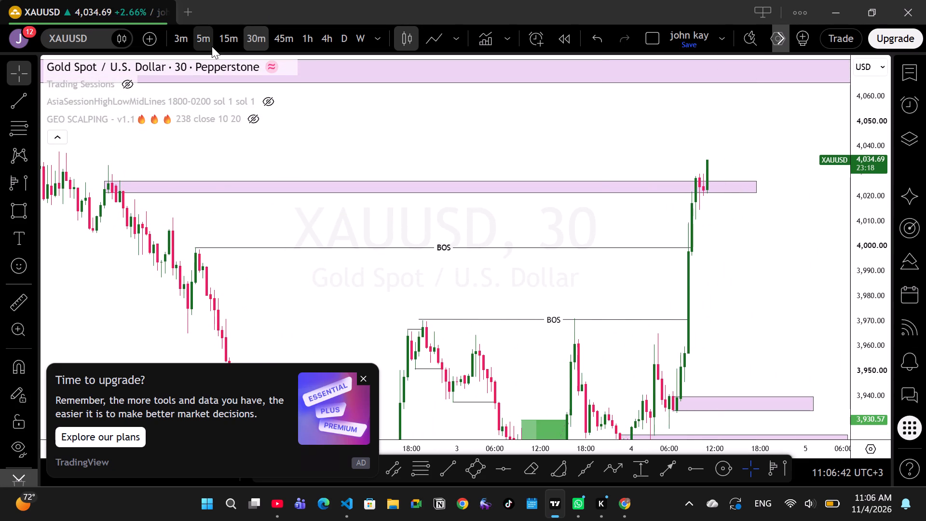
{"action": "left_click_drag", "start_coordinate": [212, 46], "coordinate": [229, 39]}
{"action": "left_click", "coordinate": [229, 39]}
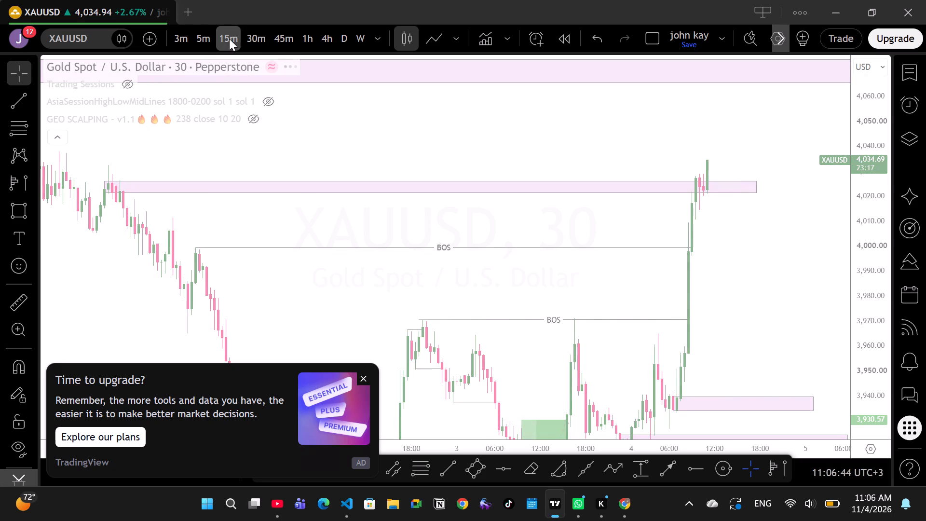
{"action": "left_click_drag", "start_coordinate": [309, 165], "coordinate": [521, 205]}
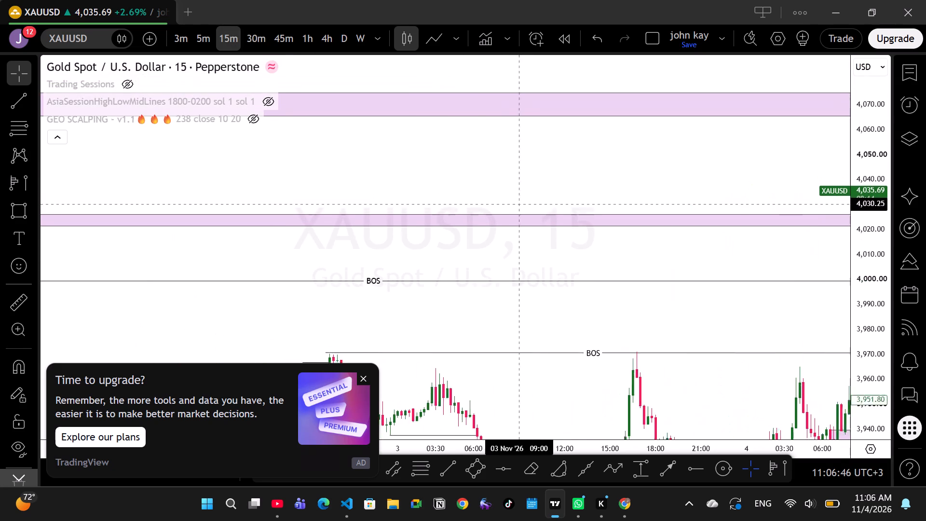
Shift the lower supply zone at the 30 October candles up so it spans about 4,023.0 to 4,027.7.
{"action": "left_click_drag", "start_coordinate": [521, 205], "coordinate": [526, 206]}
{"action": "scroll", "coordinate": [416, 171], "scroll_direction": "down", "scroll_amount": 20}
{"action": "scroll", "coordinate": [416, 171], "scroll_direction": "down", "scroll_amount": 20}
{"action": "scroll", "coordinate": [416, 171], "scroll_direction": "down", "scroll_amount": 20}
{"action": "scroll", "coordinate": [427, 158], "scroll_direction": "up", "scroll_amount": 19}
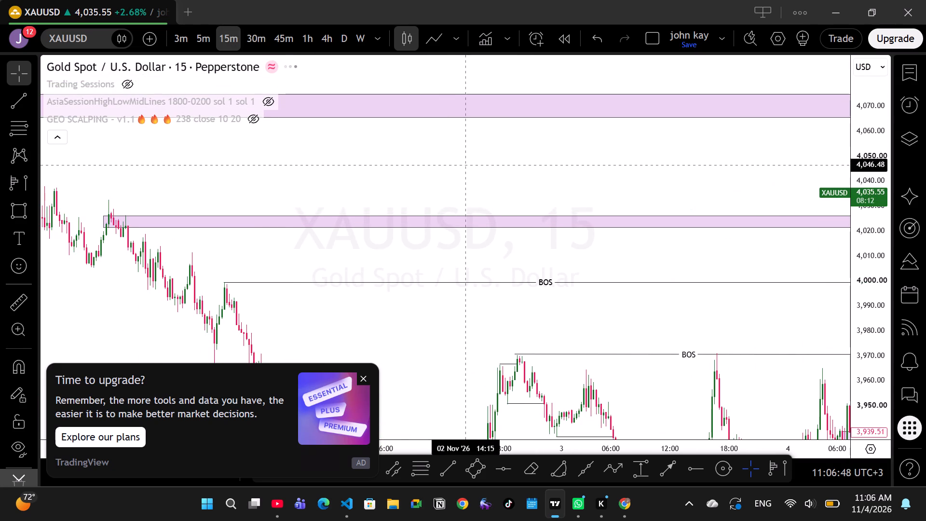
{"action": "left_click", "coordinate": [544, 173]}
{"action": "left_click_drag", "start_coordinate": [421, 187], "coordinate": [487, 173]}
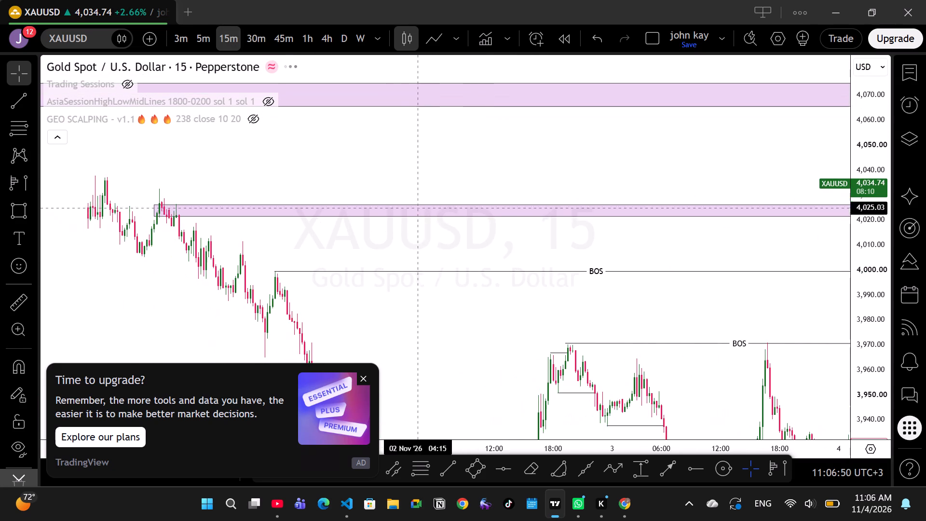
{"action": "left_click", "coordinate": [304, 206]}
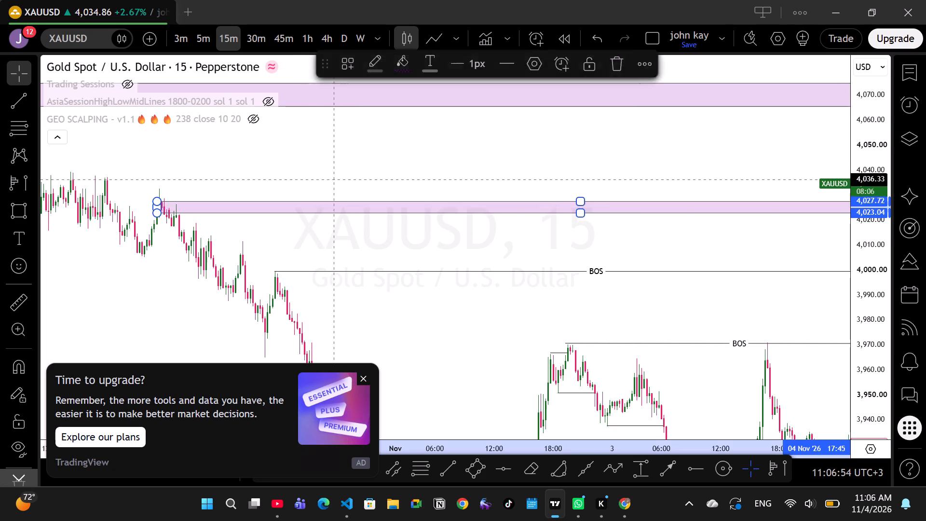
{"action": "left_click", "coordinate": [334, 179]}
Examine the shifted supply zone against the 29–30 October candles and the latest 4 November rally.
{"action": "left_click_drag", "start_coordinate": [321, 176], "coordinate": [487, 141]}
{"action": "scroll", "coordinate": [487, 138], "scroll_direction": "up", "scroll_amount": 1}
{"action": "left_click_drag", "start_coordinate": [552, 148], "coordinate": [562, 150]}
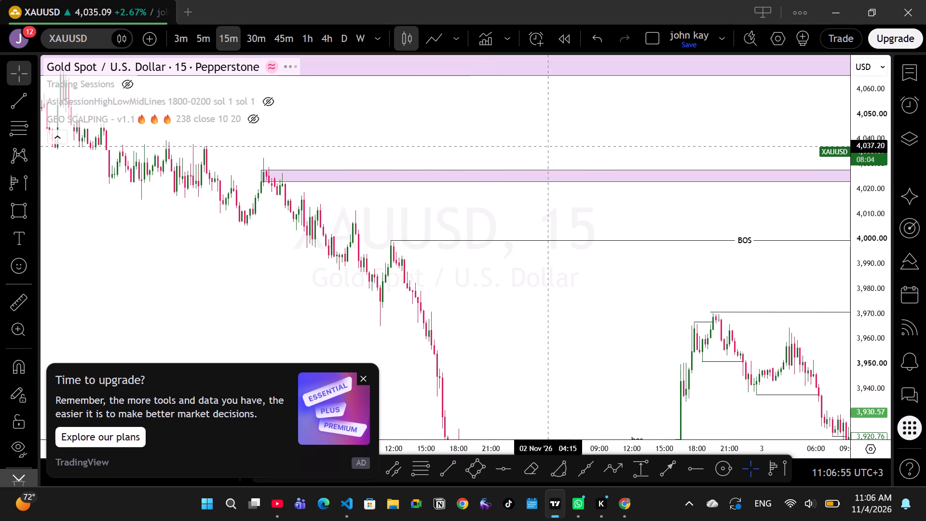
{"action": "left_click_drag", "start_coordinate": [562, 150], "coordinate": [692, 179]}
{"action": "left_click_drag", "start_coordinate": [860, 277], "coordinate": [863, 223]}
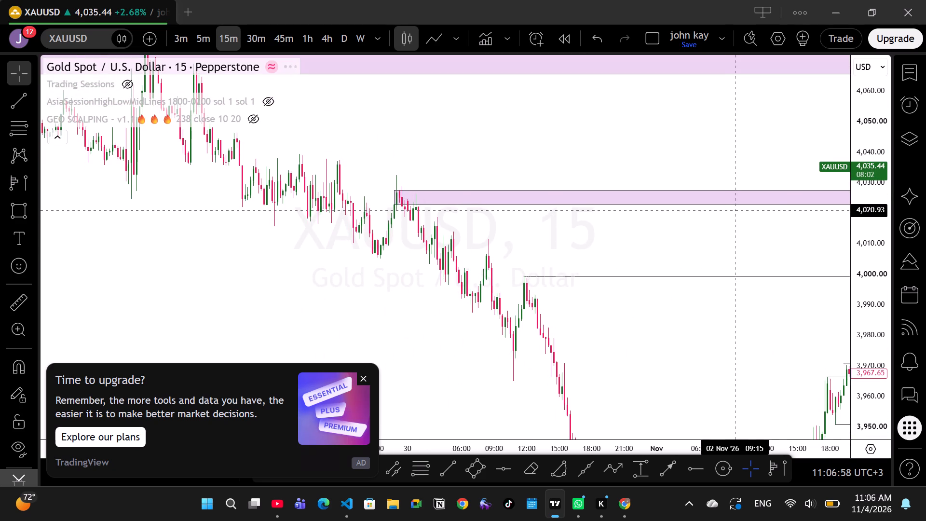
{"action": "scroll", "coordinate": [696, 211], "scroll_direction": "up", "scroll_amount": 1}
{"action": "left_click_drag", "start_coordinate": [639, 213], "coordinate": [274, 204]}
{"action": "left_click_drag", "start_coordinate": [450, 208], "coordinate": [64, 215]}
{"action": "left_click_drag", "start_coordinate": [604, 255], "coordinate": [700, 331]}
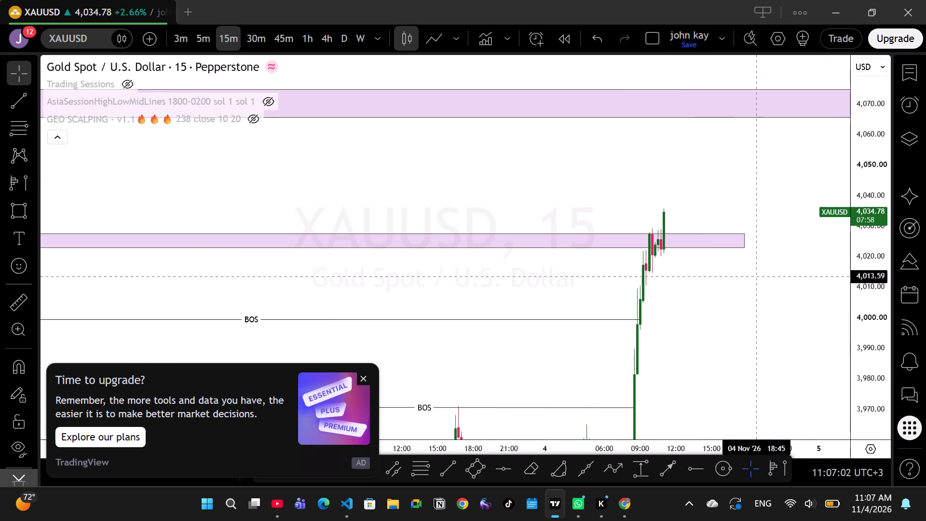
{"action": "left_click_drag", "start_coordinate": [872, 318], "coordinate": [872, 314]}
{"action": "left_click_drag", "start_coordinate": [746, 320], "coordinate": [754, 320]}
{"action": "scroll", "coordinate": [764, 319], "scroll_direction": "down", "scroll_amount": 11}
{"action": "scroll", "coordinate": [764, 319], "scroll_direction": "down", "scroll_amount": 18}
{"action": "scroll", "coordinate": [768, 321], "scroll_direction": "up", "scroll_amount": 9}
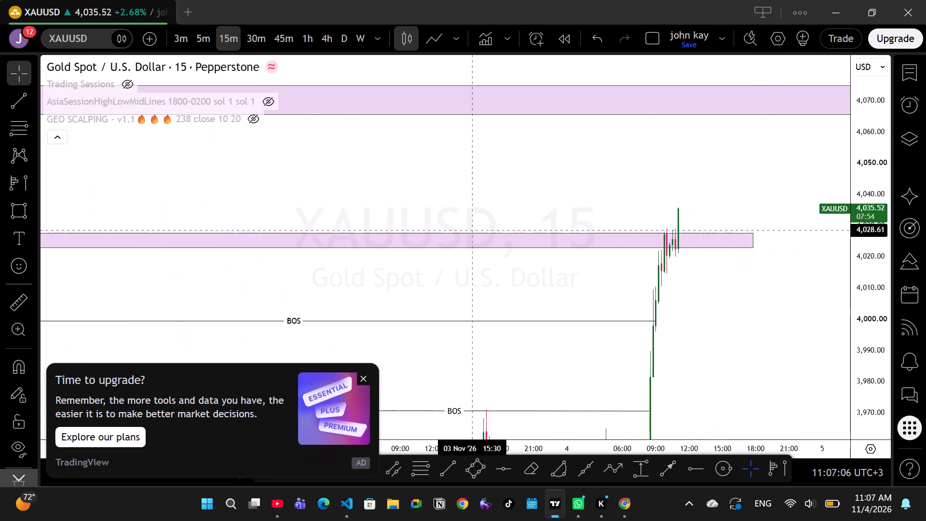
View the latest rally through the lower supply zone as a line chart, and return to candlesticks.
{"action": "left_click", "coordinate": [444, 35]}
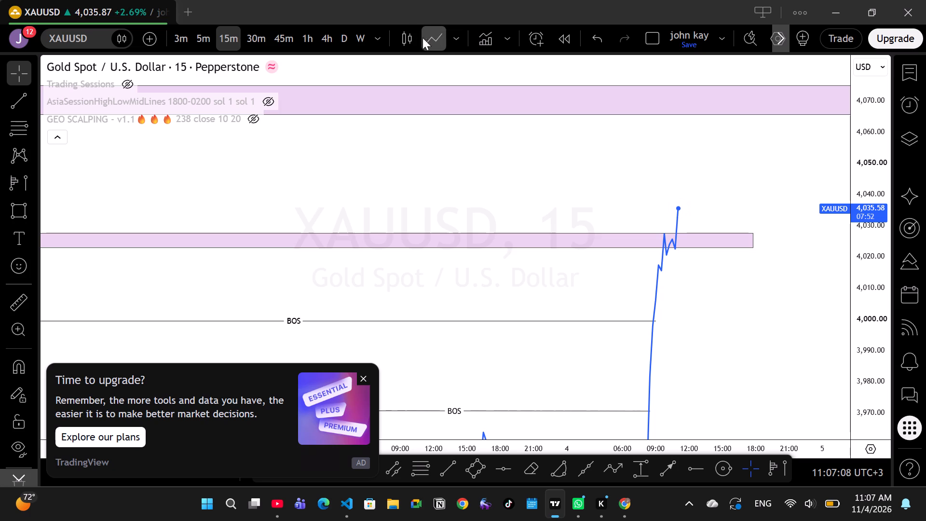
{"action": "left_click", "coordinate": [407, 37]}
Refine the supply zone near 4,070 to start at the 28 October 22:30 candle, with its bottom edge raised to about 4,068.
{"action": "left_click_drag", "start_coordinate": [368, 190], "coordinate": [575, 190]}
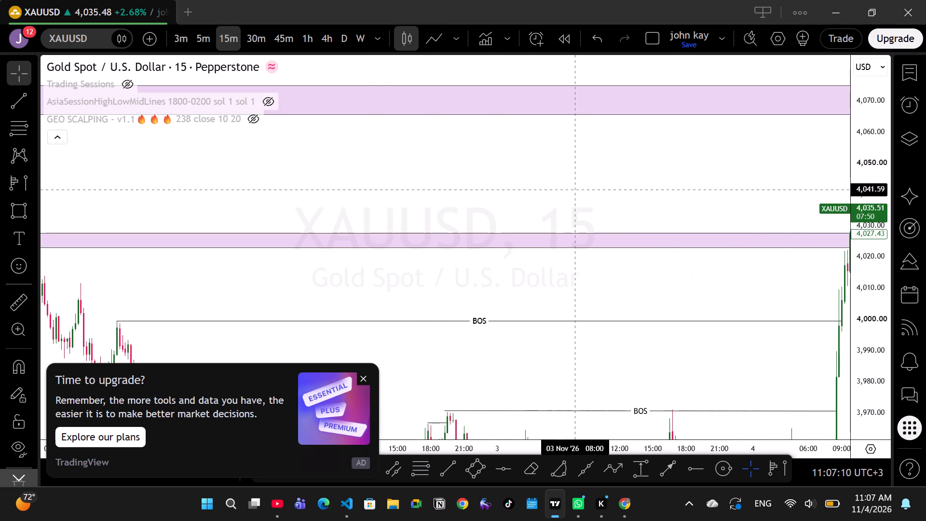
{"action": "scroll", "coordinate": [499, 184], "scroll_direction": "up", "scroll_amount": 1}
{"action": "left_click_drag", "start_coordinate": [405, 154], "coordinate": [625, 154]}
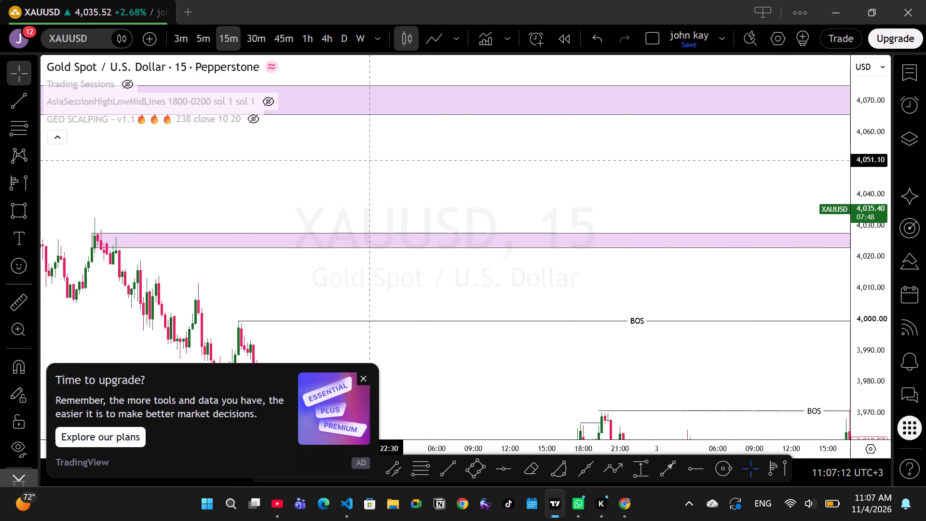
{"action": "left_click_drag", "start_coordinate": [371, 161], "coordinate": [556, 163]}
{"action": "left_click_drag", "start_coordinate": [422, 164], "coordinate": [545, 177]}
{"action": "left_click_drag", "start_coordinate": [446, 167], "coordinate": [540, 182]}
{"action": "left_click_drag", "start_coordinate": [487, 174], "coordinate": [539, 216]}
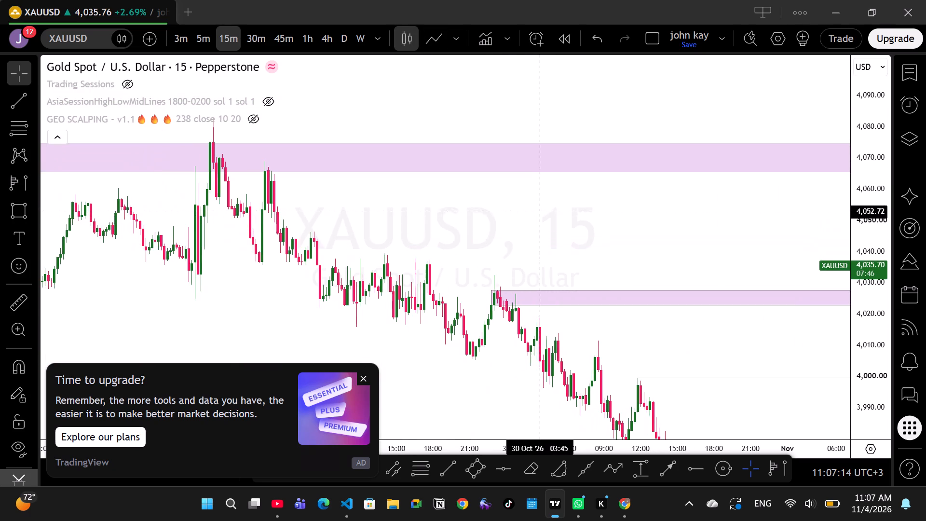
{"action": "left_click_drag", "start_coordinate": [381, 195], "coordinate": [663, 211]}
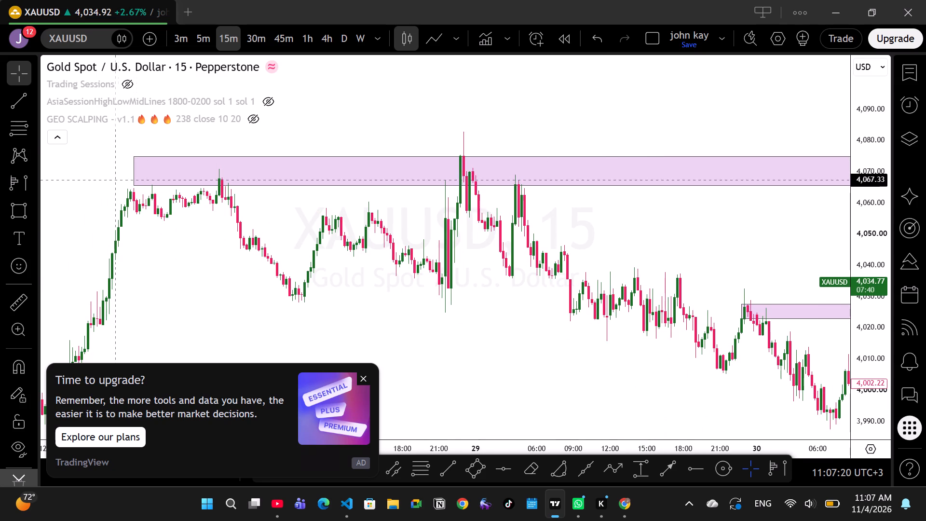
{"action": "left_click_drag", "start_coordinate": [138, 170], "coordinate": [312, 158]}
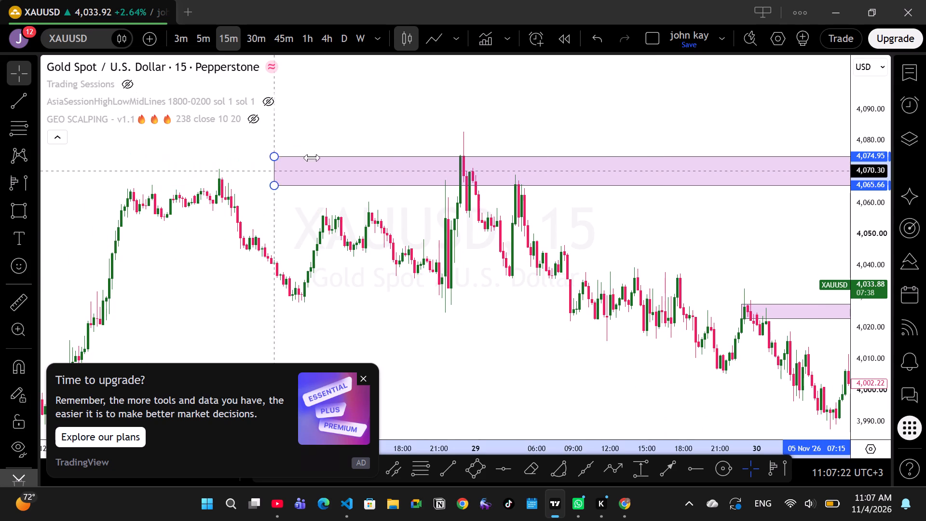
{"action": "left_click_drag", "start_coordinate": [312, 158], "coordinate": [460, 159]}
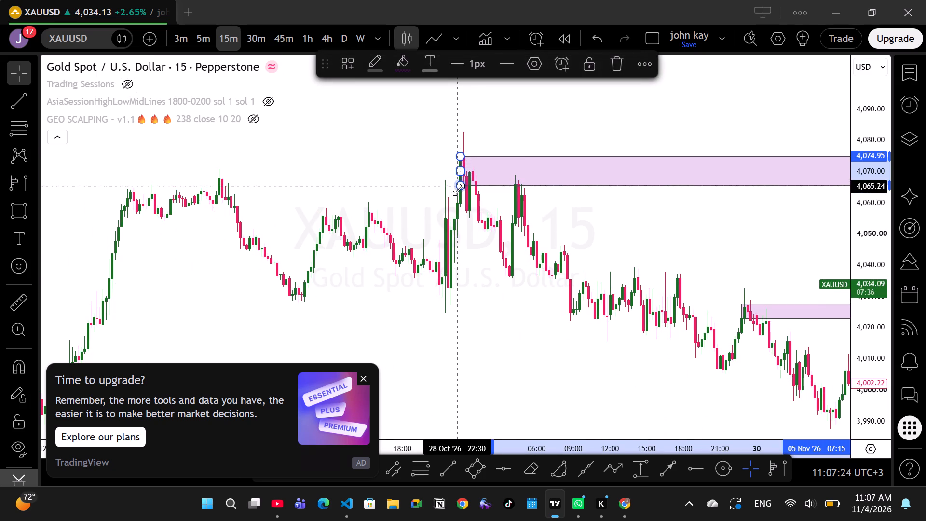
{"action": "left_click_drag", "start_coordinate": [459, 190], "coordinate": [457, 177]}
{"action": "left_click", "coordinate": [588, 219]}
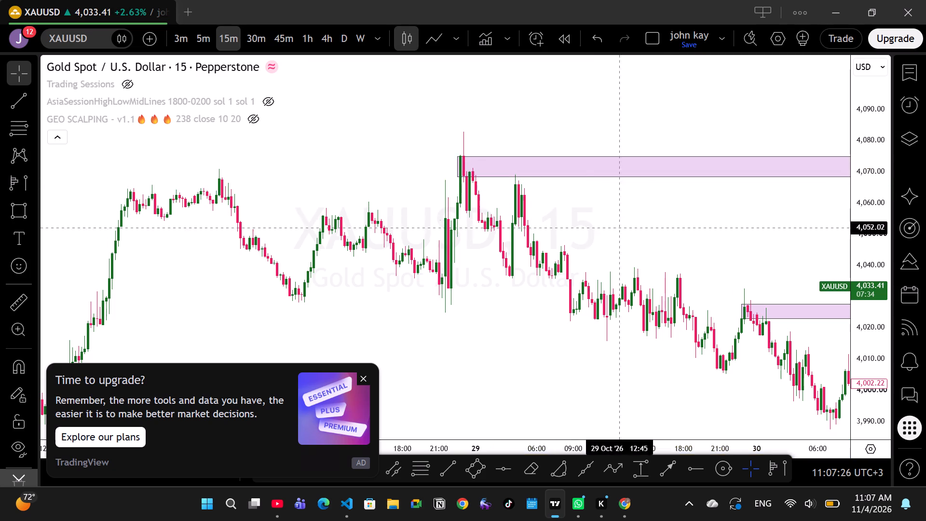
Examine both refined supply zones and the breaks of structure against the late-October decline and the 4 November rally.
{"action": "left_click_drag", "start_coordinate": [645, 234], "coordinate": [202, 221]}
{"action": "left_click_drag", "start_coordinate": [562, 241], "coordinate": [108, 219]}
{"action": "left_click_drag", "start_coordinate": [487, 220], "coordinate": [119, 216]}
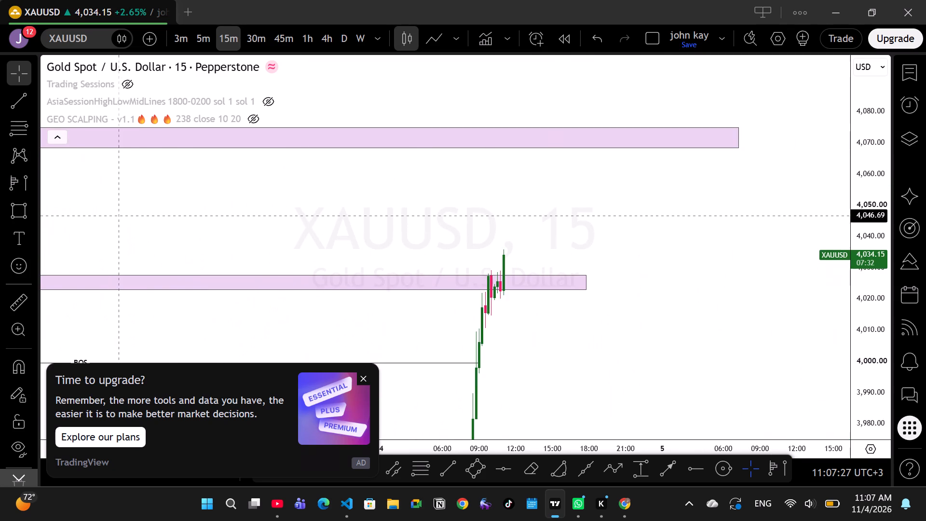
{"action": "left_click_drag", "start_coordinate": [534, 241], "coordinate": [662, 229]}
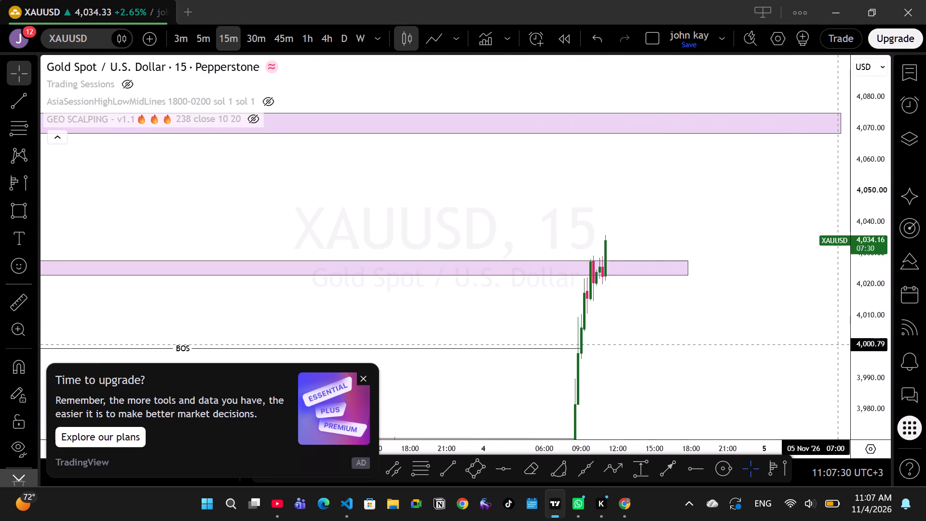
{"action": "left_click_drag", "start_coordinate": [838, 342], "coordinate": [834, 325]}
{"action": "left_click_drag", "start_coordinate": [692, 316], "coordinate": [892, 316]}
{"action": "scroll", "coordinate": [474, 250], "scroll_direction": "down", "scroll_amount": 19}
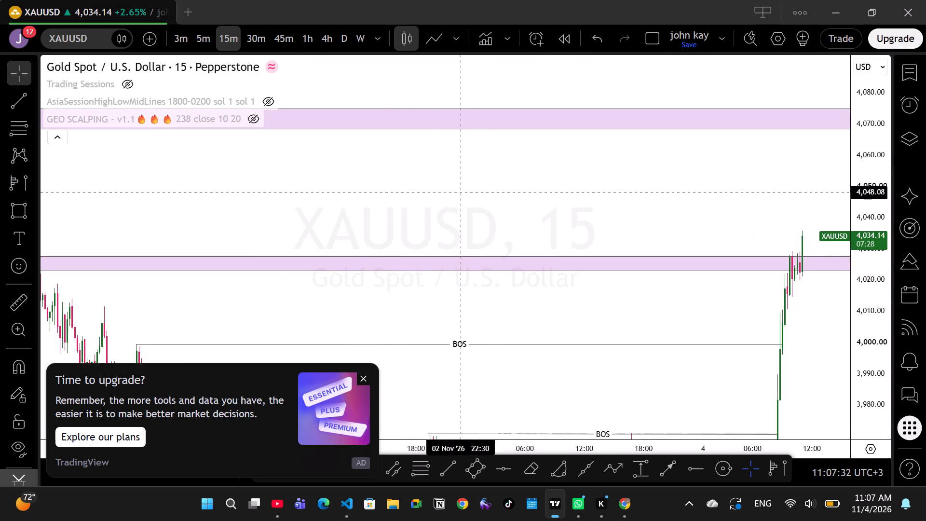
{"action": "left_click_drag", "start_coordinate": [410, 224], "coordinate": [679, 213]}
{"action": "left_click_drag", "start_coordinate": [594, 233], "coordinate": [576, 232]}
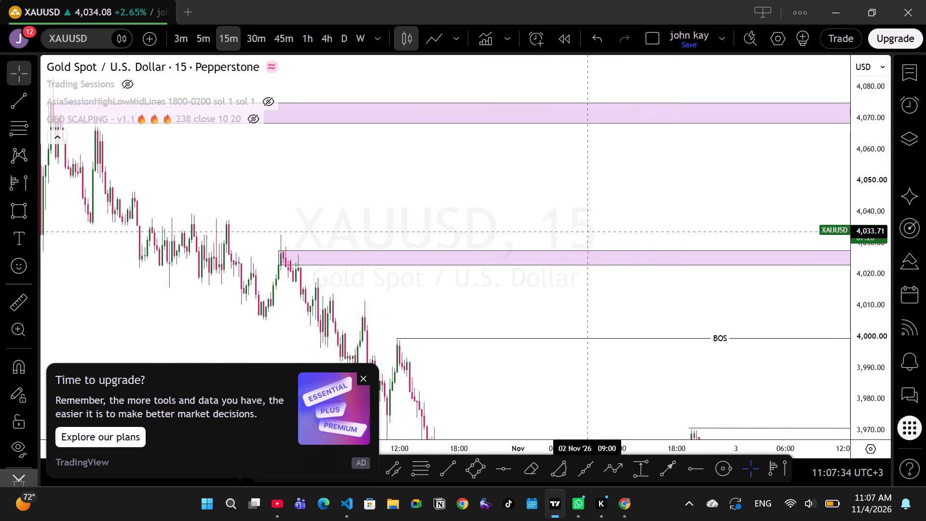
{"action": "left_click_drag", "start_coordinate": [576, 232], "coordinate": [358, 231]}
{"action": "left_click_drag", "start_coordinate": [358, 231], "coordinate": [499, 217]}
{"action": "scroll", "coordinate": [499, 216], "scroll_direction": "up", "scroll_amount": 1}
{"action": "left_click_drag", "start_coordinate": [371, 229], "coordinate": [582, 216]}
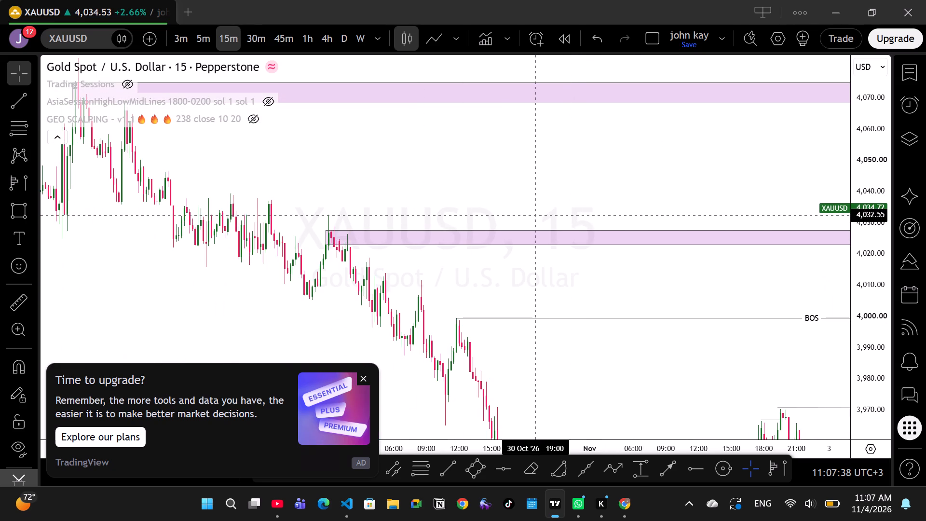
{"action": "left_click_drag", "start_coordinate": [453, 202], "coordinate": [378, 220]}
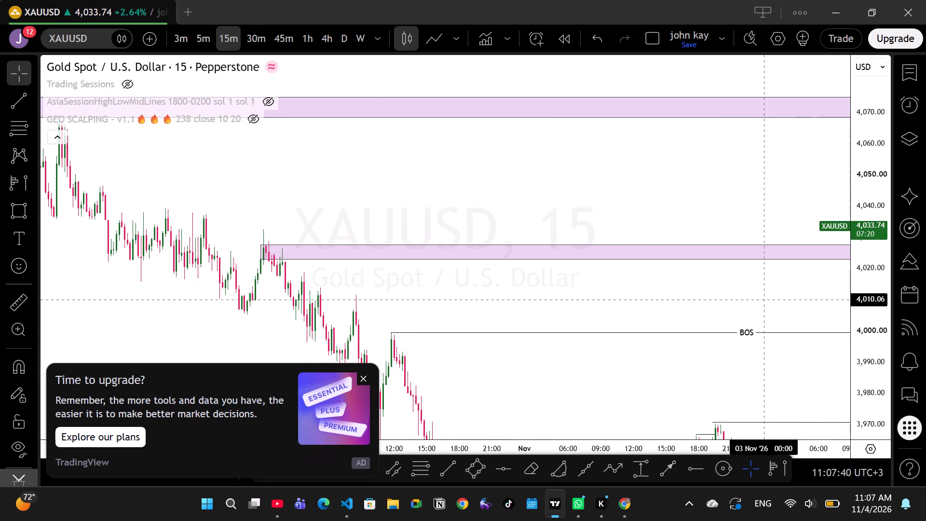
{"action": "left_click_drag", "start_coordinate": [754, 299], "coordinate": [408, 310]}
{"action": "scroll", "coordinate": [432, 284], "scroll_direction": "up", "scroll_amount": 7}
{"action": "left_click_drag", "start_coordinate": [815, 343], "coordinate": [736, 215]}
Dismiss the upgrade advertisement covering the lower part of the chart.
{"action": "left_click", "coordinate": [366, 377]}
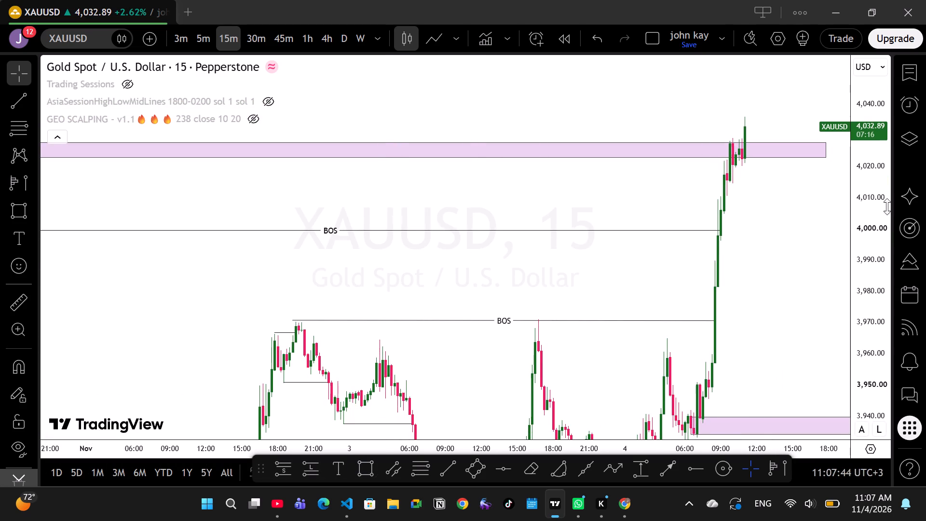
{"action": "left_click_drag", "start_coordinate": [880, 256], "coordinate": [874, 240]}
{"action": "left_click_drag", "start_coordinate": [783, 287], "coordinate": [779, 260]}
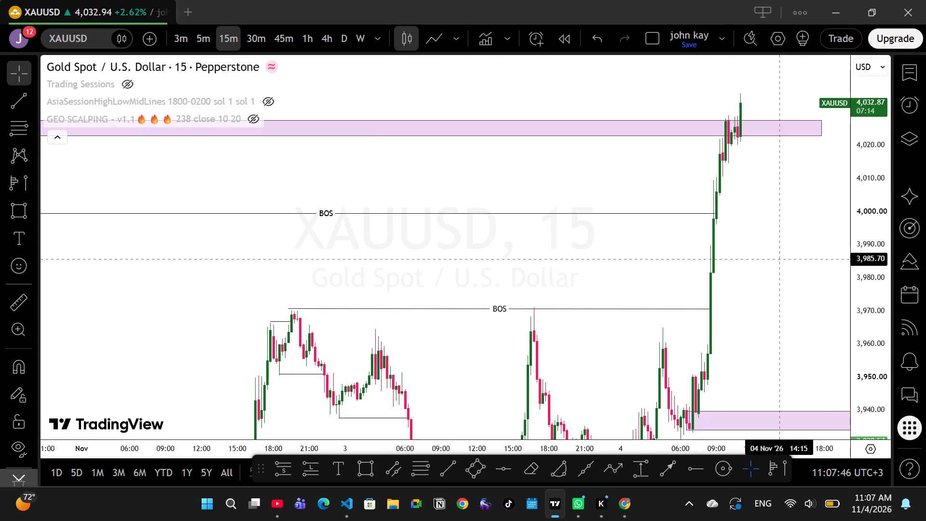
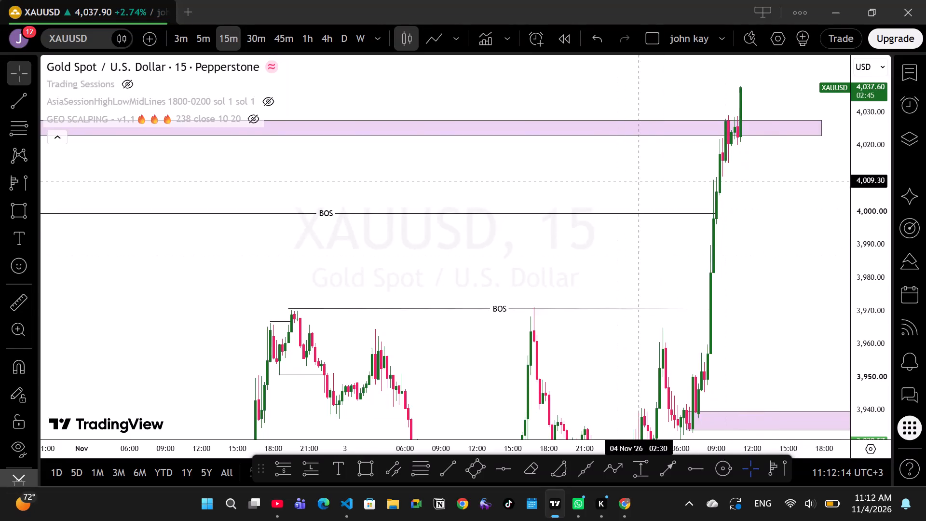
Compare the 4 November rally's current price with the two supply zones and the break of structure near 4,000.
{"action": "left_click_drag", "start_coordinate": [591, 171], "coordinate": [717, 315]}
{"action": "left_click_drag", "start_coordinate": [487, 188], "coordinate": [713, 237]}
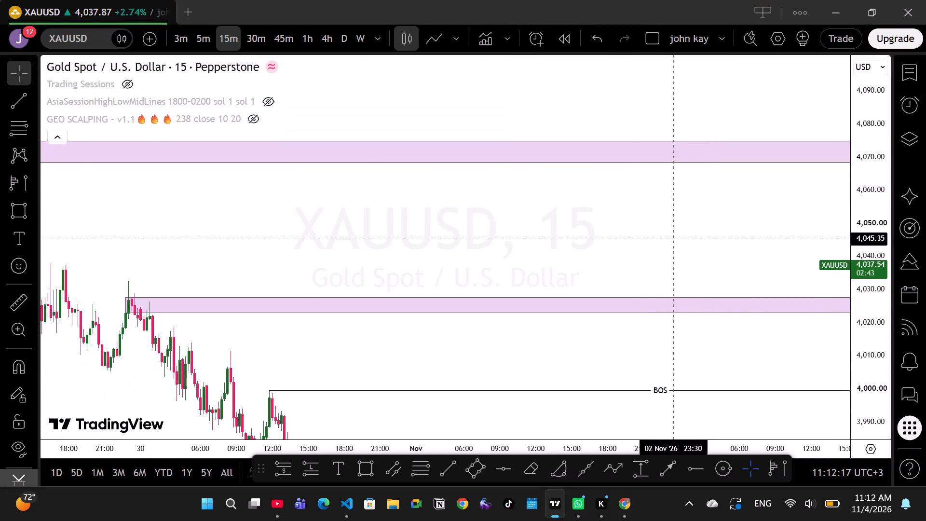
{"action": "scroll", "coordinate": [639, 248], "scroll_direction": "down", "scroll_amount": 4}
{"action": "scroll", "coordinate": [552, 247], "scroll_direction": "up", "scroll_amount": 5}
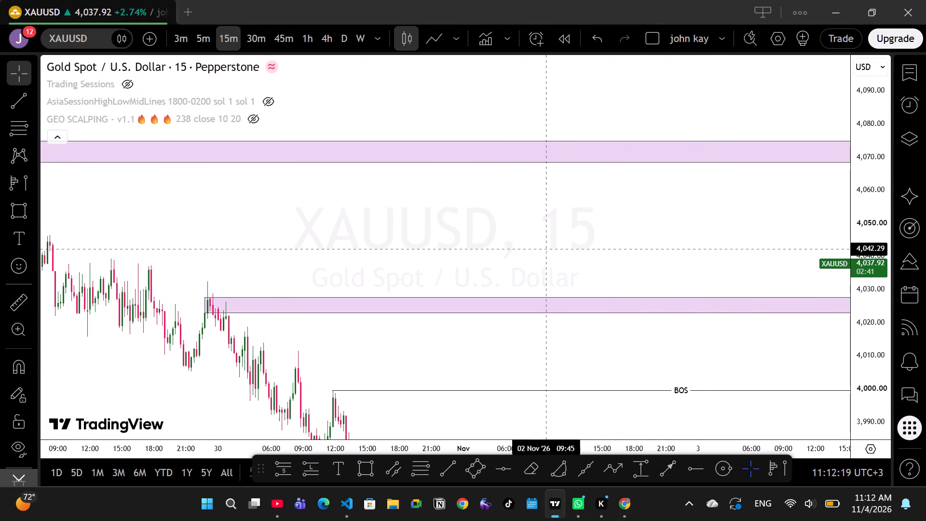
{"action": "left_click_drag", "start_coordinate": [575, 274], "coordinate": [454, 250]}
{"action": "left_click_drag", "start_coordinate": [467, 260], "coordinate": [295, 252]}
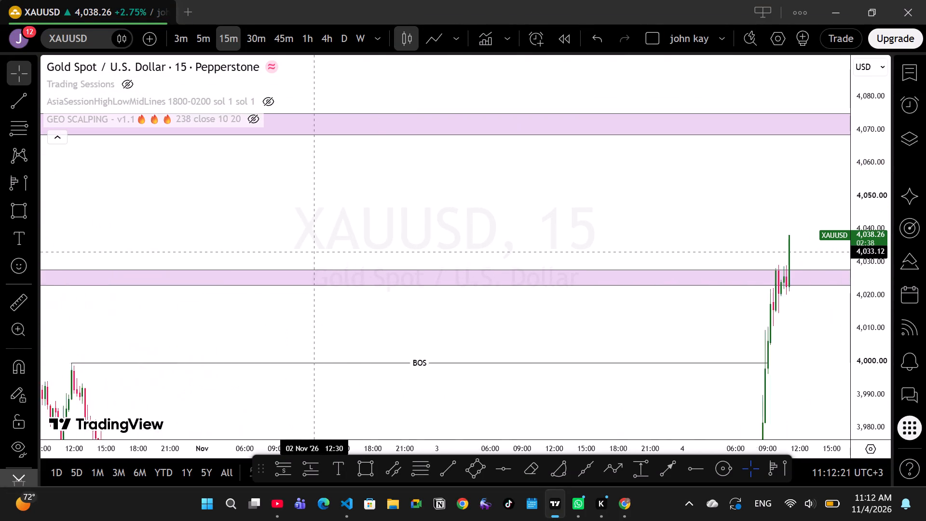
{"action": "left_click_drag", "start_coordinate": [295, 252], "coordinate": [268, 248]}
{"action": "left_click_drag", "start_coordinate": [268, 248], "coordinate": [588, 204]}
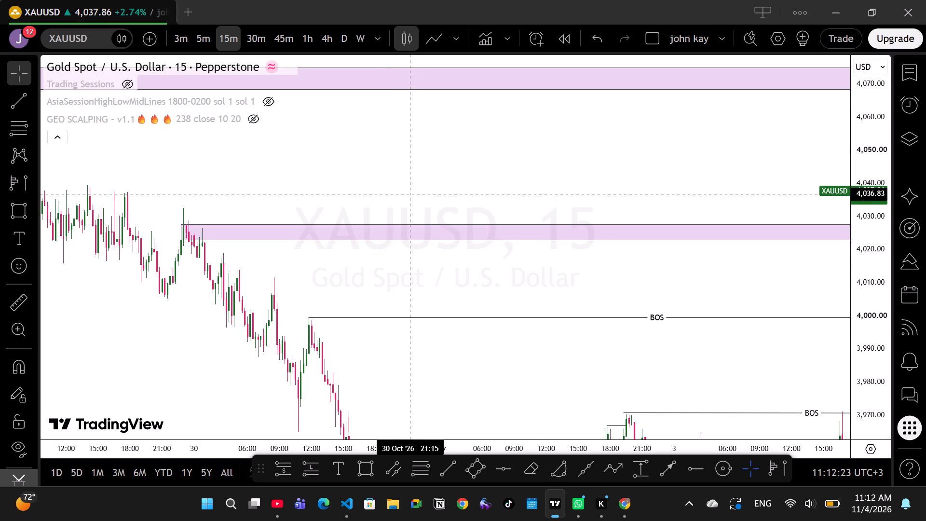
Examine the 29–30 October decline for the price structure between the upper and lower supply zones.
{"action": "scroll", "coordinate": [410, 194], "scroll_direction": "up", "scroll_amount": 2}
{"action": "left_click_drag", "start_coordinate": [480, 193], "coordinate": [640, 217]}
{"action": "left_click_drag", "start_coordinate": [471, 205], "coordinate": [654, 236]}
{"action": "scroll", "coordinate": [522, 209], "scroll_direction": "down", "scroll_amount": 16}
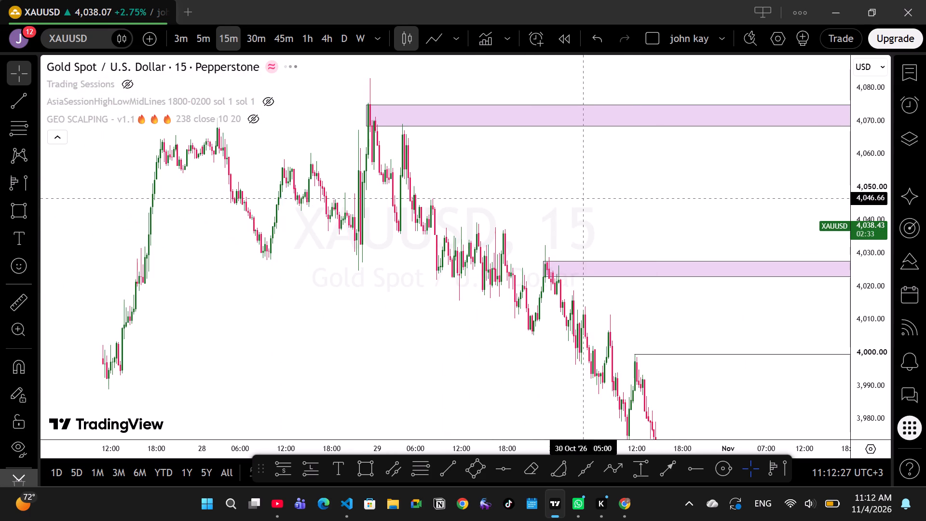
{"action": "scroll", "coordinate": [606, 233], "scroll_direction": "up", "scroll_amount": 3}
{"action": "left_click_drag", "start_coordinate": [576, 225], "coordinate": [533, 219]}
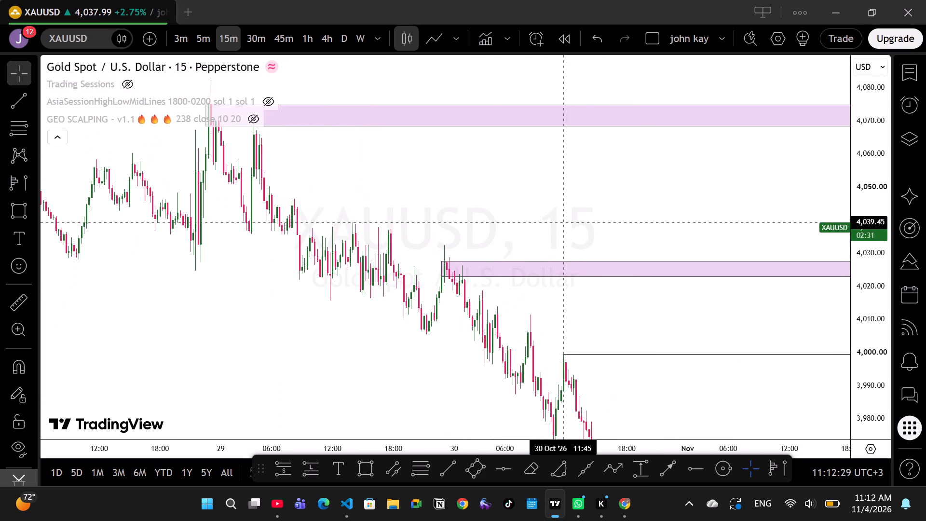
{"action": "left_click_drag", "start_coordinate": [533, 219], "coordinate": [500, 221]}
{"action": "left_click_drag", "start_coordinate": [499, 225], "coordinate": [411, 219]}
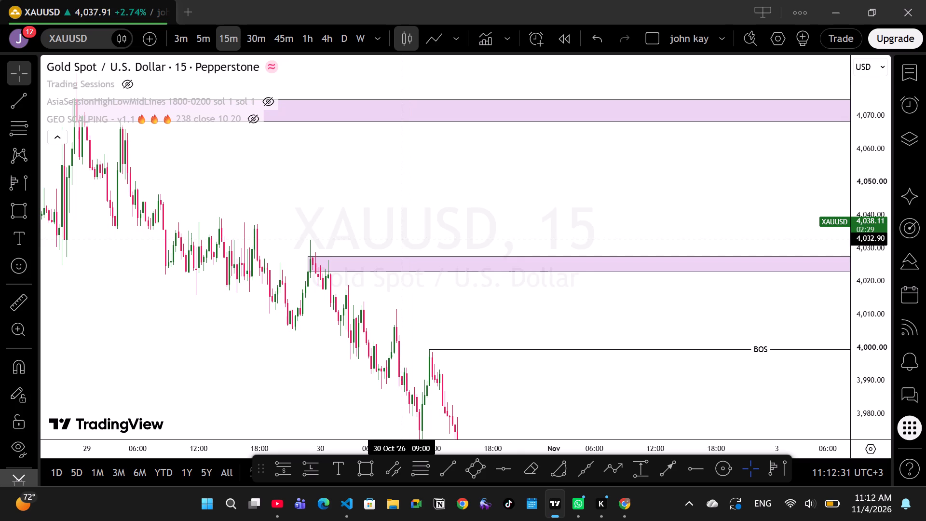
{"action": "left_click_drag", "start_coordinate": [539, 213], "coordinate": [428, 209]}
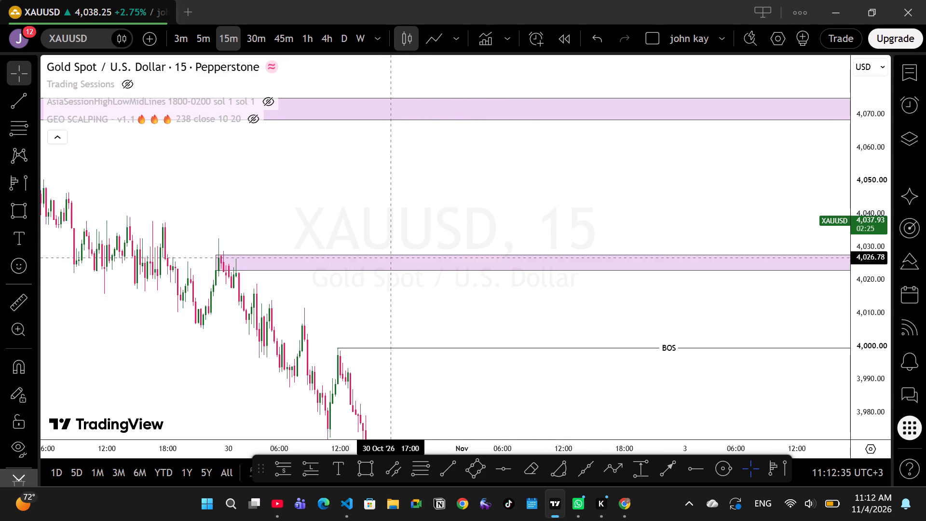
{"action": "left_click_drag", "start_coordinate": [371, 219], "coordinate": [564, 224]}
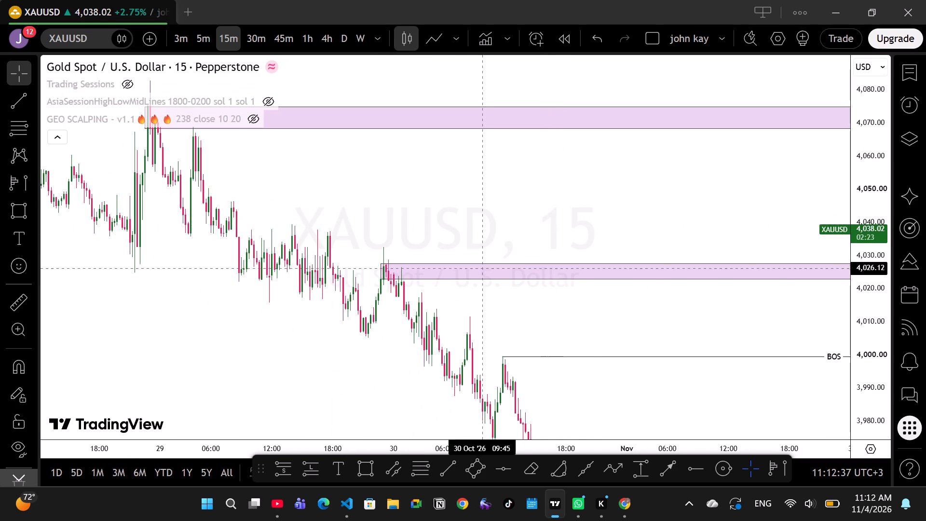
Move the lower supply zone up to span about 4,033 to 4,038, starting around the morning of 29 October.
{"action": "left_click_drag", "start_coordinate": [480, 264], "coordinate": [329, 231]}
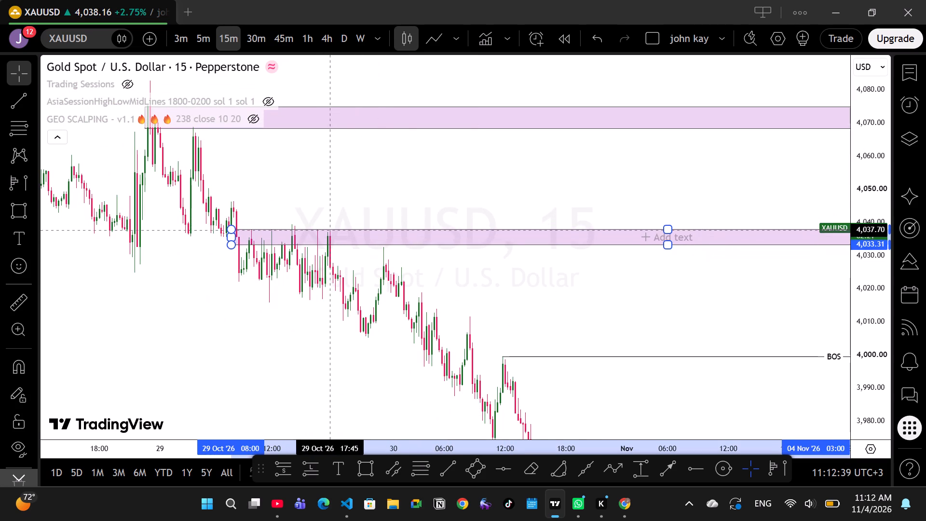
{"action": "left_click_drag", "start_coordinate": [329, 231], "coordinate": [338, 232]}
{"action": "left_click", "coordinate": [424, 202]}
Extend the moved supply zone's end to about 12:00 on 4 November, just past the latest candle.
{"action": "left_click_drag", "start_coordinate": [508, 198], "coordinate": [146, 174]}
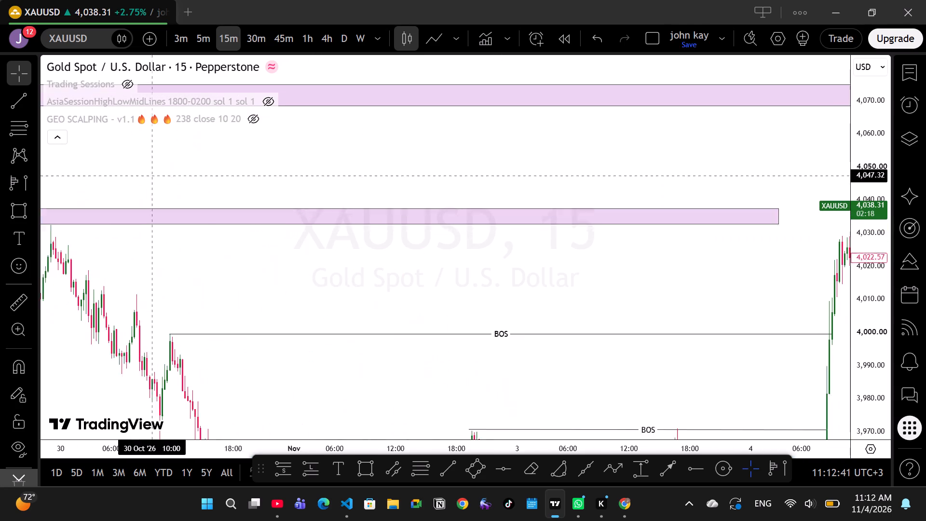
{"action": "left_click_drag", "start_coordinate": [426, 177], "coordinate": [226, 190]}
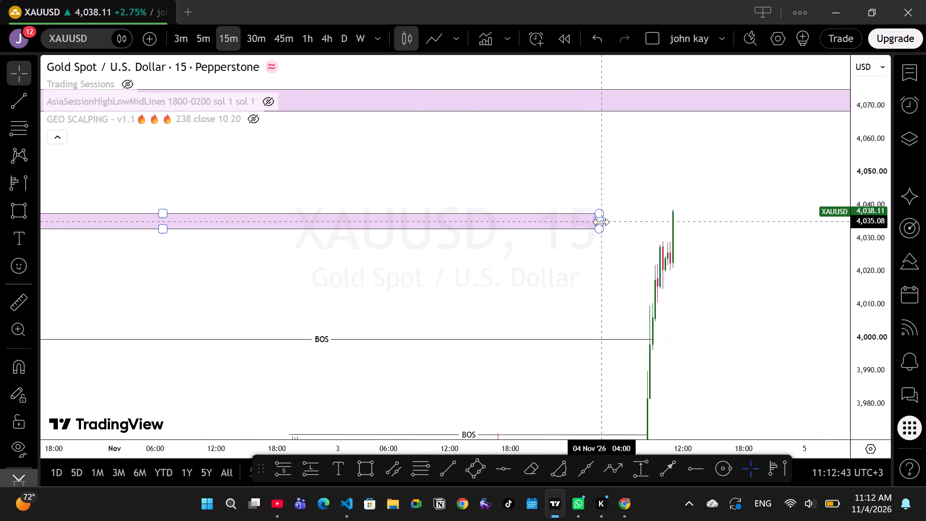
{"action": "left_click_drag", "start_coordinate": [601, 222], "coordinate": [681, 220]}
{"action": "left_click", "coordinate": [594, 191]}
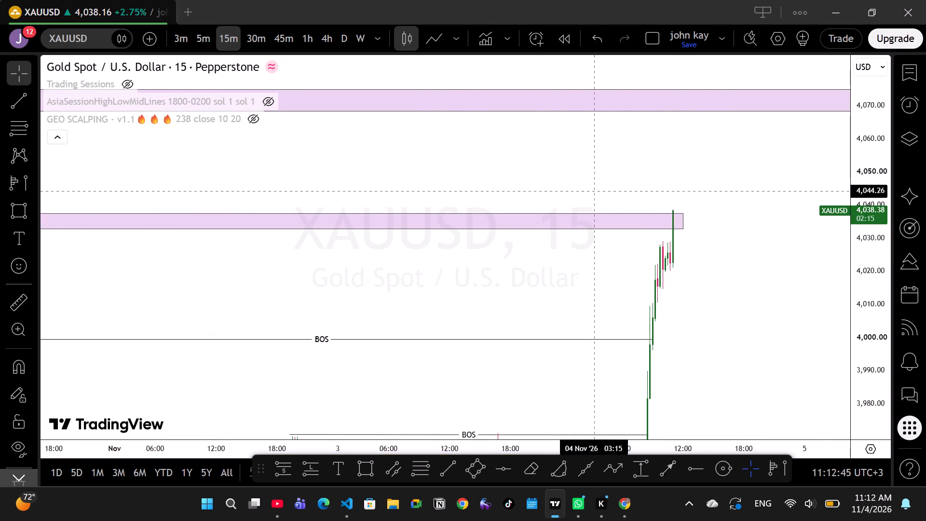
Check the moved supply zone against the 29 October candles and the decline that follows.
{"action": "left_click_drag", "start_coordinate": [508, 187], "coordinate": [733, 197]}
{"action": "scroll", "coordinate": [574, 192], "scroll_direction": "down", "scroll_amount": 16}
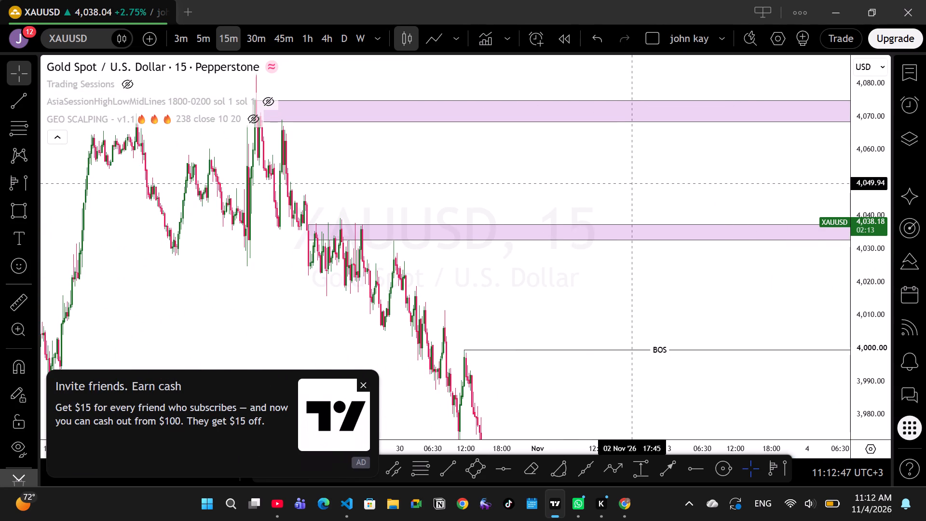
{"action": "scroll", "coordinate": [632, 183], "scroll_direction": "up", "scroll_amount": 4}
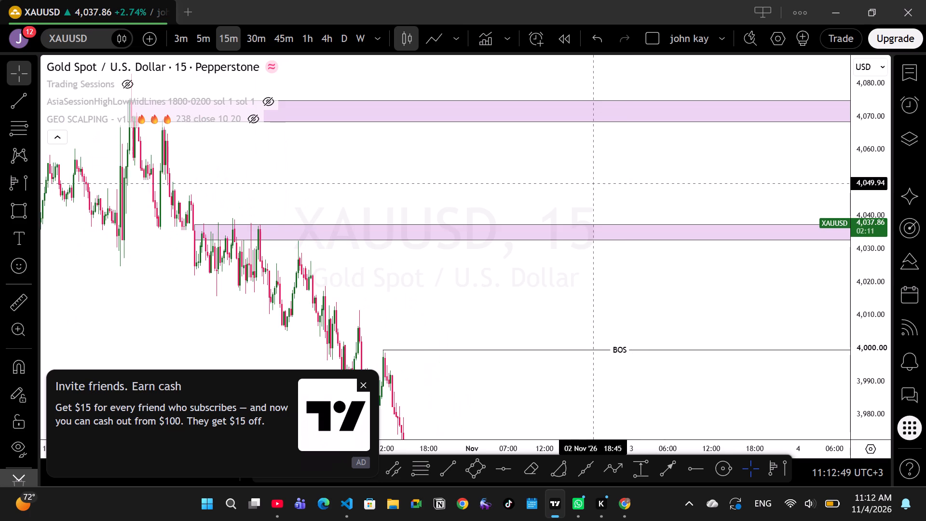
{"action": "left_click_drag", "start_coordinate": [534, 193], "coordinate": [649, 190]}
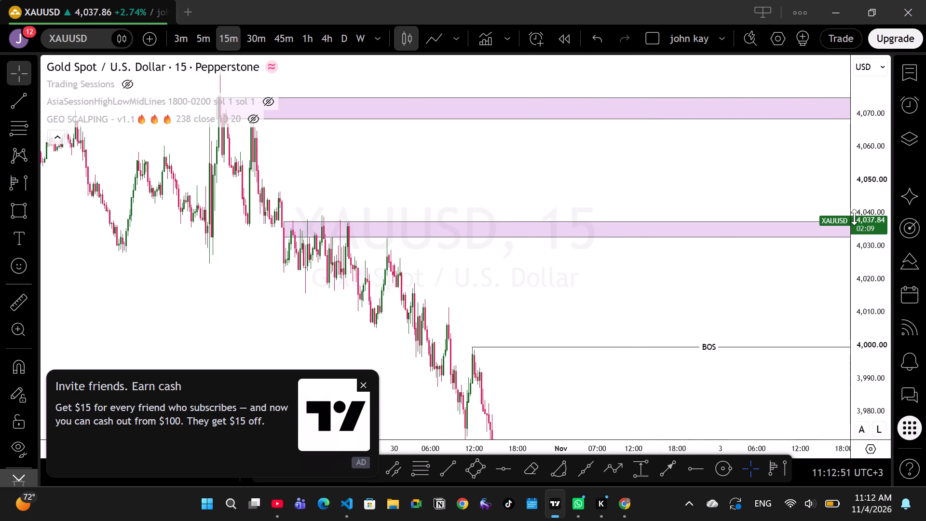
{"action": "left_click_drag", "start_coordinate": [857, 218], "coordinate": [861, 252]}
{"action": "left_click_drag", "start_coordinate": [685, 273], "coordinate": [614, 274]}
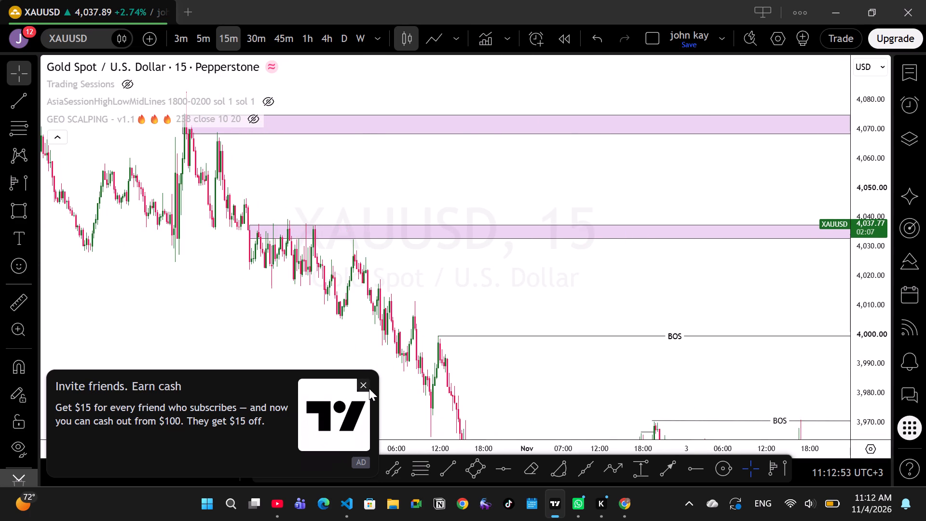
Dismiss the invite-friends advertisement covering the lower part of the chart.
{"action": "left_click", "coordinate": [361, 386]}
Examine the late-October decline and 4 November rally against both supply zones and the two breaks of structure.
{"action": "left_click_drag", "start_coordinate": [422, 306], "coordinate": [563, 277]}
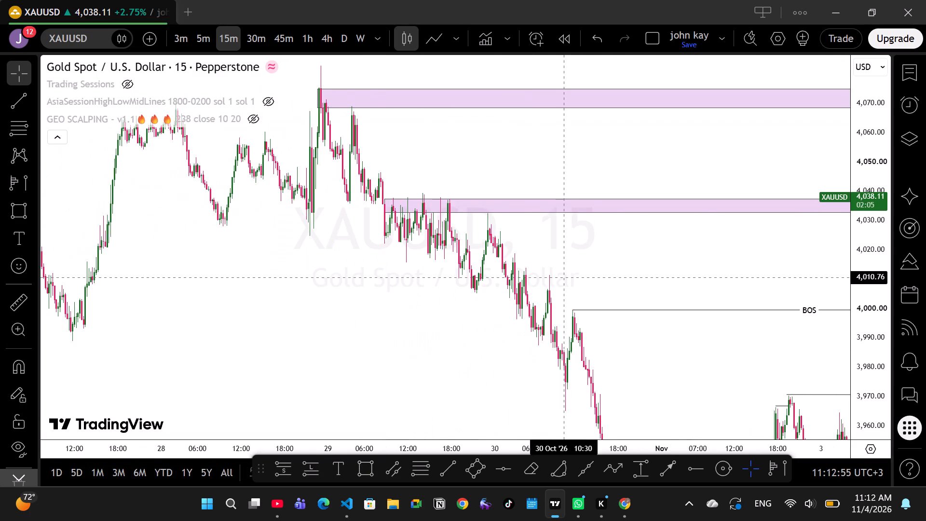
{"action": "scroll", "coordinate": [563, 278], "scroll_direction": "down", "scroll_amount": 1}
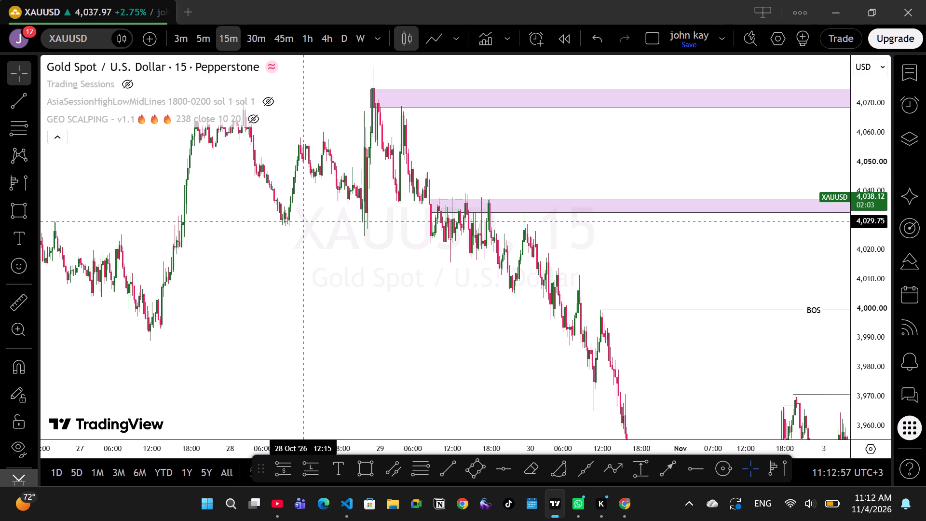
{"action": "left_click_drag", "start_coordinate": [872, 242], "coordinate": [873, 258]}
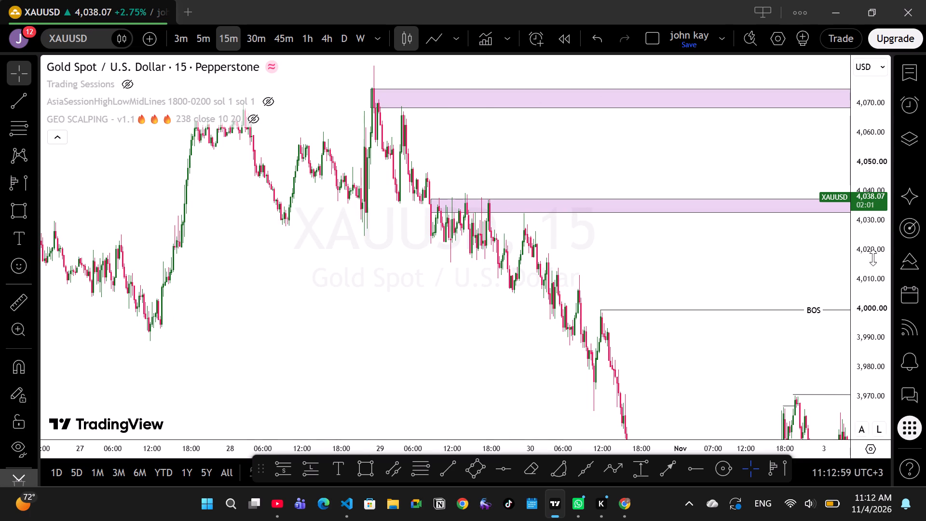
{"action": "left_click_drag", "start_coordinate": [873, 258], "coordinate": [872, 272]}
{"action": "left_click_drag", "start_coordinate": [667, 176], "coordinate": [479, 165]}
{"action": "scroll", "coordinate": [477, 164], "scroll_direction": "up", "scroll_amount": 1}
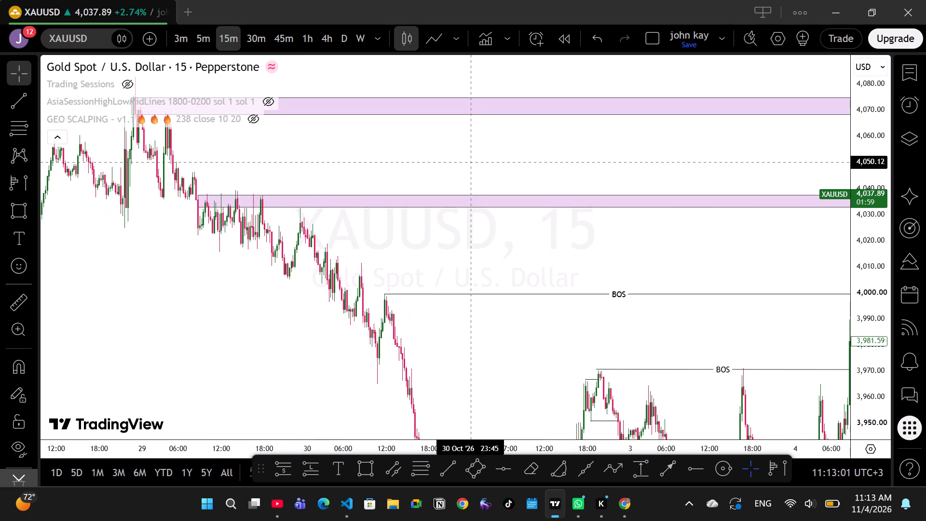
{"action": "left_click_drag", "start_coordinate": [429, 163], "coordinate": [611, 152]}
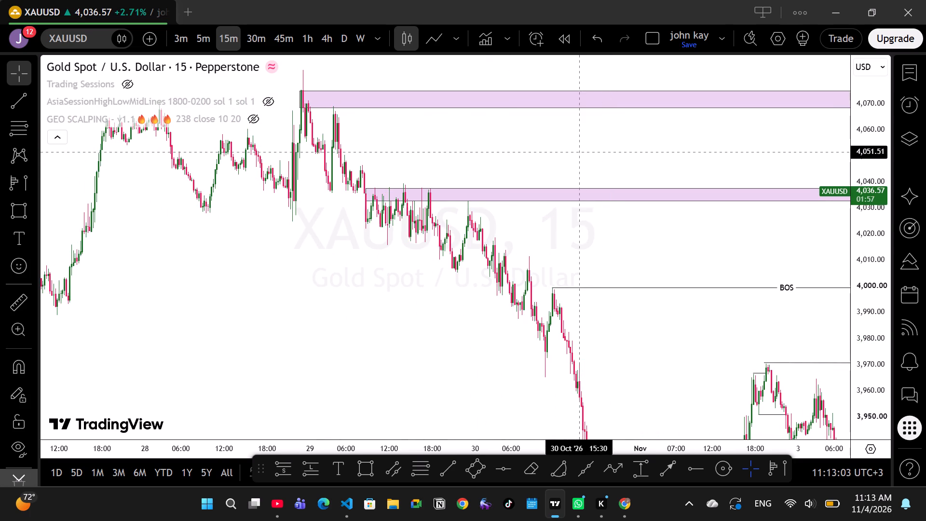
{"action": "left_click_drag", "start_coordinate": [577, 151], "coordinate": [507, 135]}
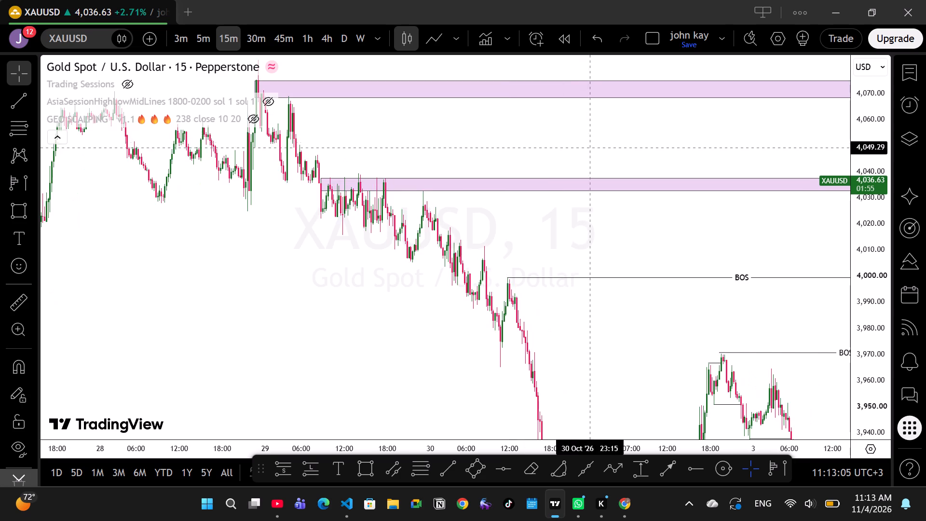
{"action": "left_click_drag", "start_coordinate": [592, 148], "coordinate": [384, 156]}
{"action": "left_click_drag", "start_coordinate": [869, 233], "coordinate": [877, 277]}
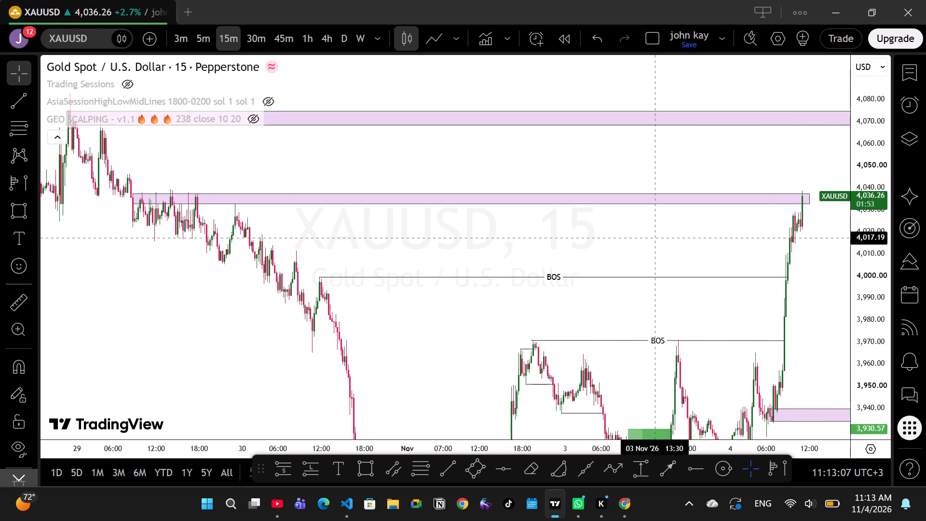
{"action": "scroll", "coordinate": [653, 238], "scroll_direction": "up", "scroll_amount": 1}
{"action": "left_click_drag", "start_coordinate": [543, 229], "coordinate": [675, 231]}
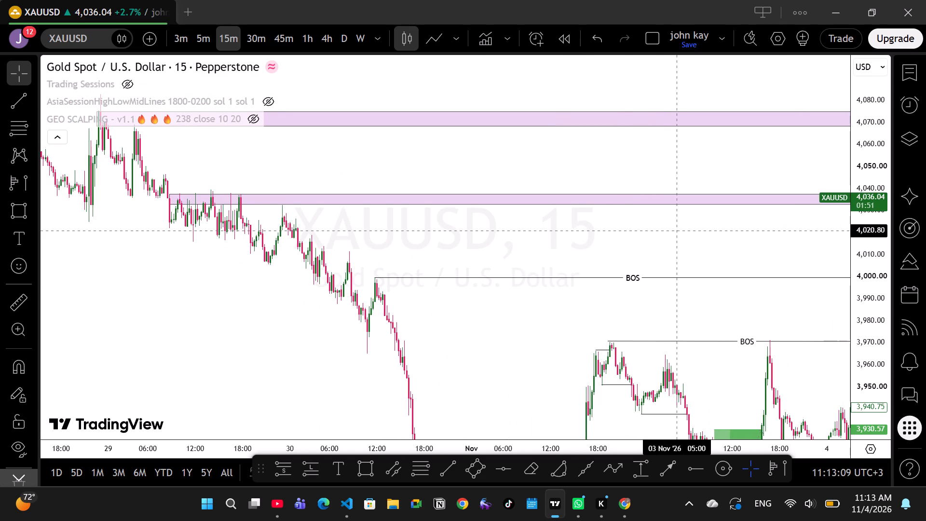
{"action": "left_click_drag", "start_coordinate": [634, 230], "coordinate": [489, 228]}
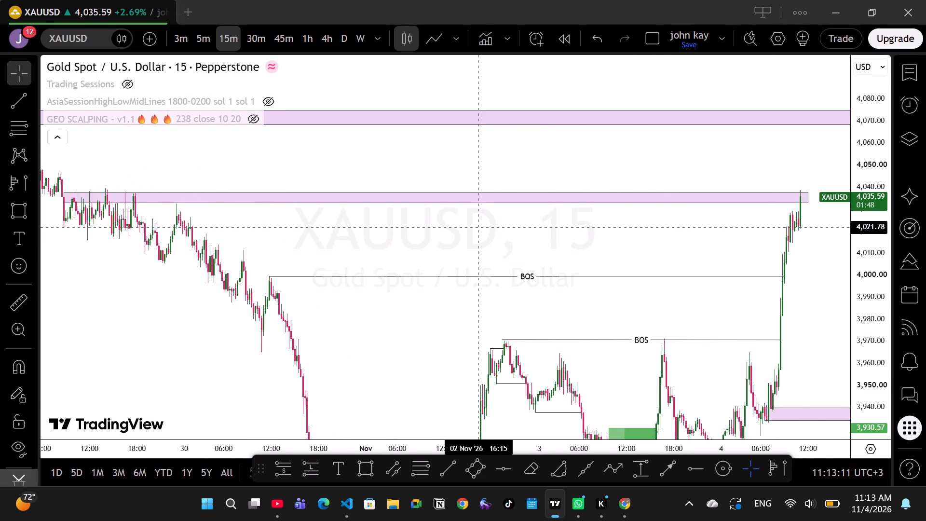
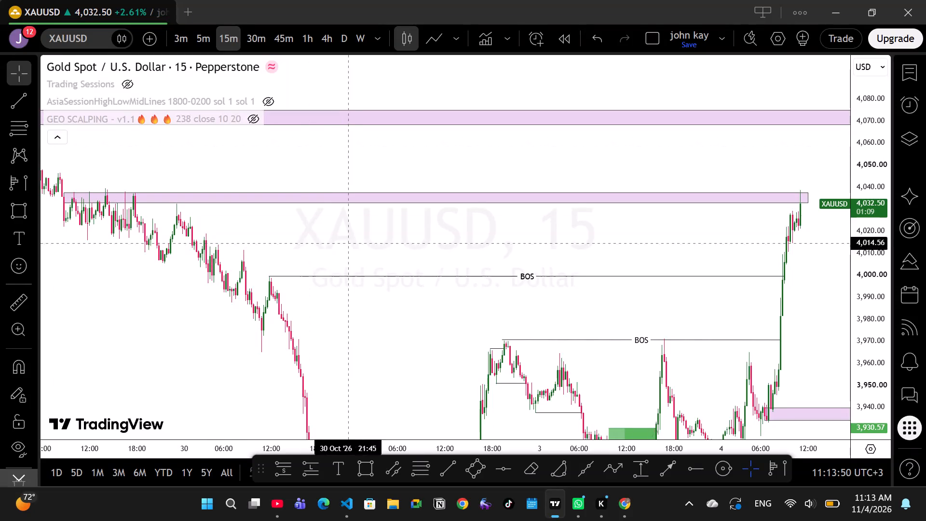
Examine the 29–30 October decline against both supply zones and the upper break-of-structure line, up to the early November candles.
{"action": "left_click_drag", "start_coordinate": [300, 240], "coordinate": [502, 247]}
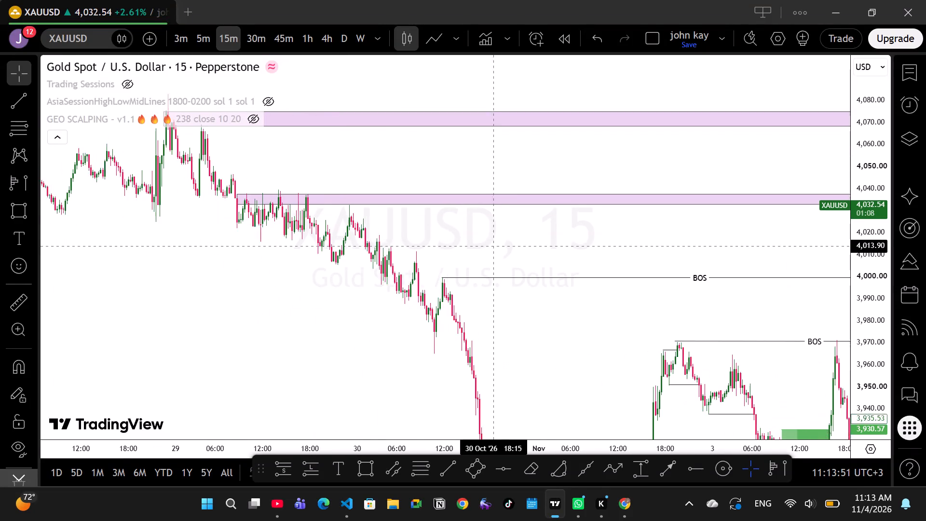
{"action": "left_click_drag", "start_coordinate": [502, 247], "coordinate": [503, 247]}
{"action": "scroll", "coordinate": [503, 247], "scroll_direction": "up", "scroll_amount": 6}
{"action": "scroll", "coordinate": [407, 252], "scroll_direction": "up", "scroll_amount": 1}
{"action": "left_click_drag", "start_coordinate": [460, 252], "coordinate": [343, 219]}
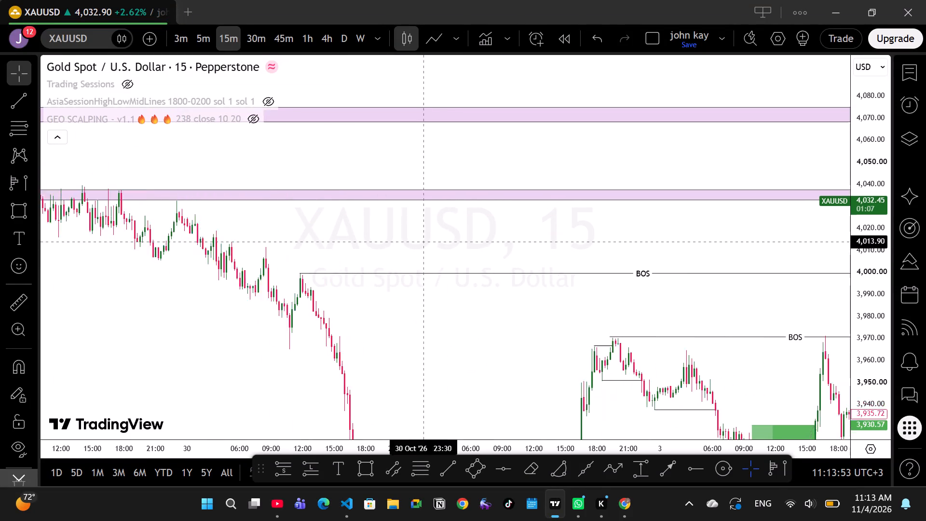
{"action": "left_click_drag", "start_coordinate": [343, 219], "coordinate": [329, 213]}
{"action": "left_click_drag", "start_coordinate": [326, 213], "coordinate": [621, 237]}
{"action": "scroll", "coordinate": [613, 232], "scroll_direction": "up", "scroll_amount": 3}
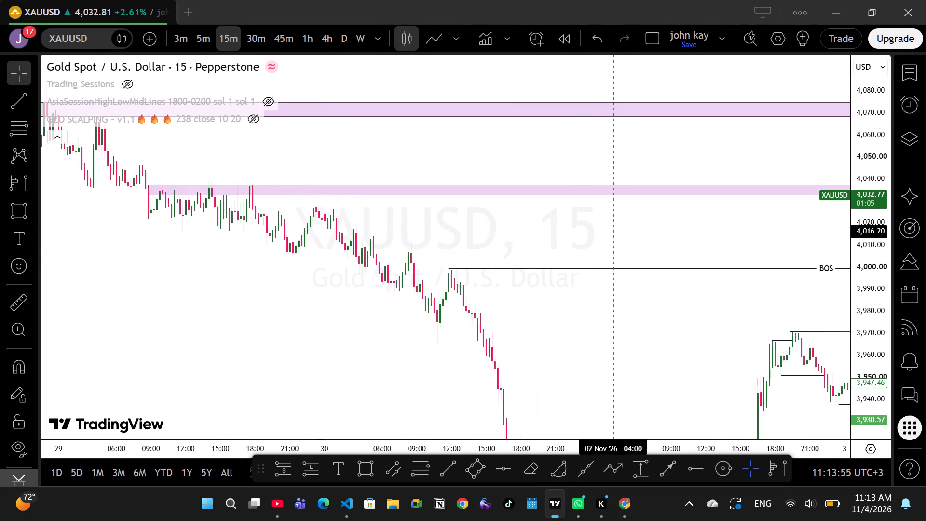
{"action": "left_click_drag", "start_coordinate": [609, 232], "coordinate": [649, 274]}
{"action": "left_click_drag", "start_coordinate": [613, 261], "coordinate": [615, 267]}
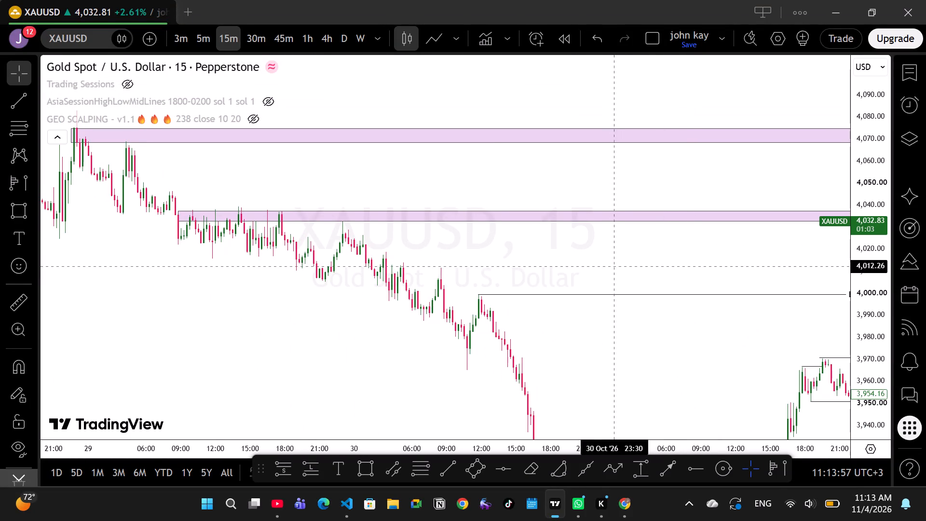
{"action": "left_click_drag", "start_coordinate": [615, 267], "coordinate": [631, 292]}
{"action": "left_click_drag", "start_coordinate": [624, 291], "coordinate": [571, 296]}
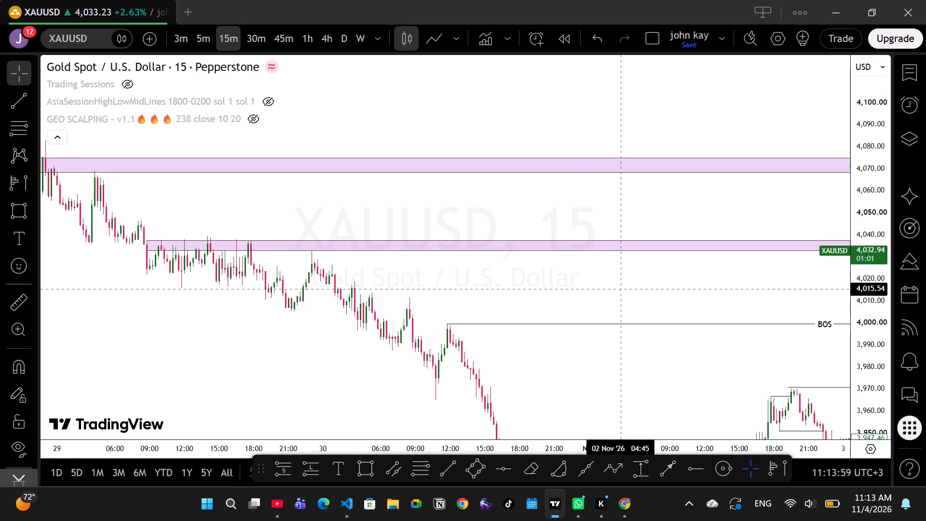
{"action": "left_click_drag", "start_coordinate": [619, 289], "coordinate": [526, 289]}
{"action": "left_click_drag", "start_coordinate": [564, 281], "coordinate": [329, 250]}
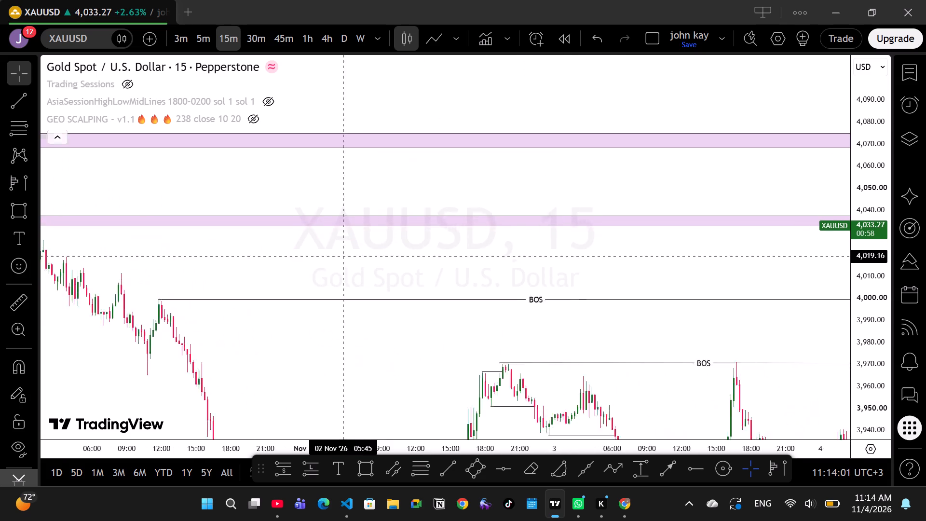
Examine 15-minute price action from the 4 November rally back to the 29 October candles at both supply zones.
{"action": "left_click_drag", "start_coordinate": [329, 250], "coordinate": [198, 240]}
{"action": "left_click_drag", "start_coordinate": [880, 356], "coordinate": [874, 343]}
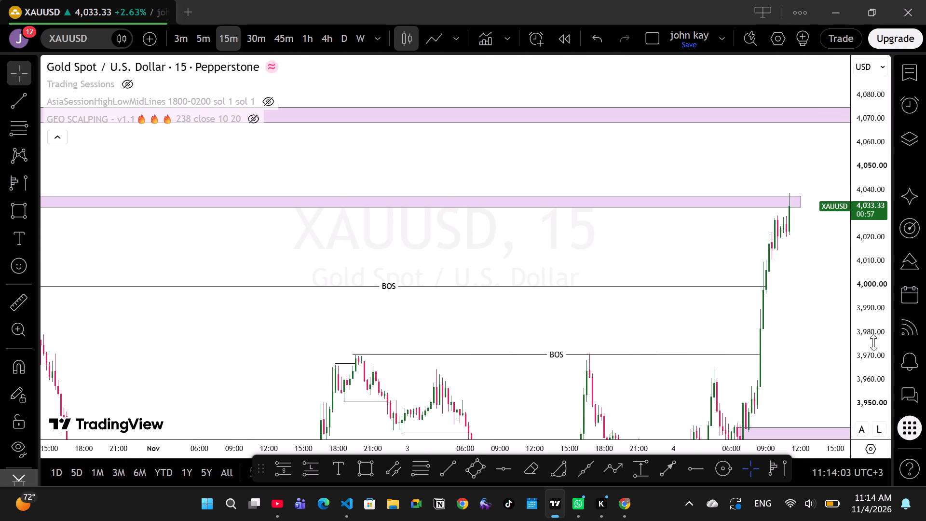
{"action": "left_click_drag", "start_coordinate": [617, 253], "coordinate": [691, 239]}
{"action": "scroll", "coordinate": [693, 236], "scroll_direction": "up", "scroll_amount": 1}
{"action": "left_click_drag", "start_coordinate": [565, 218], "coordinate": [734, 218]}
{"action": "left_click_drag", "start_coordinate": [568, 219], "coordinate": [766, 215]}
{"action": "left_click_drag", "start_coordinate": [625, 234], "coordinate": [833, 247]}
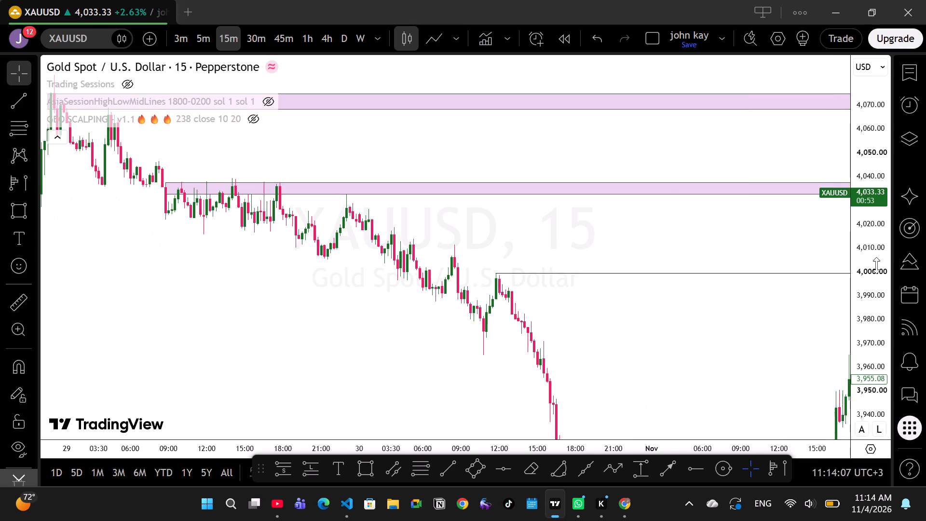
{"action": "left_click_drag", "start_coordinate": [865, 292], "coordinate": [860, 272]}
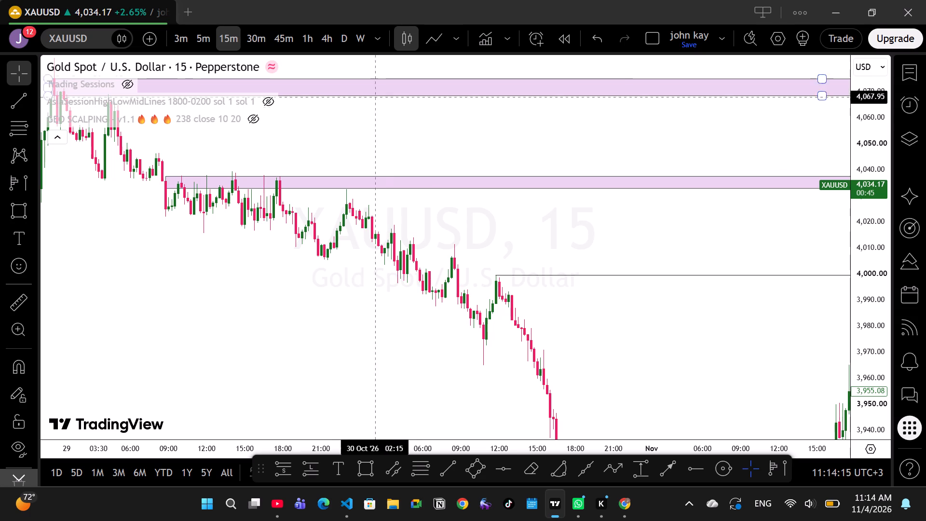
Switch the XAUUSD chart to the 30-minute timeframe.
{"action": "left_click", "coordinate": [257, 44]}
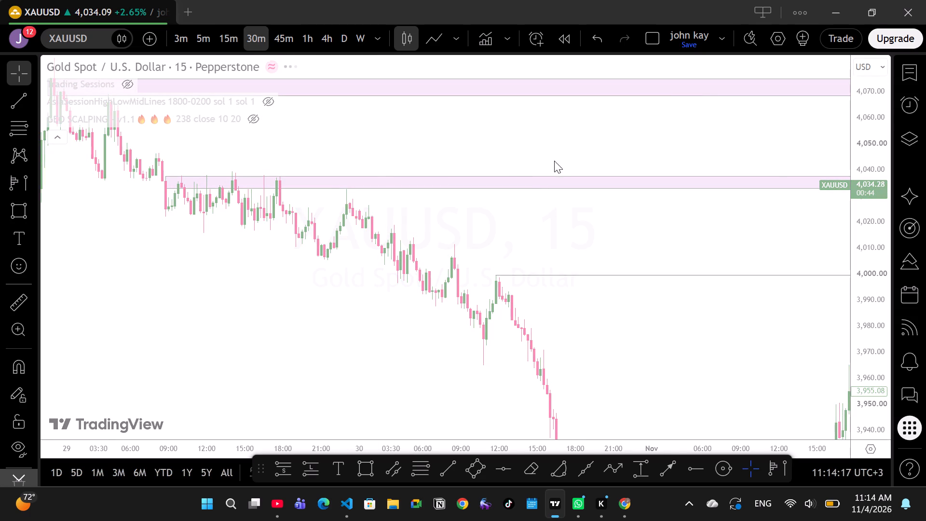
Raise the top of the lower supply zone to about 4,043 and start it slightly earlier on 29 October.
{"action": "scroll", "coordinate": [595, 164], "scroll_direction": "up", "scroll_amount": 5}
{"action": "left_click_drag", "start_coordinate": [791, 152], "coordinate": [590, 148]}
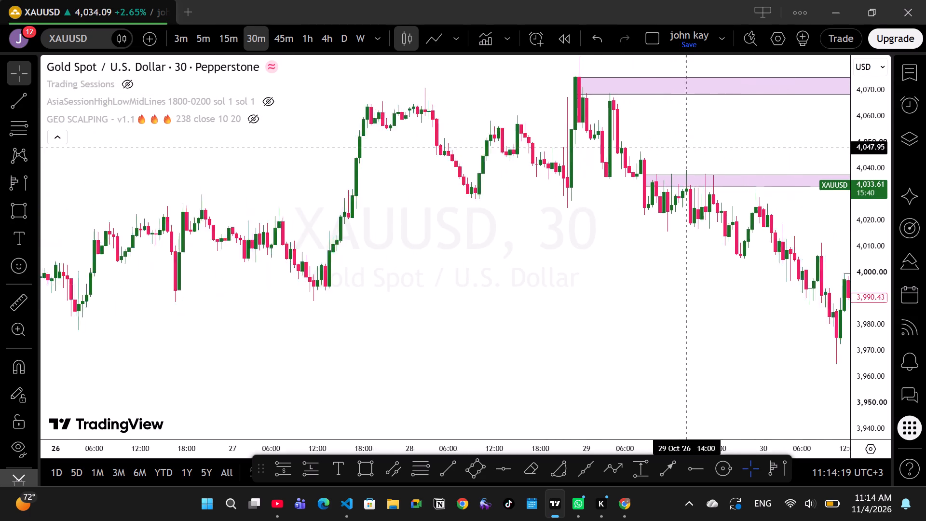
{"action": "left_click_drag", "start_coordinate": [590, 148], "coordinate": [489, 148]}
{"action": "left_click_drag", "start_coordinate": [627, 150], "coordinate": [233, 64]}
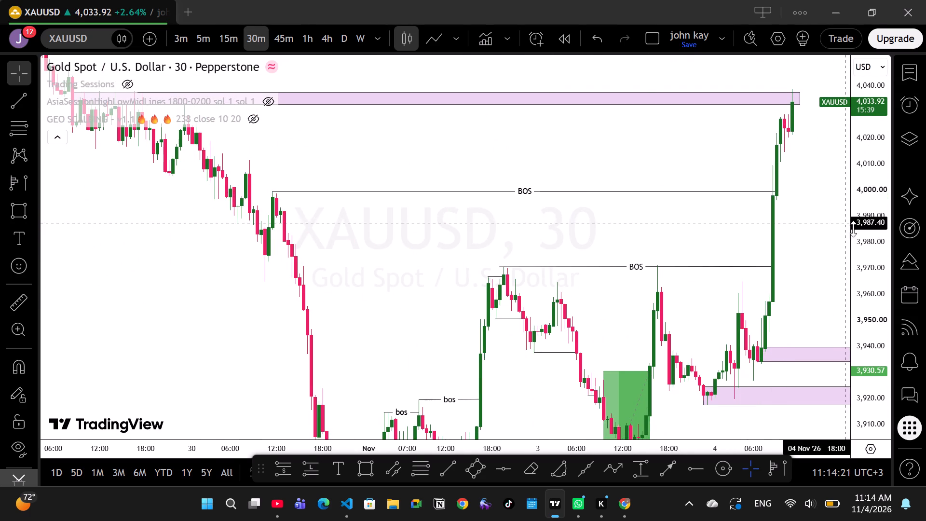
{"action": "left_click_drag", "start_coordinate": [857, 232], "coordinate": [871, 319]}
{"action": "left_click_drag", "start_coordinate": [440, 169], "coordinate": [571, 203]}
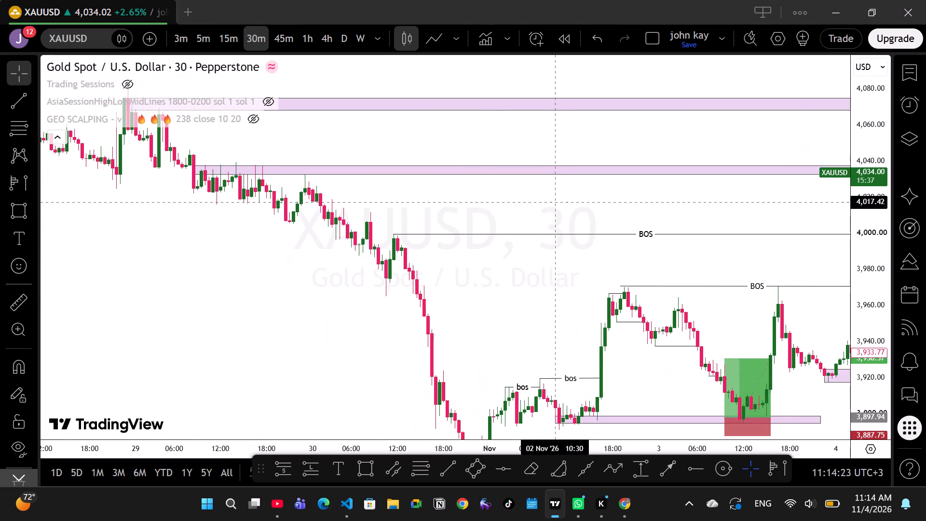
{"action": "left_click_drag", "start_coordinate": [476, 208], "coordinate": [573, 232]}
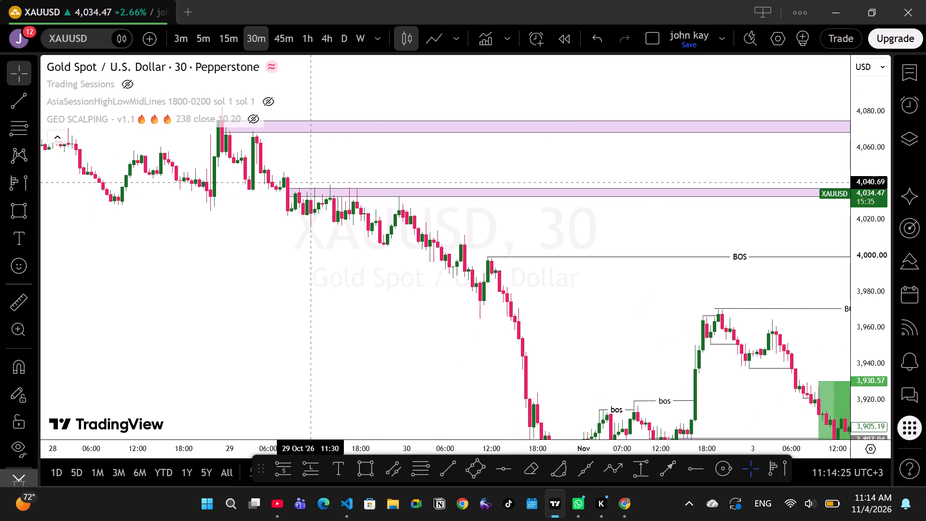
{"action": "left_click_drag", "start_coordinate": [287, 187], "coordinate": [281, 177]}
{"action": "left_click", "coordinate": [408, 165]}
Check the enlarged supply zone against the 4 November rally and the late-October decline.
{"action": "left_click_drag", "start_coordinate": [470, 172], "coordinate": [167, 141]}
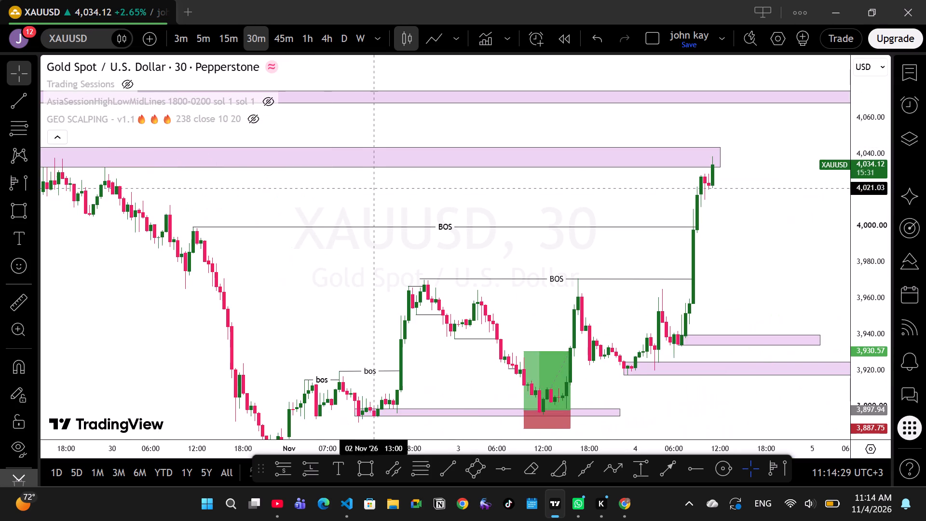
{"action": "scroll", "coordinate": [378, 186], "scroll_direction": "down", "scroll_amount": 3}
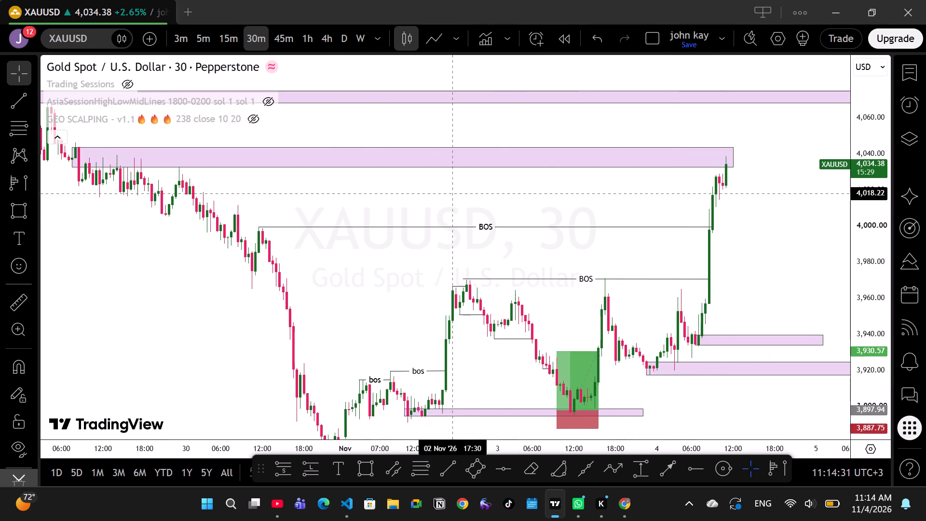
{"action": "left_click_drag", "start_coordinate": [395, 198], "coordinate": [597, 212]}
{"action": "left_click_drag", "start_coordinate": [470, 216], "coordinate": [580, 255]}
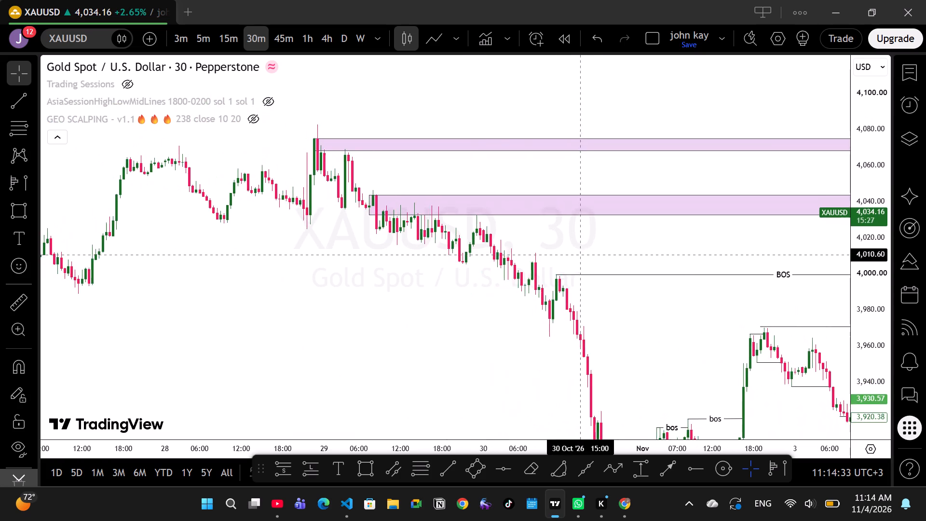
{"action": "left_click_drag", "start_coordinate": [580, 255], "coordinate": [594, 268]}
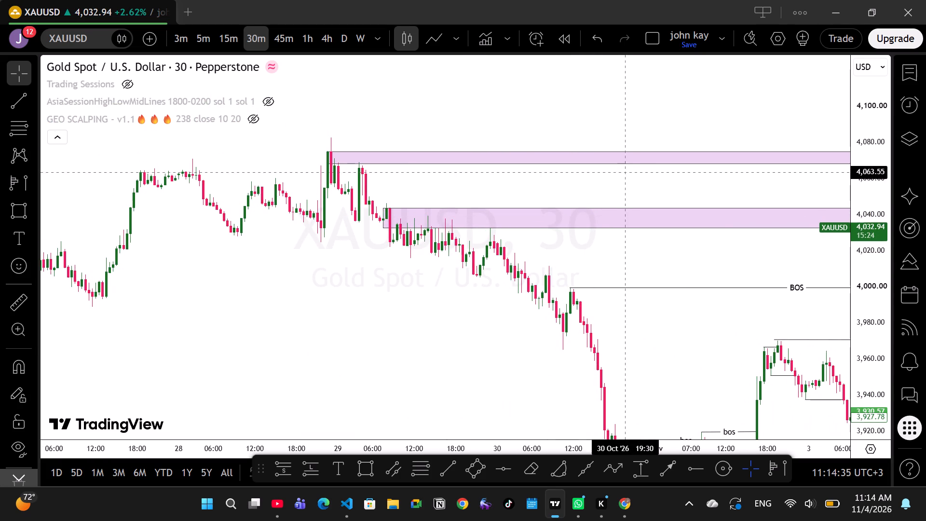
Review earlier 30-minute price history from late October back through the start of October.
{"action": "left_click_drag", "start_coordinate": [308, 269], "coordinate": [590, 303]}
{"action": "left_click_drag", "start_coordinate": [591, 302], "coordinate": [615, 296]}
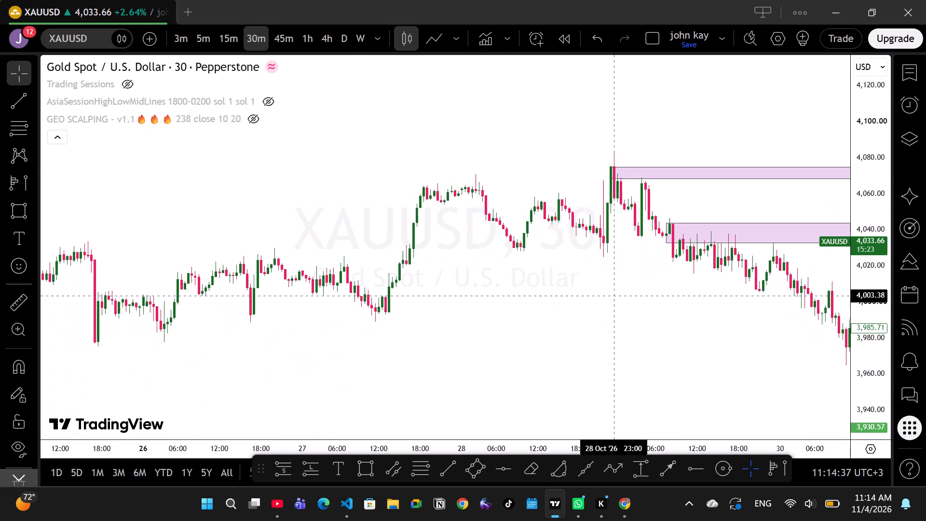
{"action": "left_click_drag", "start_coordinate": [615, 297], "coordinate": [589, 306]}
{"action": "scroll", "coordinate": [564, 313], "scroll_direction": "down", "scroll_amount": 20}
{"action": "scroll", "coordinate": [564, 313], "scroll_direction": "down", "scroll_amount": 20}
{"action": "scroll", "coordinate": [564, 313], "scroll_direction": "down", "scroll_amount": 12}
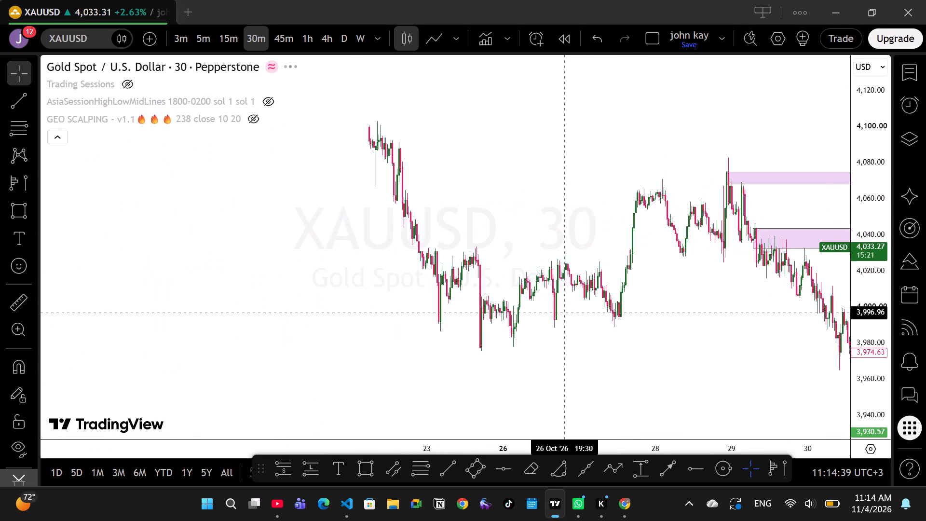
{"action": "left_click_drag", "start_coordinate": [553, 176], "coordinate": [636, 329]}
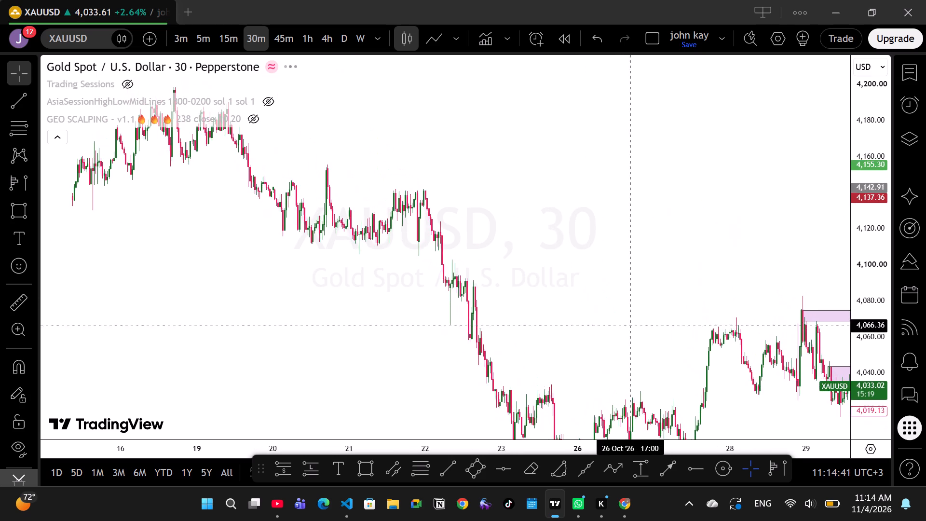
{"action": "left_click_drag", "start_coordinate": [478, 264], "coordinate": [759, 382]}
{"action": "left_click_drag", "start_coordinate": [610, 248], "coordinate": [768, 369]}
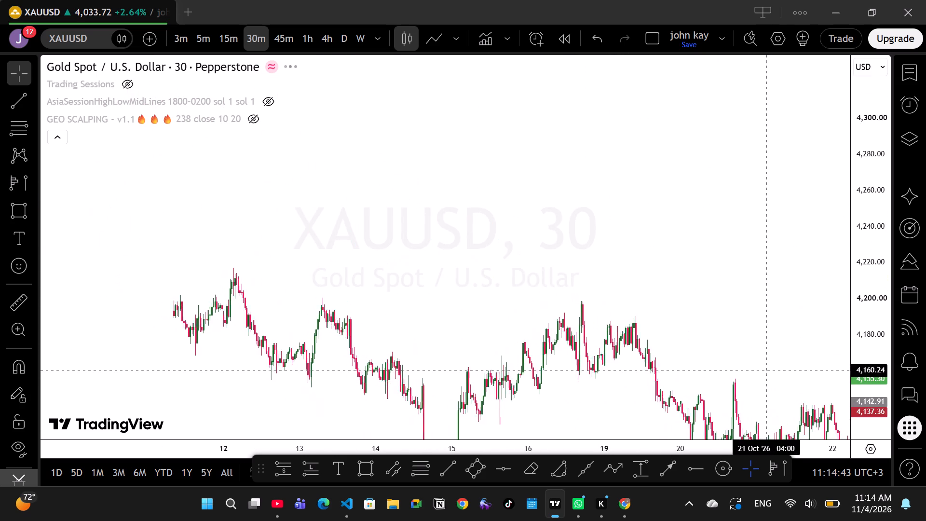
{"action": "left_click_drag", "start_coordinate": [392, 213], "coordinate": [670, 225]}
{"action": "left_click_drag", "start_coordinate": [465, 233], "coordinate": [744, 303]}
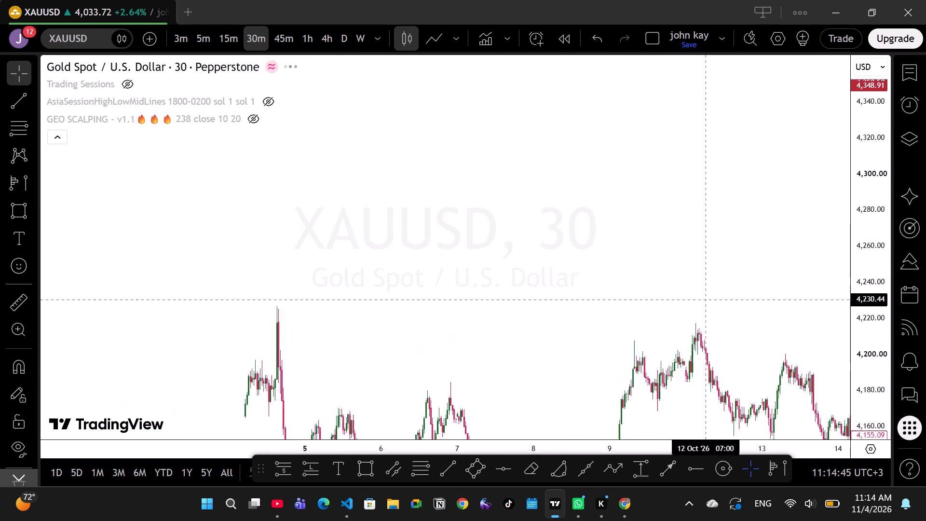
{"action": "left_click_drag", "start_coordinate": [744, 303], "coordinate": [802, 299]}
{"action": "left_click_drag", "start_coordinate": [437, 261], "coordinate": [359, 120]}
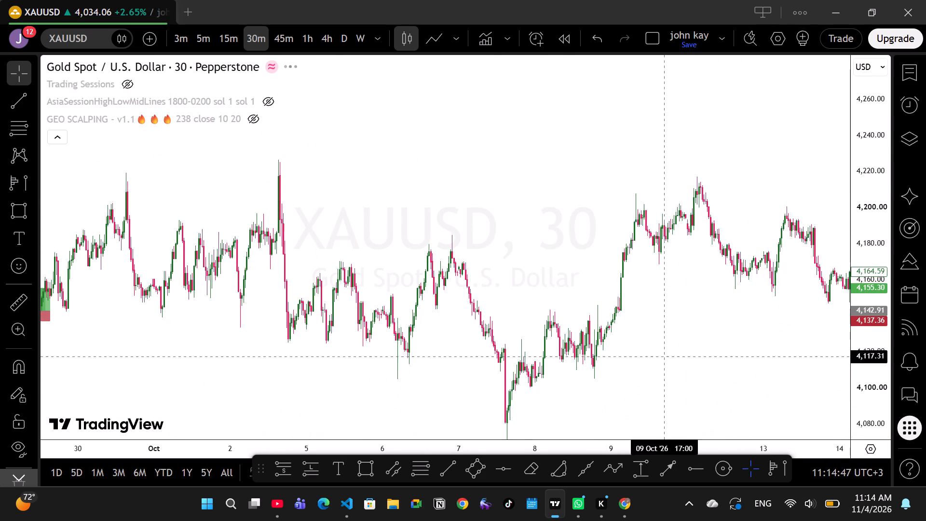
Review the 30-minute price action from late October to 4 November around the two supply zones and the BOS lines.
{"action": "left_click_drag", "start_coordinate": [673, 359], "coordinate": [258, 222]}
{"action": "left_click_drag", "start_coordinate": [547, 253], "coordinate": [123, 253]}
{"action": "left_click_drag", "start_coordinate": [610, 299], "coordinate": [45, 187]}
{"action": "left_click_drag", "start_coordinate": [258, 220], "coordinate": [279, 146]}
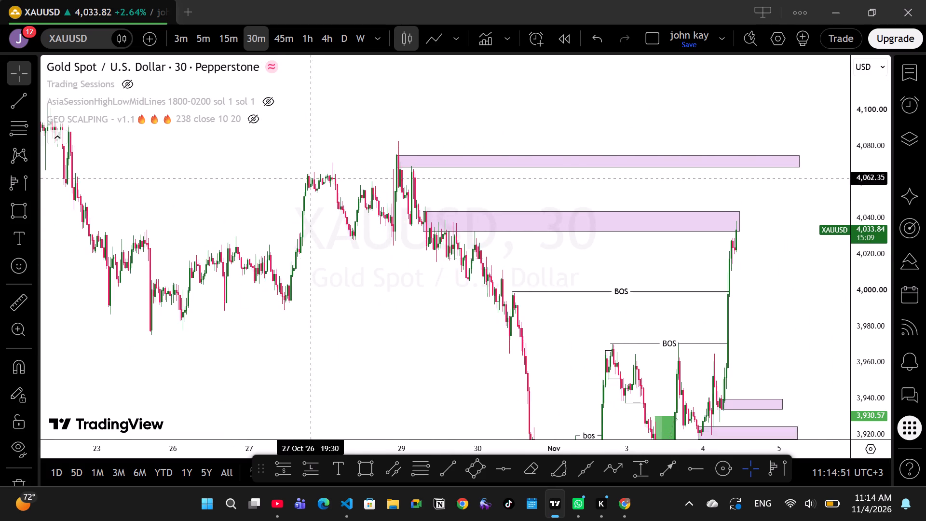
{"action": "scroll", "coordinate": [577, 274], "scroll_direction": "up", "scroll_amount": 12}
{"action": "left_click_drag", "start_coordinate": [412, 263], "coordinate": [529, 233]}
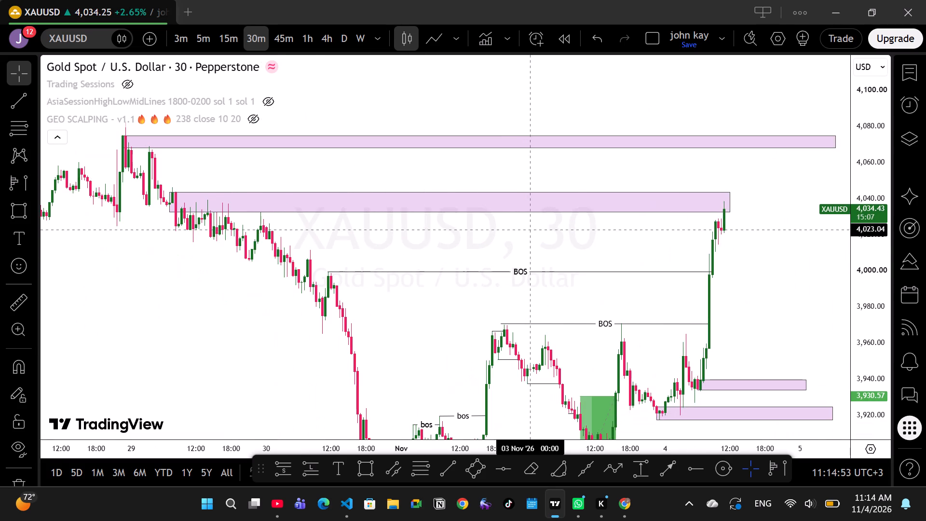
{"action": "left_click_drag", "start_coordinate": [409, 245], "coordinate": [559, 223]}
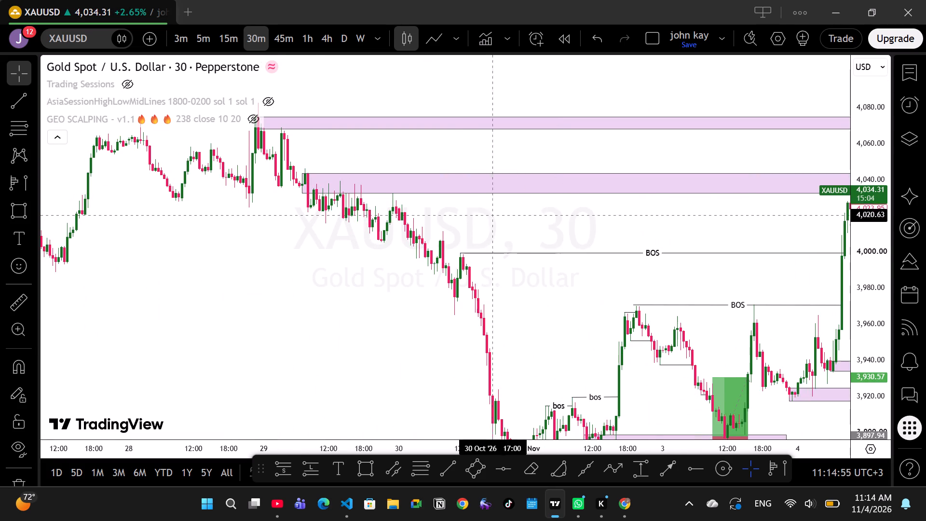
{"action": "left_click_drag", "start_coordinate": [483, 215], "coordinate": [622, 224]}
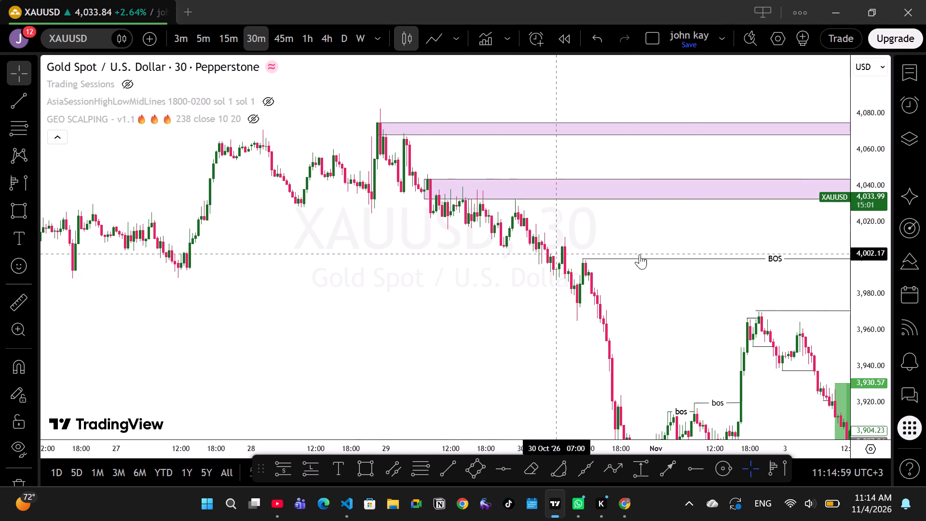
Raise the bottom of the lower supply zone to about 4,035 and extend its end slightly later on 4 November.
{"action": "left_click_drag", "start_coordinate": [693, 244], "coordinate": [427, 231]}
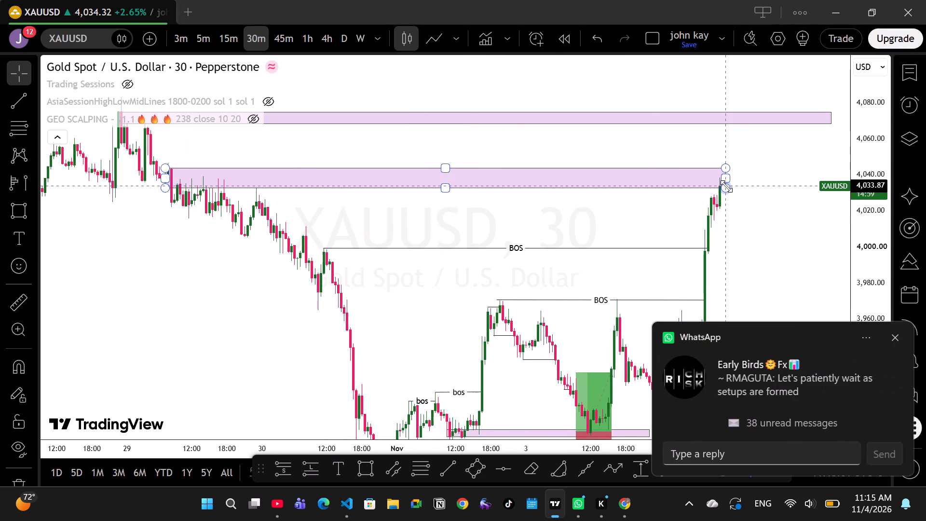
{"action": "left_click_drag", "start_coordinate": [728, 189], "coordinate": [728, 184]}
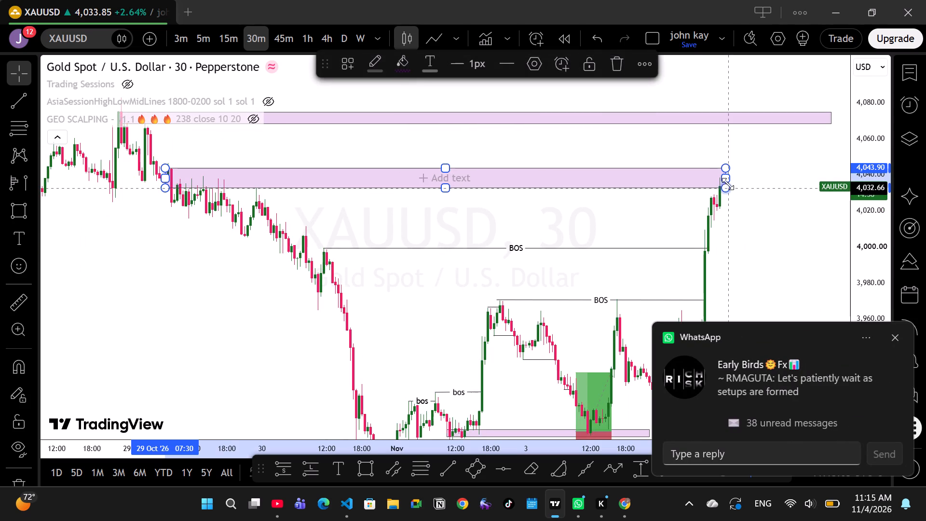
{"action": "left_click_drag", "start_coordinate": [728, 184], "coordinate": [732, 183]}
{"action": "left_click", "coordinate": [516, 127]}
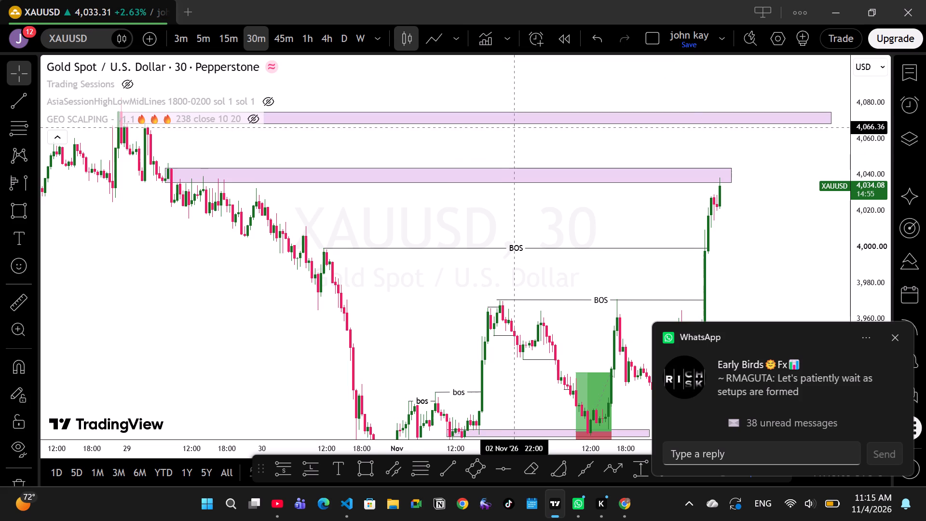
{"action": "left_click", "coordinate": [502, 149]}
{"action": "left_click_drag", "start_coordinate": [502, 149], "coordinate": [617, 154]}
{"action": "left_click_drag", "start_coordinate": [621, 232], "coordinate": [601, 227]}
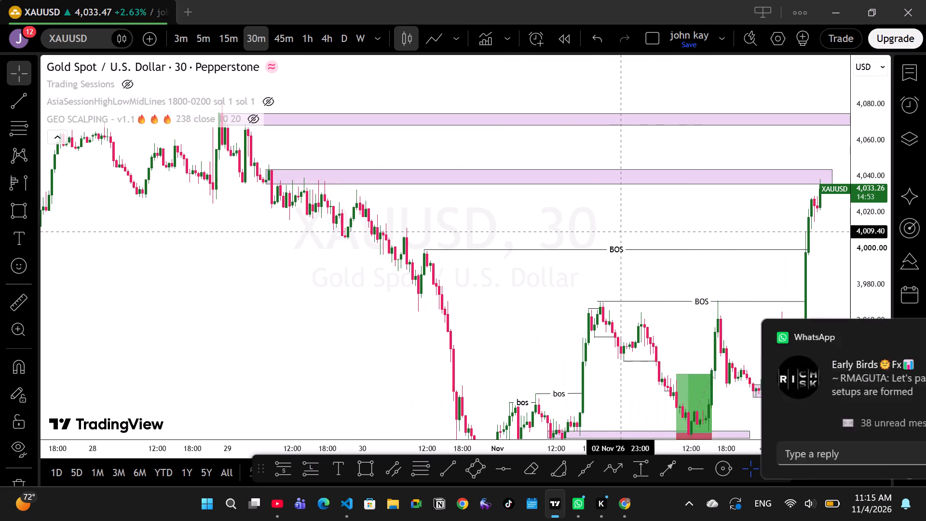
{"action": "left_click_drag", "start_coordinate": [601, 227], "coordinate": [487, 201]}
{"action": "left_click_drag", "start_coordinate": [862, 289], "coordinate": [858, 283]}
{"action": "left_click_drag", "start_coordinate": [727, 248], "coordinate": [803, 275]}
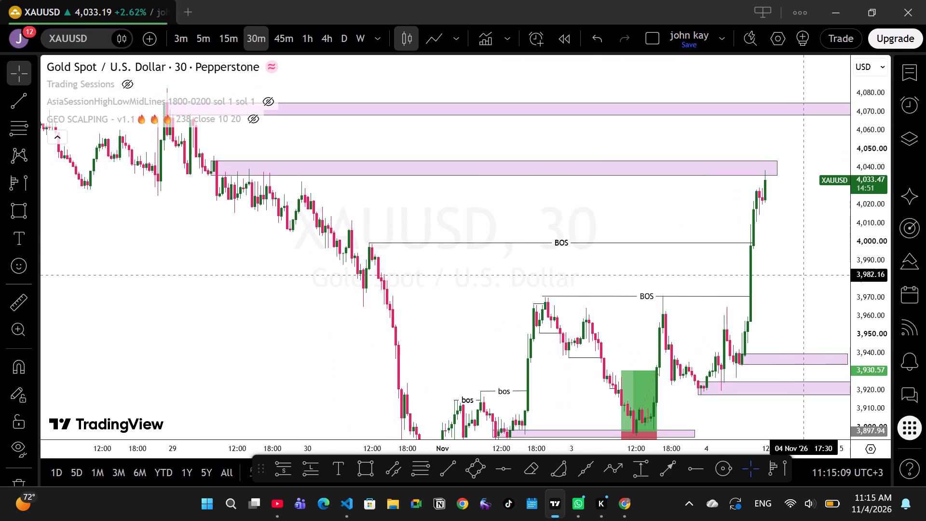
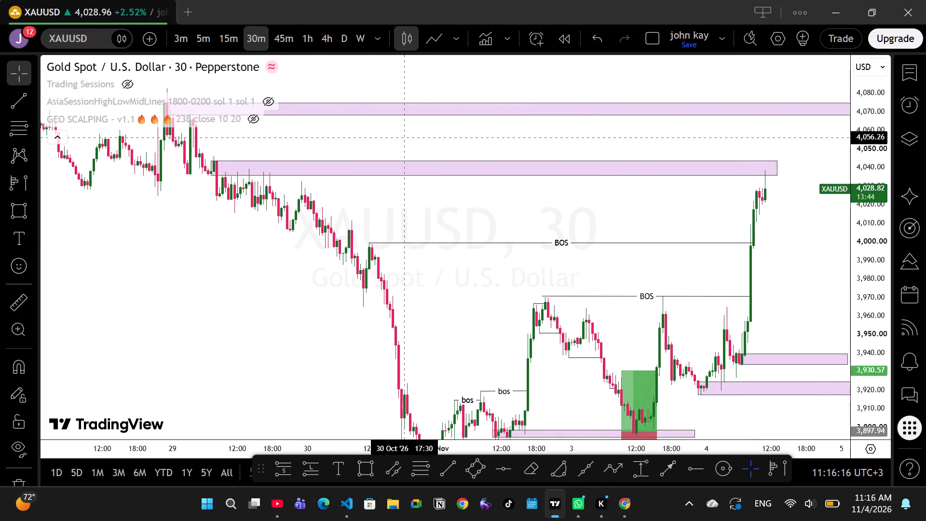
Examine the two supply zones and the BOS levels against the late-October decline and the 4 November rally.
{"action": "left_click_drag", "start_coordinate": [406, 139], "coordinate": [526, 143]}
{"action": "left_click_drag", "start_coordinate": [524, 138], "coordinate": [558, 213]}
{"action": "left_click_drag", "start_coordinate": [590, 200], "coordinate": [459, 215]}
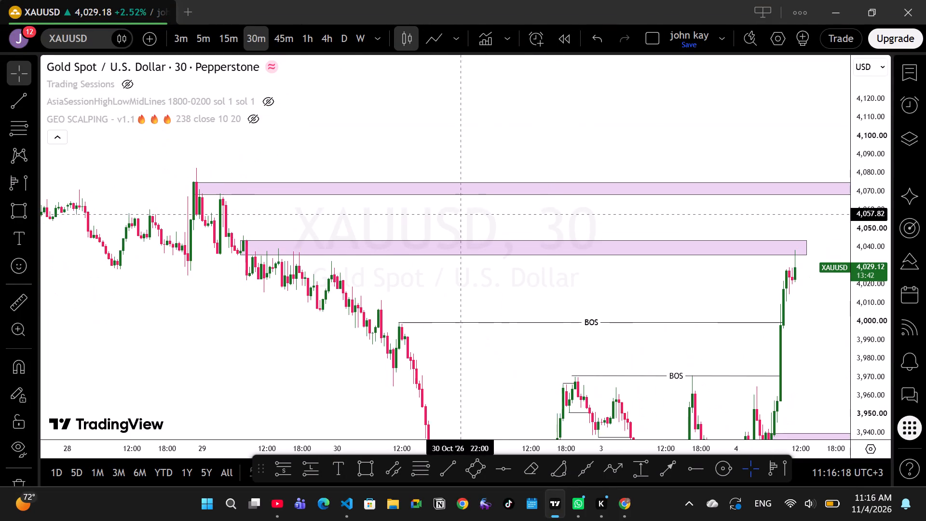
{"action": "left_click_drag", "start_coordinate": [641, 215], "coordinate": [352, 215]}
{"action": "left_click_drag", "start_coordinate": [639, 295], "coordinate": [700, 280]}
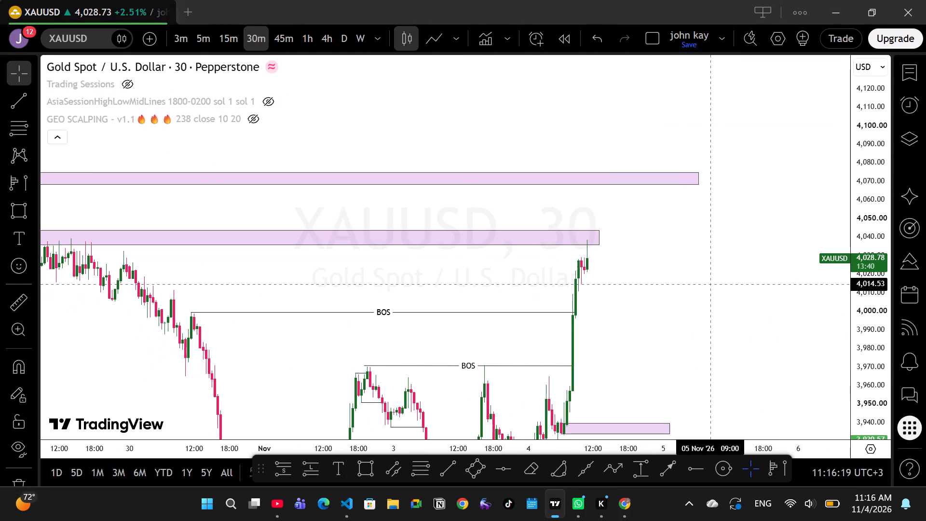
{"action": "left_click_drag", "start_coordinate": [881, 333], "coordinate": [863, 297]}
{"action": "left_click_drag", "start_coordinate": [697, 339], "coordinate": [799, 299]}
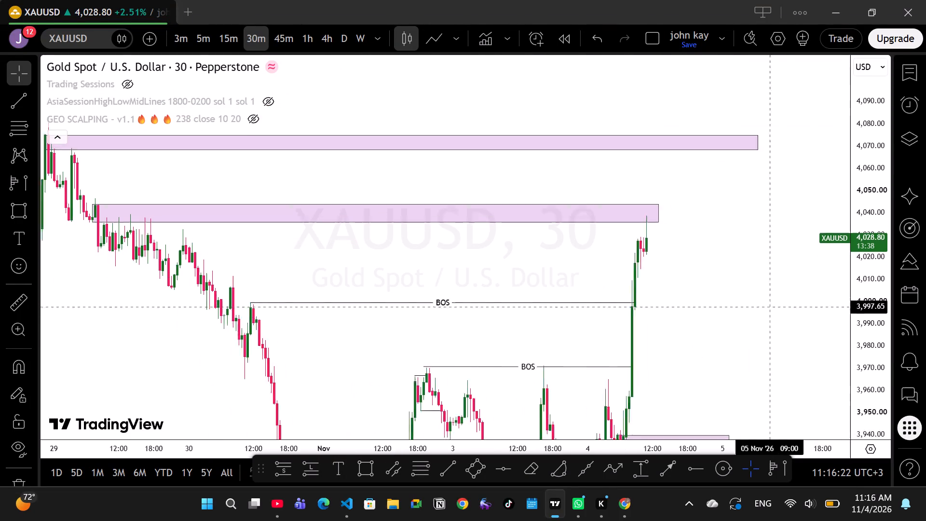
{"action": "left_click_drag", "start_coordinate": [799, 299], "coordinate": [818, 295]}
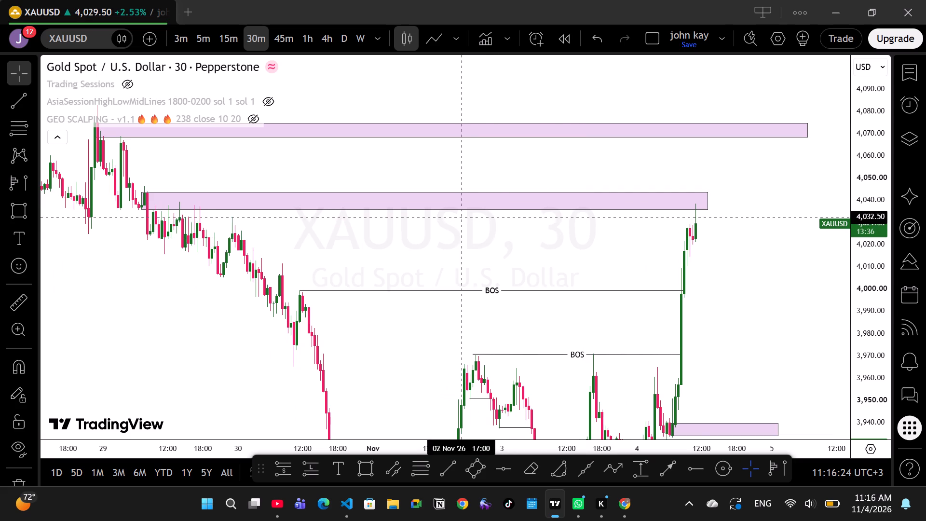
{"action": "left_click_drag", "start_coordinate": [472, 240], "coordinate": [578, 225]}
{"action": "left_click_drag", "start_coordinate": [888, 302], "coordinate": [886, 332]}
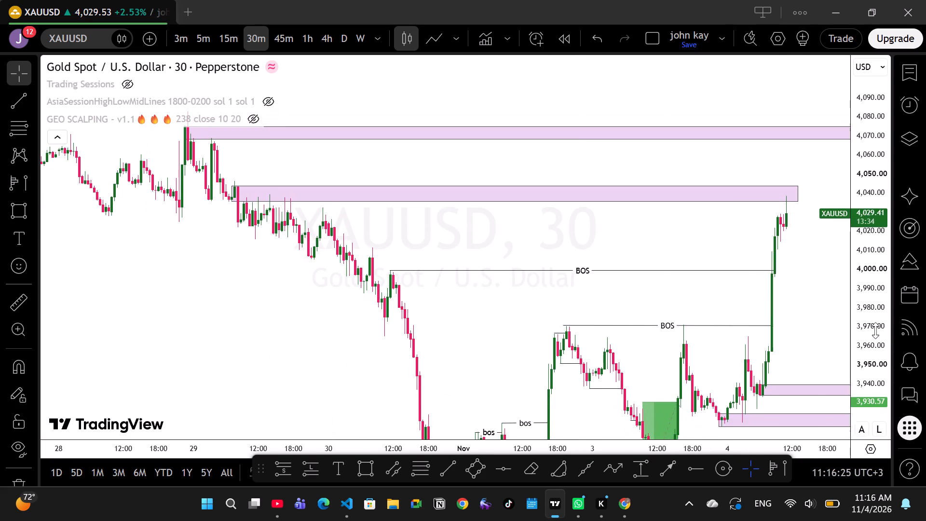
{"action": "left_click", "coordinate": [858, 304]}
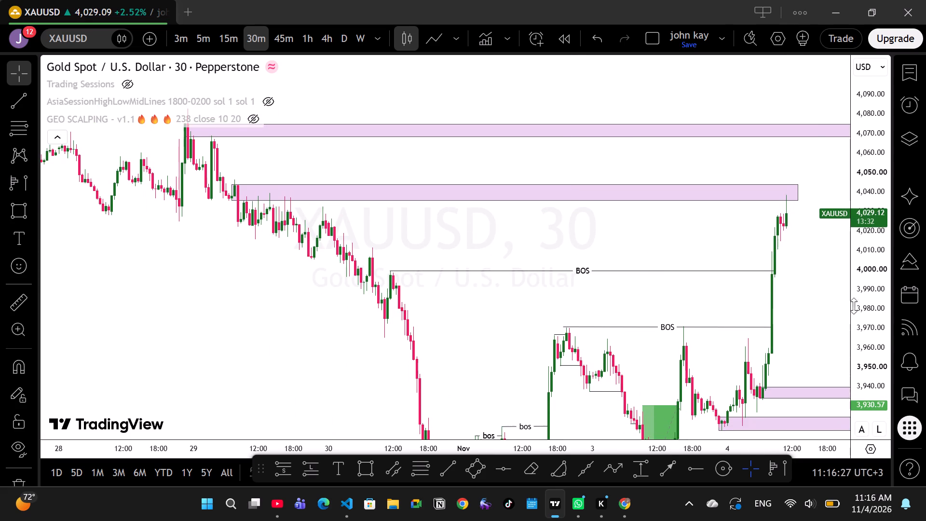
{"action": "left_click_drag", "start_coordinate": [810, 319], "coordinate": [803, 274]}
{"action": "left_click_drag", "start_coordinate": [802, 324], "coordinate": [681, 292]}
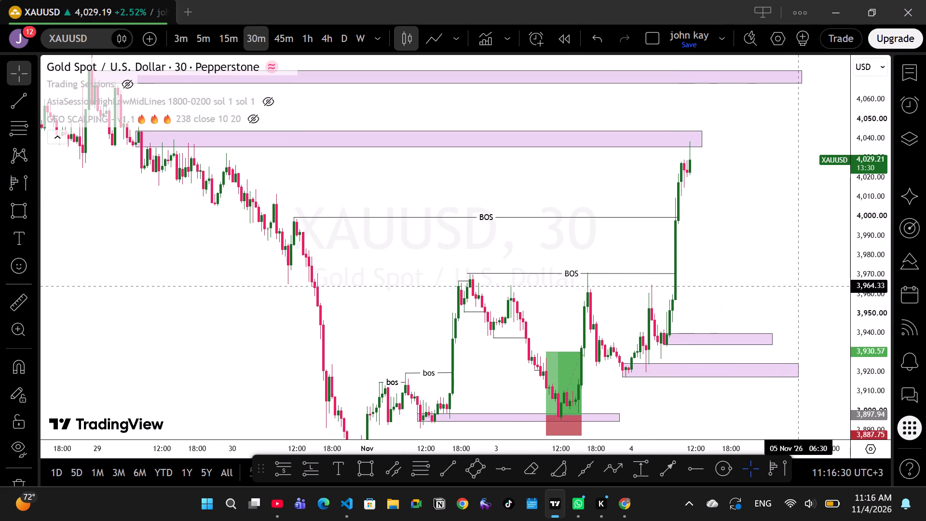
Extend the end of the upper demand zone, near 3,933 to 3,939, to about 09:00 on 5 November.
{"action": "left_click_drag", "start_coordinate": [754, 287], "coordinate": [604, 288]}
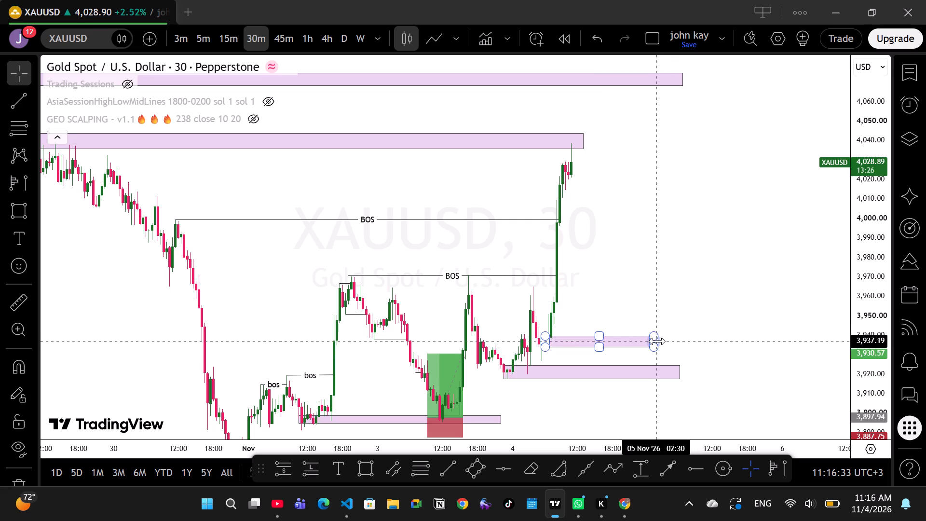
{"action": "left_click_drag", "start_coordinate": [658, 341], "coordinate": [697, 342]}
{"action": "left_click", "coordinate": [651, 297]}
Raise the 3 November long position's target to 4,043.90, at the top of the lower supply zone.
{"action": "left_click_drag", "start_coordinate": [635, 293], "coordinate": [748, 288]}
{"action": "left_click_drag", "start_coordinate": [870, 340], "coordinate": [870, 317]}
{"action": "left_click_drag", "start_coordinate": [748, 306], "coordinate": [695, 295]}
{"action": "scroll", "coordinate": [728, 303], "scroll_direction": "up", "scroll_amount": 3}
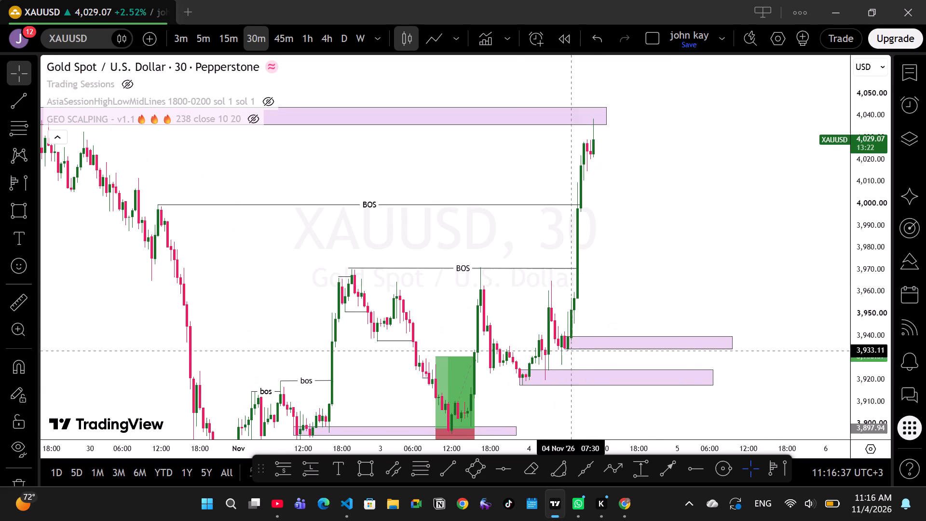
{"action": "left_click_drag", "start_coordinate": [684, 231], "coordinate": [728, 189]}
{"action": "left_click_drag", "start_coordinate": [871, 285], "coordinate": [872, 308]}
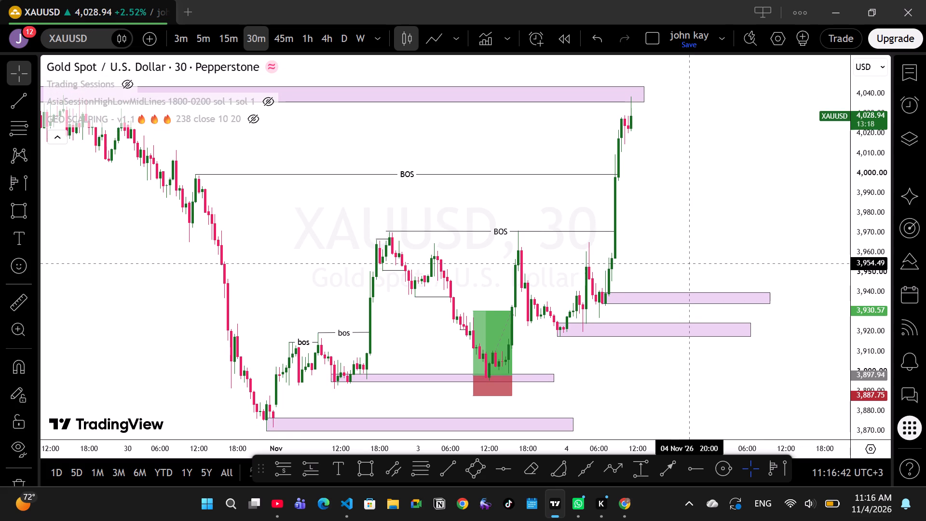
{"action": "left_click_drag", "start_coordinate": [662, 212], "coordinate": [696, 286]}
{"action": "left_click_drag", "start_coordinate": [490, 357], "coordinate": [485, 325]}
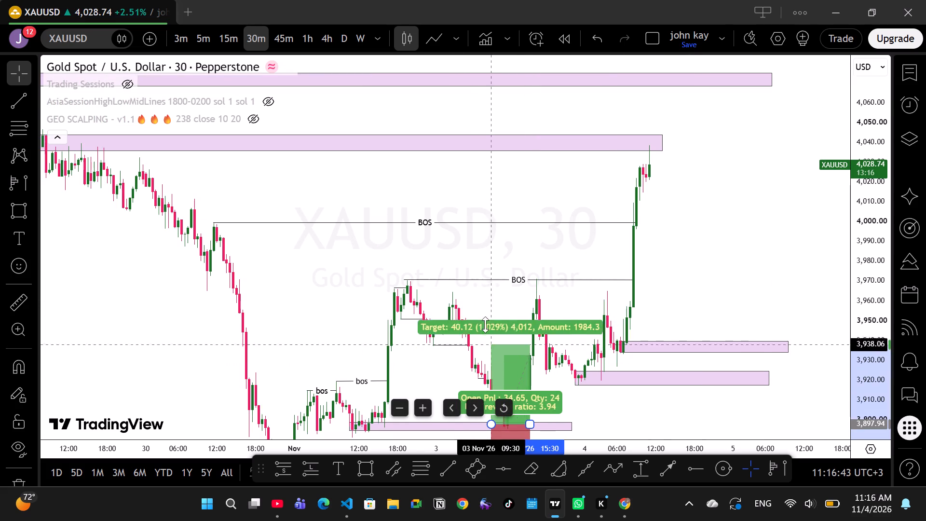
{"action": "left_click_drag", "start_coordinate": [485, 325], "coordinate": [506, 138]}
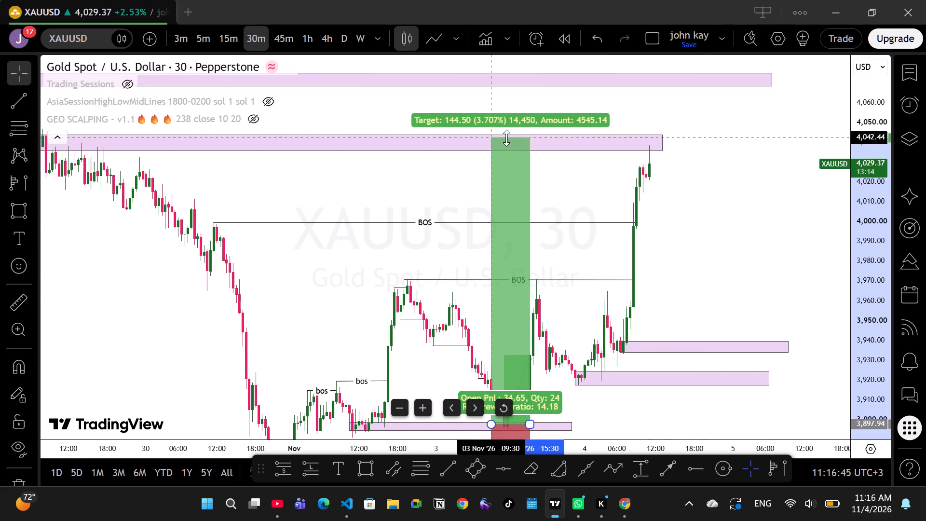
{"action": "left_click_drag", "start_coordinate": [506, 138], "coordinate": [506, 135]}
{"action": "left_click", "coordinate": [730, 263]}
Widen the long position so that it ends at 22:00 on 3 November.
{"action": "left_click_drag", "start_coordinate": [722, 261], "coordinate": [749, 230]}
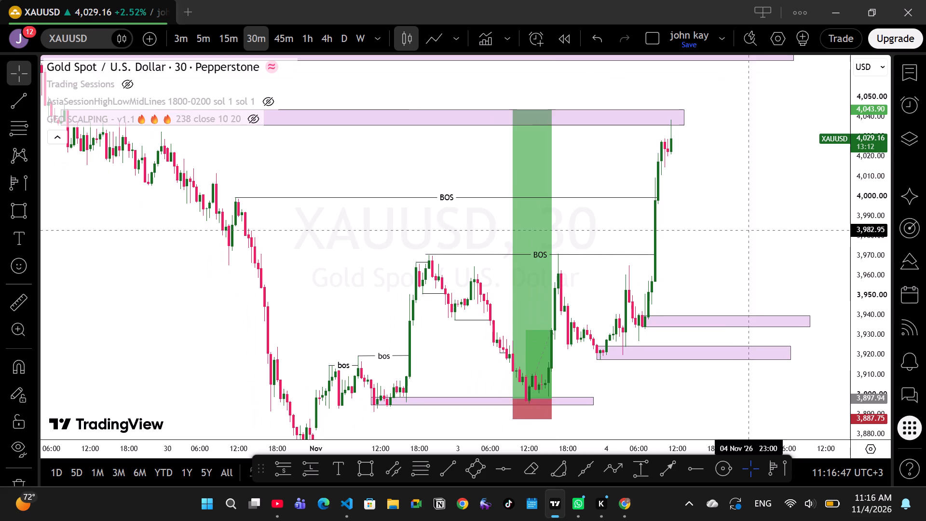
{"action": "left_click_drag", "start_coordinate": [549, 397], "coordinate": [670, 393]}
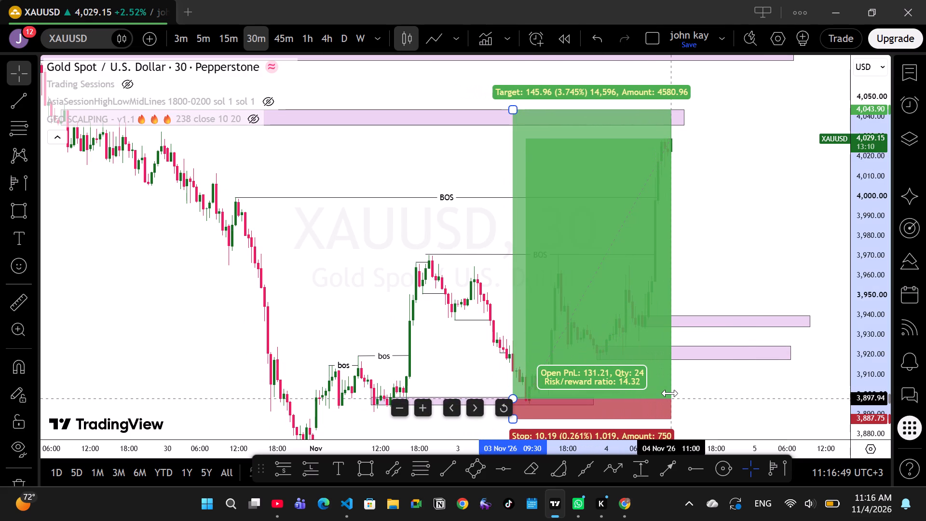
{"action": "left_click_drag", "start_coordinate": [670, 393], "coordinate": [674, 393]}
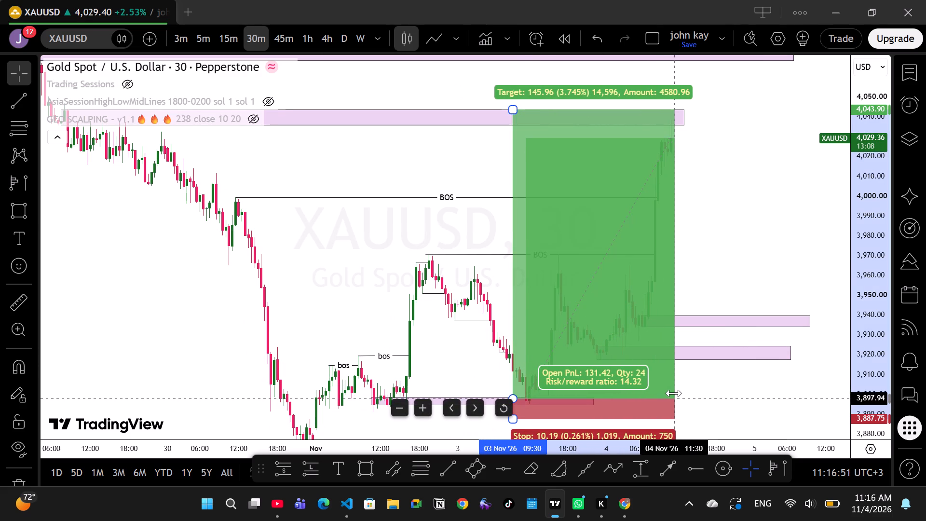
{"action": "left_click_drag", "start_coordinate": [674, 393], "coordinate": [596, 405]}
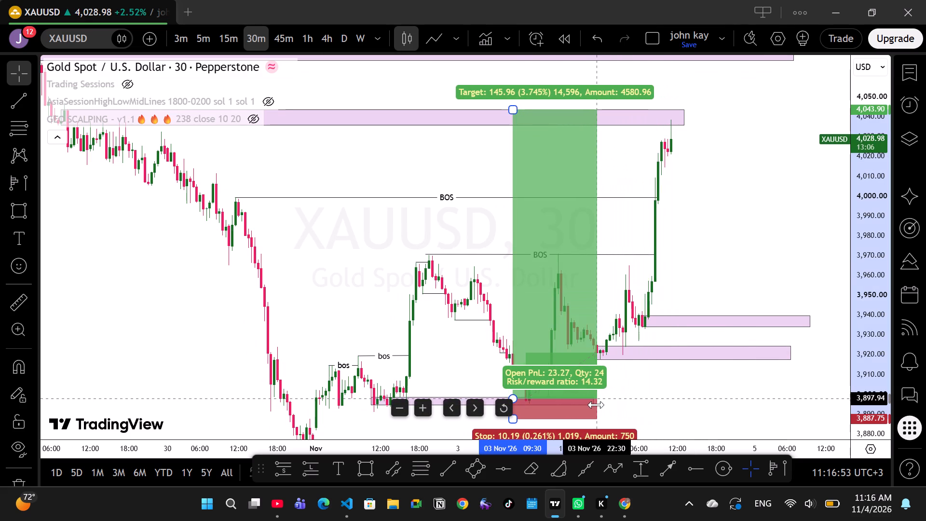
{"action": "left_click_drag", "start_coordinate": [596, 405], "coordinate": [595, 399]}
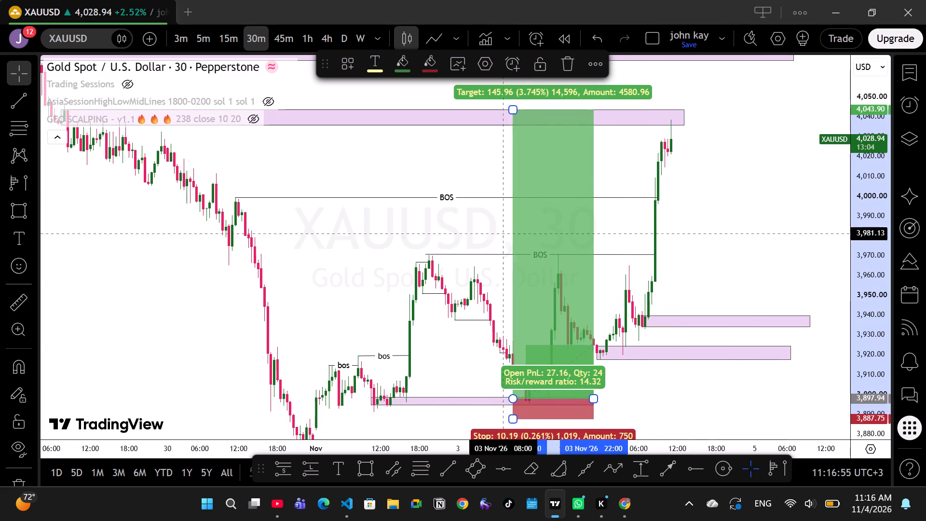
Set the long position's target to 3,967.99, just below the lower BOS line.
{"action": "left_click_drag", "start_coordinate": [509, 111], "coordinate": [543, 260]}
{"action": "left_click", "coordinate": [549, 231]}
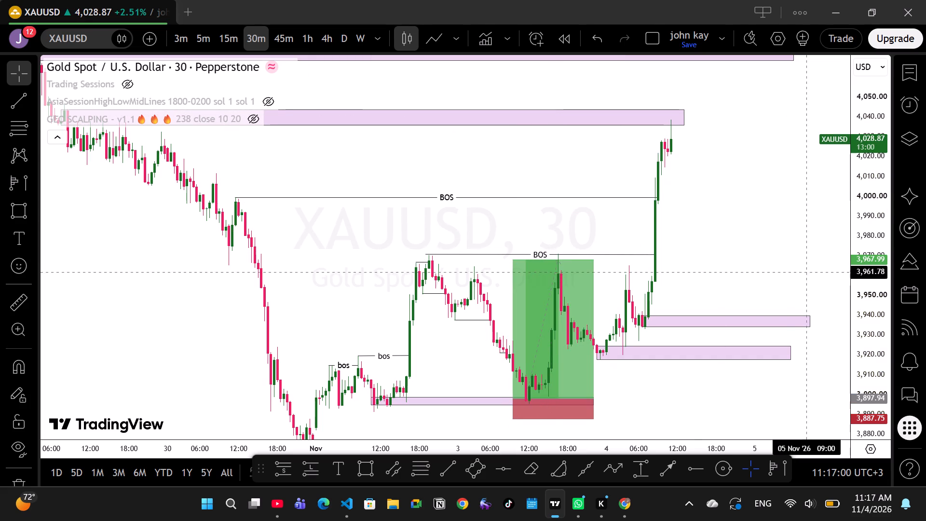
Review the long position and the demand zones against the 4 November rally into the supply zone.
{"action": "left_click_drag", "start_coordinate": [763, 262], "coordinate": [823, 206]}
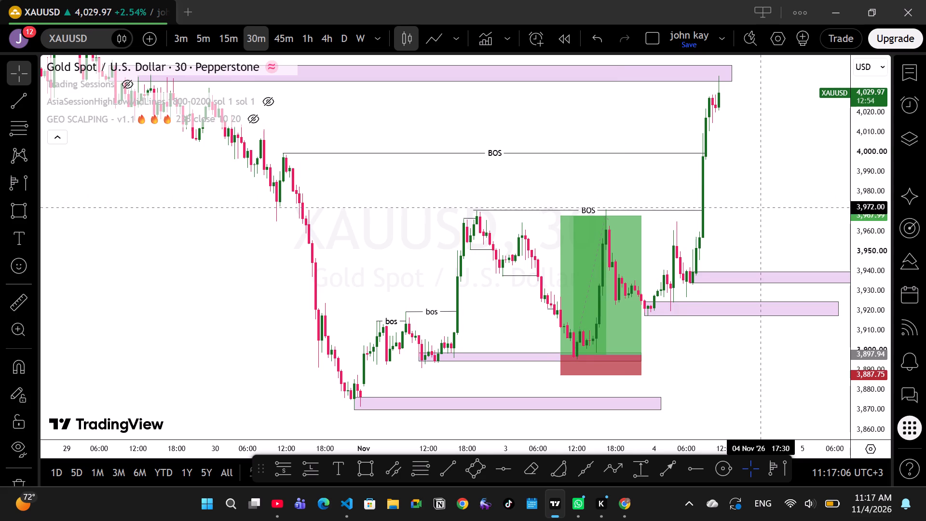
{"action": "left_click_drag", "start_coordinate": [761, 208], "coordinate": [779, 277]}
{"action": "left_click_drag", "start_coordinate": [859, 344], "coordinate": [859, 325]}
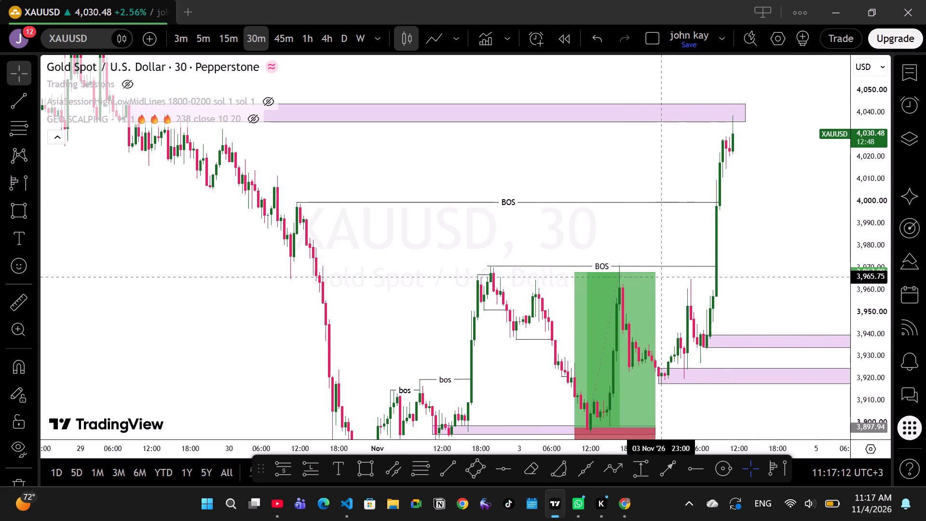
{"action": "left_click_drag", "start_coordinate": [788, 257], "coordinate": [686, 257]}
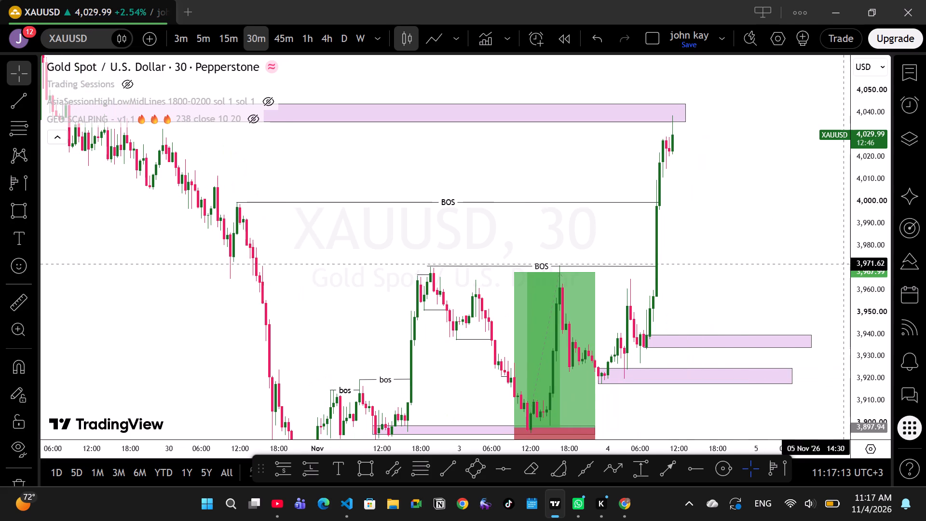
{"action": "left_click_drag", "start_coordinate": [861, 330], "coordinate": [860, 304]}
{"action": "left_click_drag", "start_coordinate": [769, 304], "coordinate": [768, 230]}
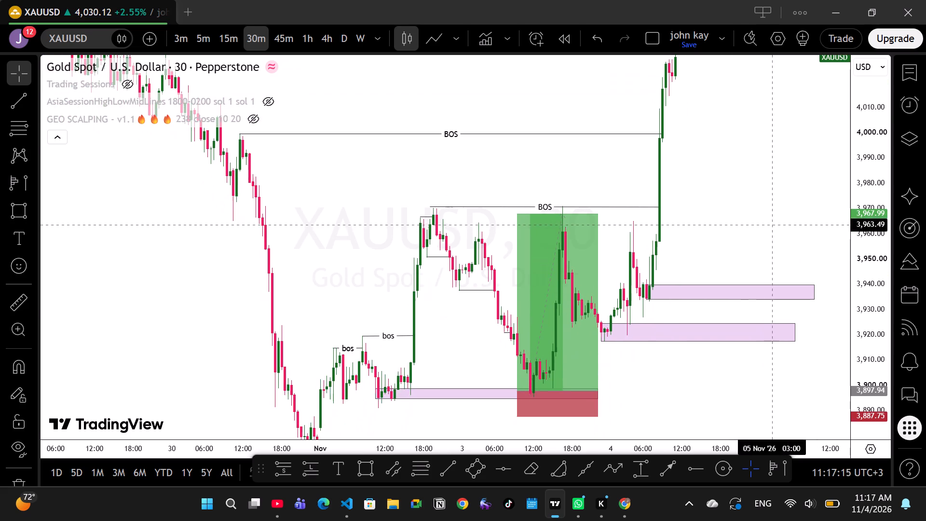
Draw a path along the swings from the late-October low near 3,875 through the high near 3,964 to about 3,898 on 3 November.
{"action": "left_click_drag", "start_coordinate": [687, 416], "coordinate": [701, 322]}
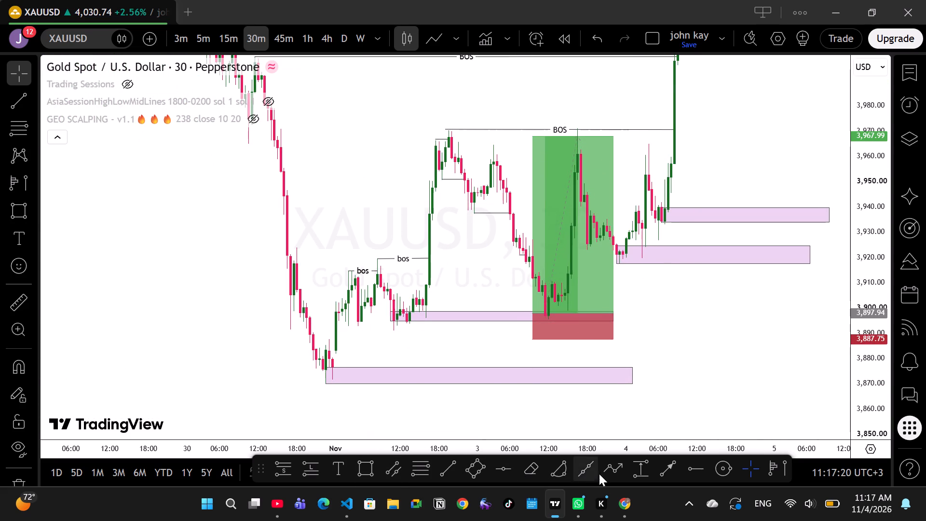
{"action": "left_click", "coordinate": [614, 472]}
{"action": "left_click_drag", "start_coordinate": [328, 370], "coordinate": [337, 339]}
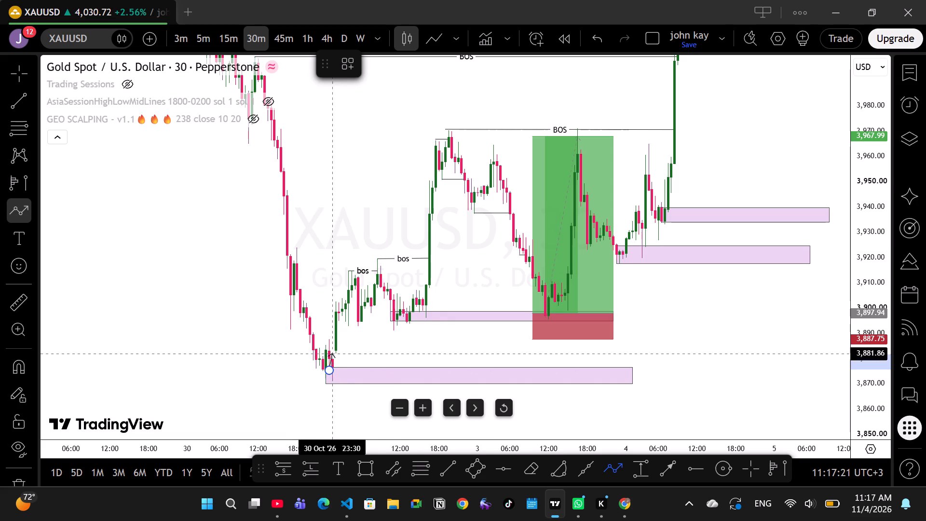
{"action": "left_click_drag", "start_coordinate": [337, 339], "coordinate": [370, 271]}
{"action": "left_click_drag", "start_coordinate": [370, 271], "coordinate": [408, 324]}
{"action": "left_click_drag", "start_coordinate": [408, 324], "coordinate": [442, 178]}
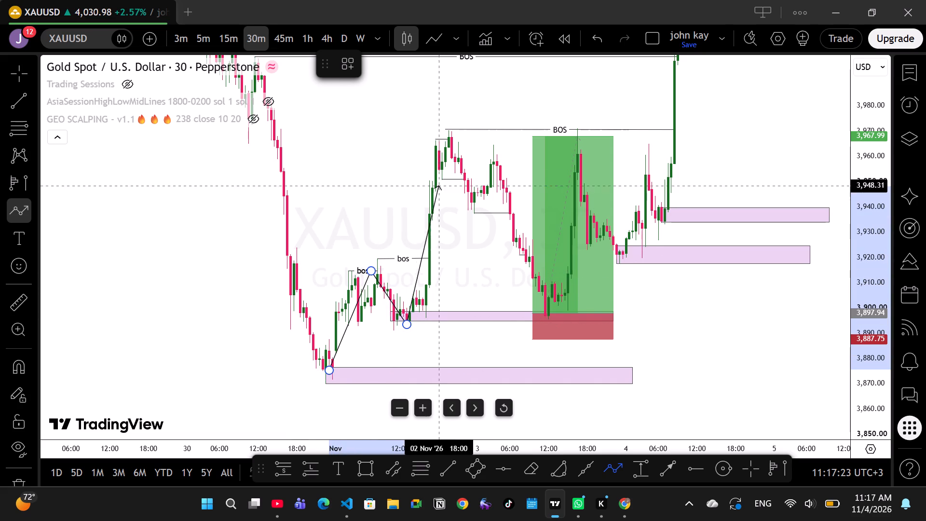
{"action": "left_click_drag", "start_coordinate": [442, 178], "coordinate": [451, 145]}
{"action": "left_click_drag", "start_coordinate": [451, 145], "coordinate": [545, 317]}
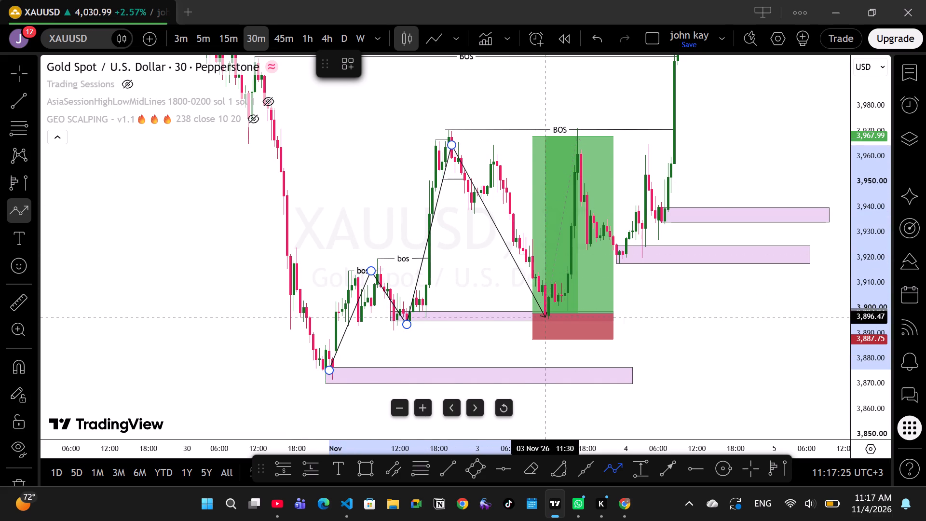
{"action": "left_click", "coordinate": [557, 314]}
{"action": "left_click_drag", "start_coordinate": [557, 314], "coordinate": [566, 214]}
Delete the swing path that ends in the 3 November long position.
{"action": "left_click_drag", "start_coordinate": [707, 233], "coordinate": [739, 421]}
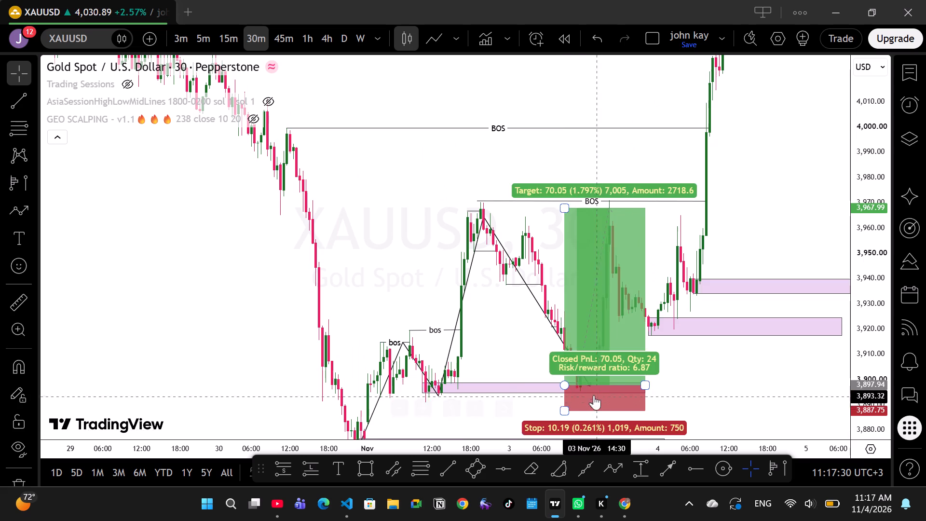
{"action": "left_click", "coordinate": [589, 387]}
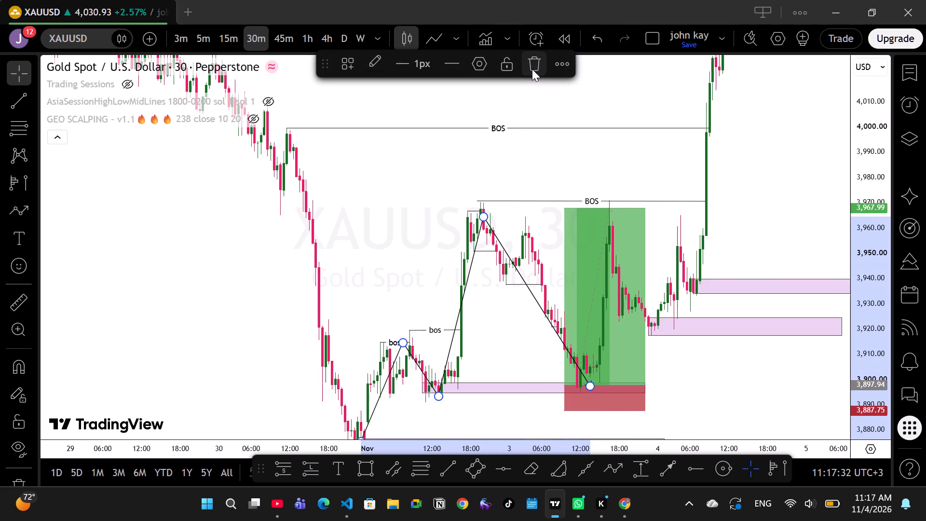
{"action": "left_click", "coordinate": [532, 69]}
Draw a zigzag path along the swings from the low near 3,871 through the highs and lows to about 3,987 on 4 November.
{"action": "left_click_drag", "start_coordinate": [376, 253], "coordinate": [403, 159]}
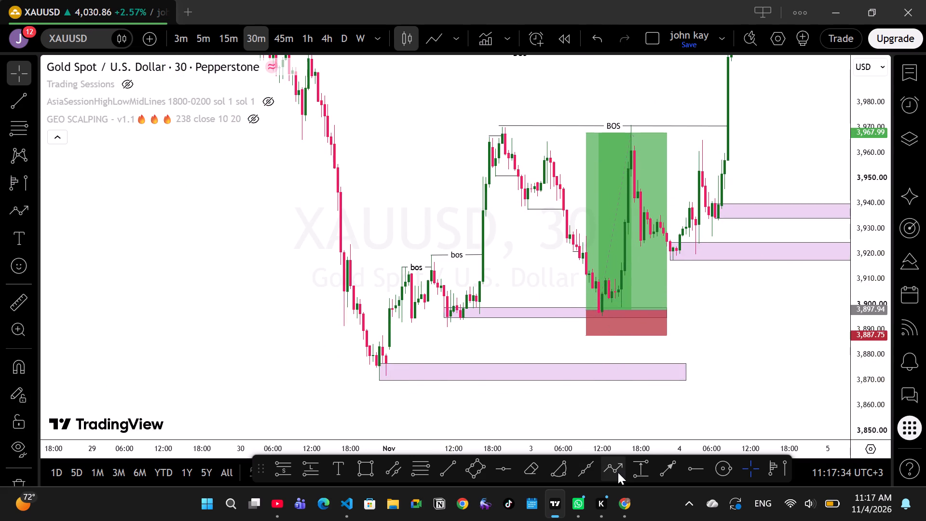
{"action": "left_click", "coordinate": [618, 472]}
{"action": "left_click_drag", "start_coordinate": [383, 376], "coordinate": [425, 246]}
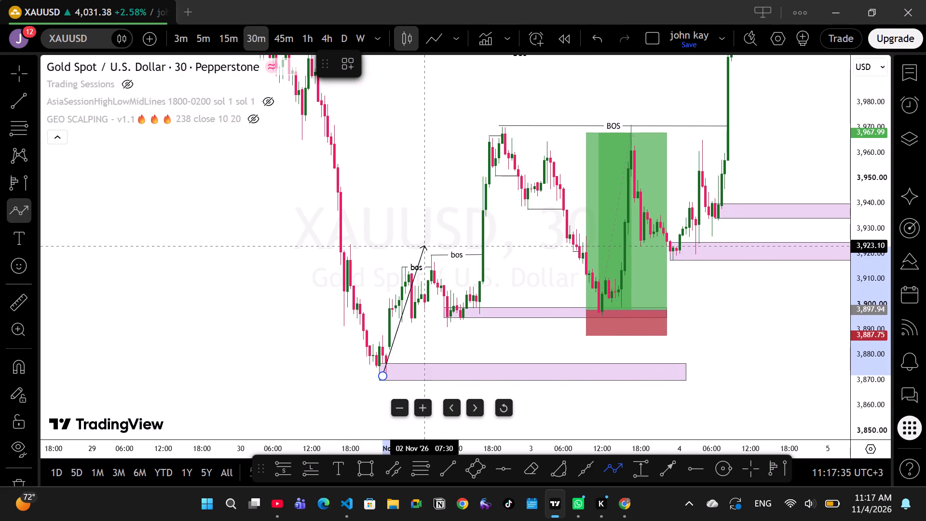
{"action": "left_click_drag", "start_coordinate": [426, 246], "coordinate": [482, 330]}
{"action": "left_click_drag", "start_coordinate": [481, 330], "coordinate": [515, 145]}
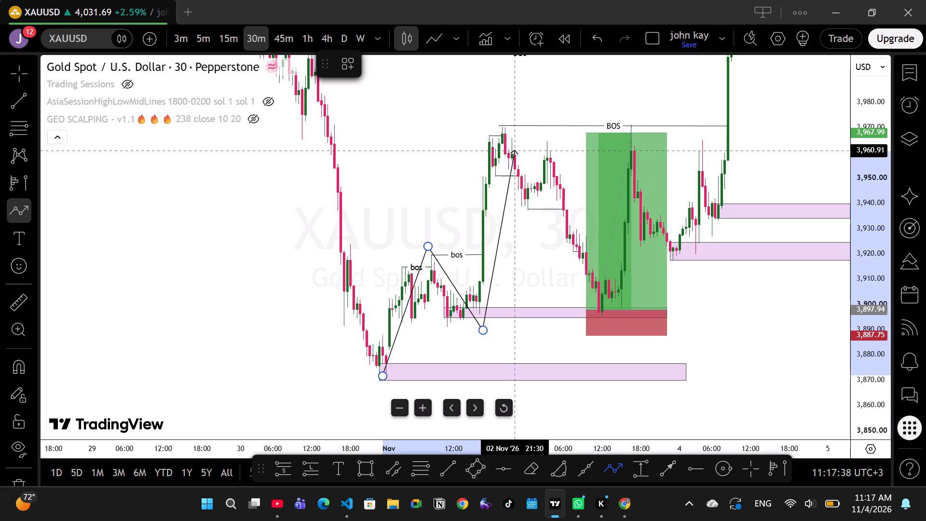
{"action": "left_click_drag", "start_coordinate": [515, 145], "coordinate": [515, 140]}
{"action": "left_click_drag", "start_coordinate": [515, 140], "coordinate": [603, 297]}
{"action": "left_click_drag", "start_coordinate": [603, 297], "coordinate": [614, 213]}
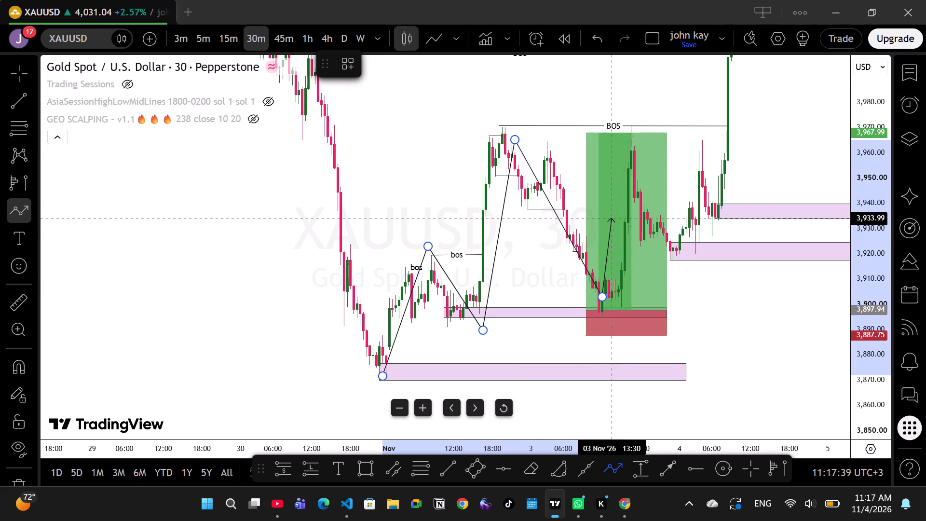
{"action": "left_click_drag", "start_coordinate": [614, 213], "coordinate": [632, 141]}
{"action": "left_click_drag", "start_coordinate": [632, 142], "coordinate": [676, 242]}
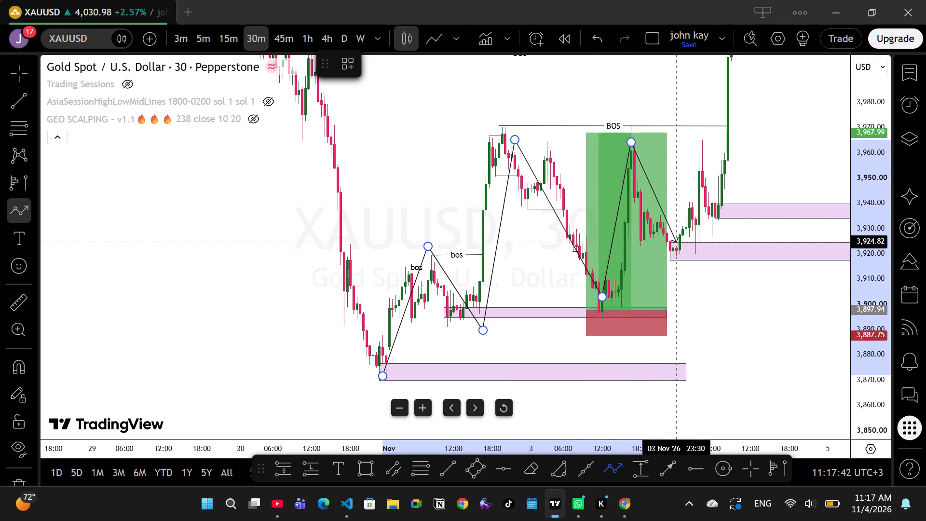
{"action": "left_click_drag", "start_coordinate": [676, 242], "coordinate": [702, 157]}
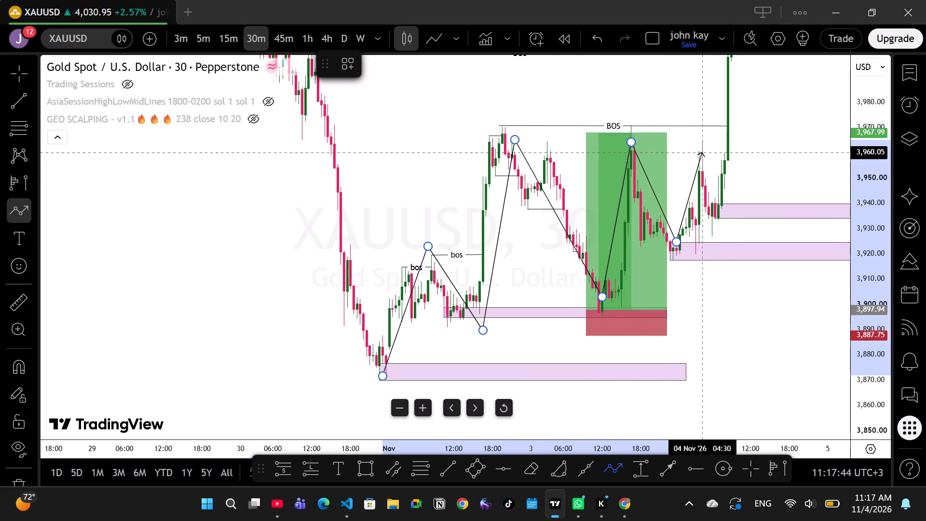
{"action": "left_click_drag", "start_coordinate": [701, 151], "coordinate": [701, 147]}
{"action": "left_click_drag", "start_coordinate": [701, 147], "coordinate": [722, 220]}
{"action": "left_click_drag", "start_coordinate": [722, 220], "coordinate": [722, 210]}
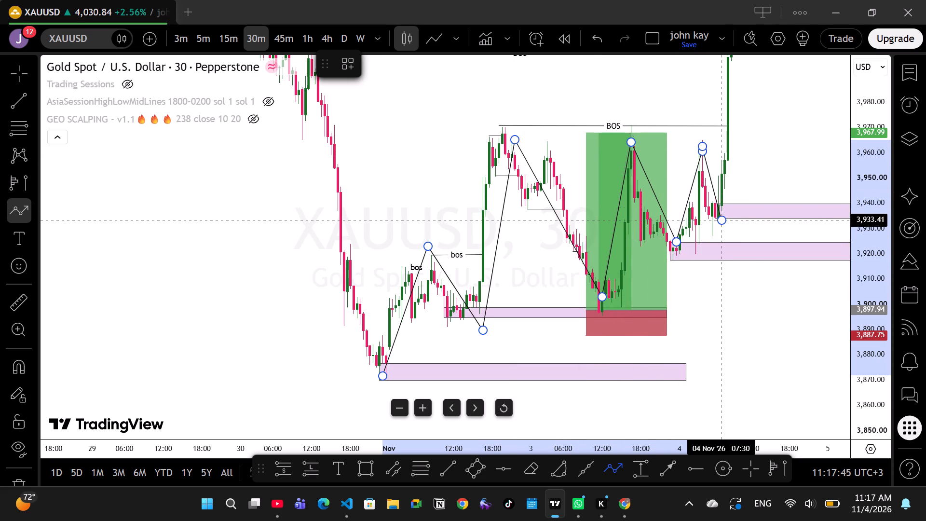
{"action": "left_click_drag", "start_coordinate": [722, 210], "coordinate": [741, 51]}
{"action": "double_click", "coordinate": [741, 51]}
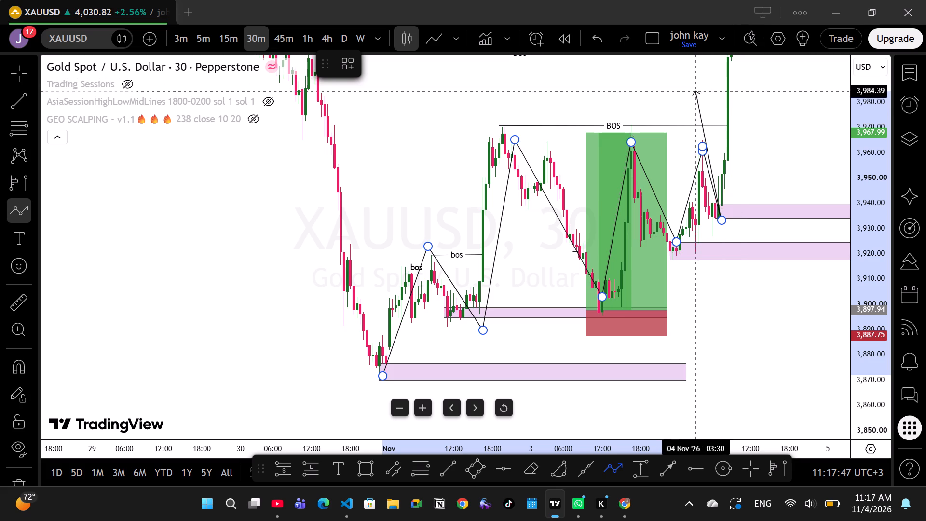
{"action": "double_click", "coordinate": [729, 84]}
{"action": "left_click", "coordinate": [744, 104]}
Extend the path's arrow end up into the lower supply zone at about 4,044, around 12:00 on 4 November.
{"action": "left_click_drag", "start_coordinate": [748, 108], "coordinate": [759, 163]}
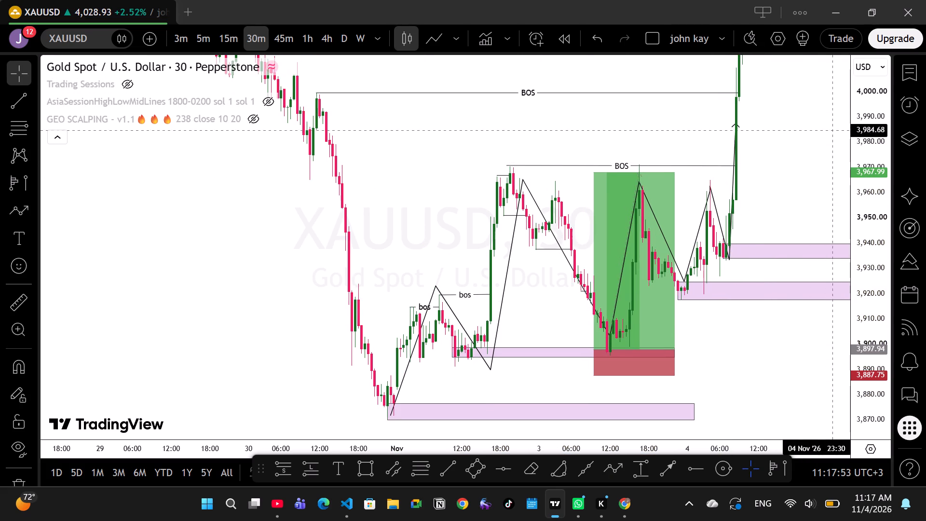
{"action": "left_click_drag", "start_coordinate": [866, 138], "coordinate": [853, 227]}
{"action": "left_click_drag", "start_coordinate": [780, 175], "coordinate": [714, 269]}
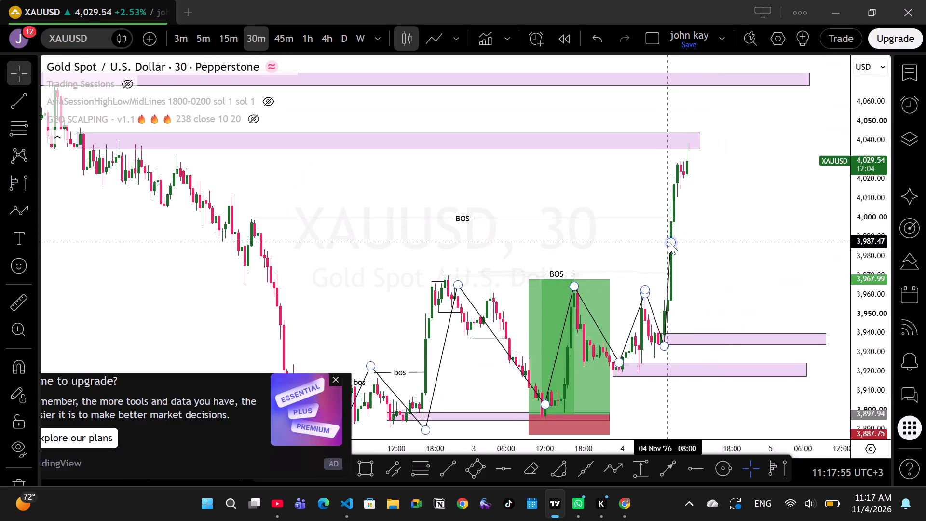
{"action": "left_click_drag", "start_coordinate": [671, 242], "coordinate": [692, 133]}
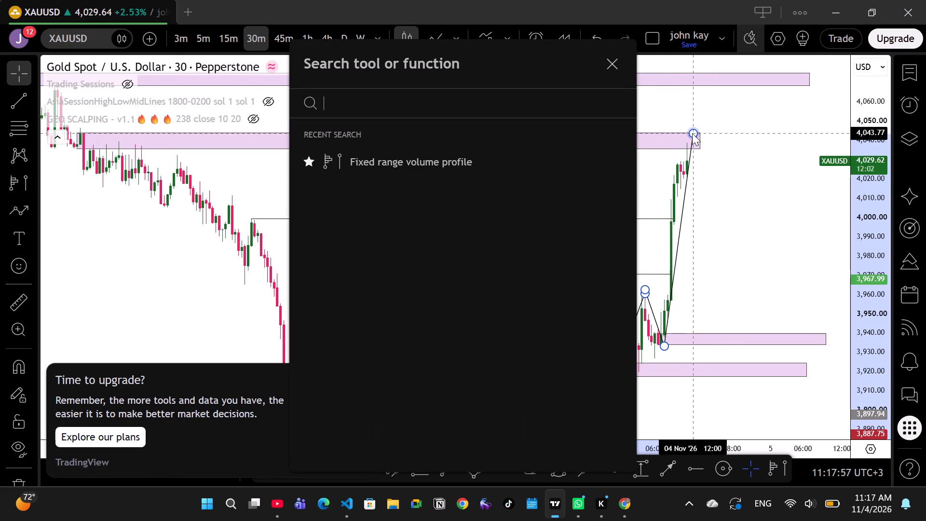
{"action": "left_click", "coordinate": [736, 148]}
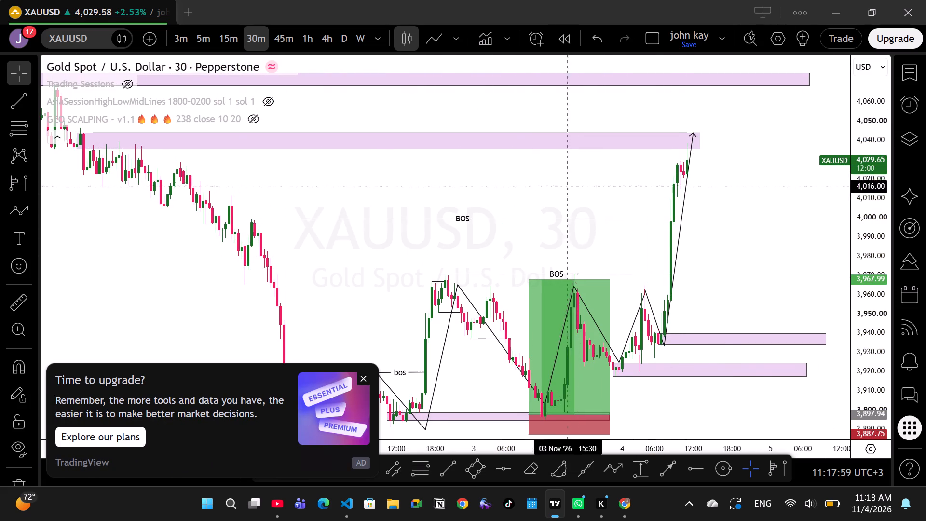
Align three path points with the swing low near 3,896, the high near 3,968 and the 3 November low near 3,895.
{"action": "left_click_drag", "start_coordinate": [508, 194], "coordinate": [586, 178]}
{"action": "scroll", "coordinate": [586, 178], "scroll_direction": "up", "scroll_amount": 1}
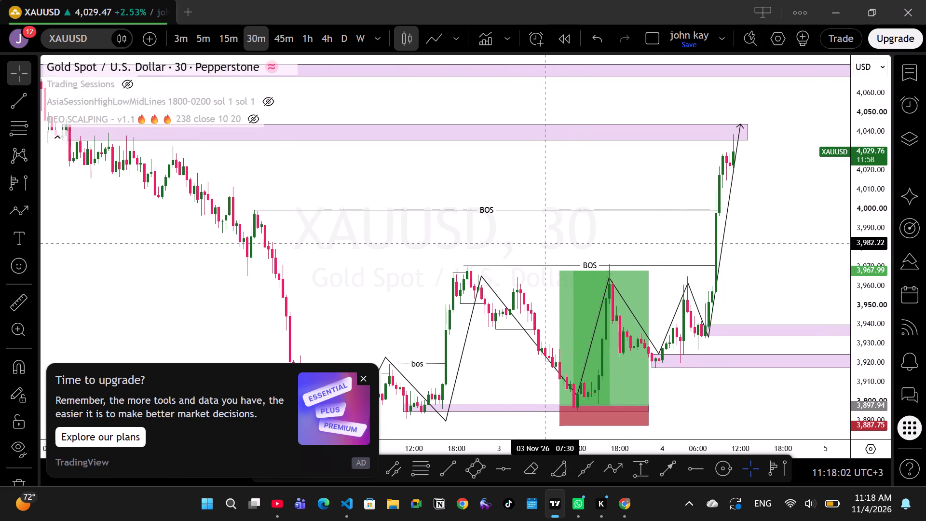
{"action": "left_click_drag", "start_coordinate": [544, 244], "coordinate": [551, 184]}
{"action": "left_click_drag", "start_coordinate": [454, 380], "coordinate": [442, 368]}
{"action": "left_click_drag", "start_coordinate": [492, 236], "coordinate": [490, 233]}
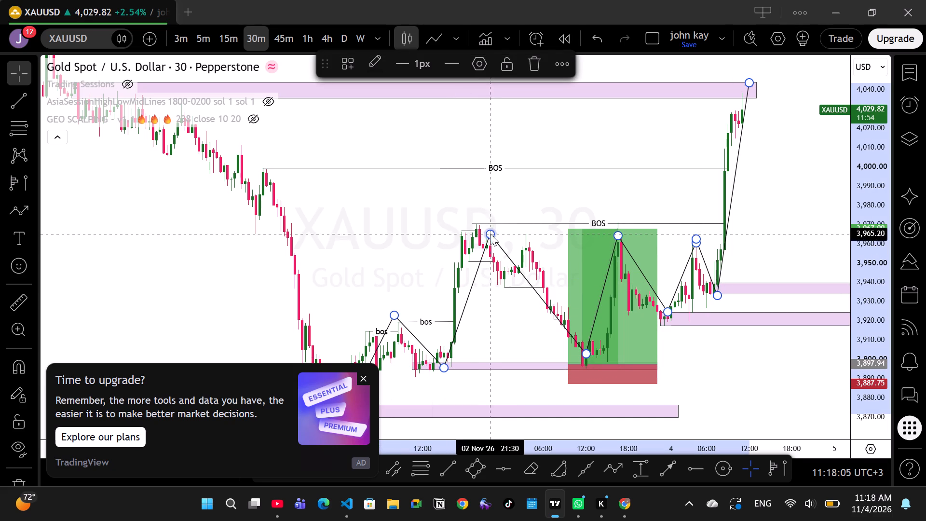
{"action": "left_click_drag", "start_coordinate": [490, 233], "coordinate": [476, 228]}
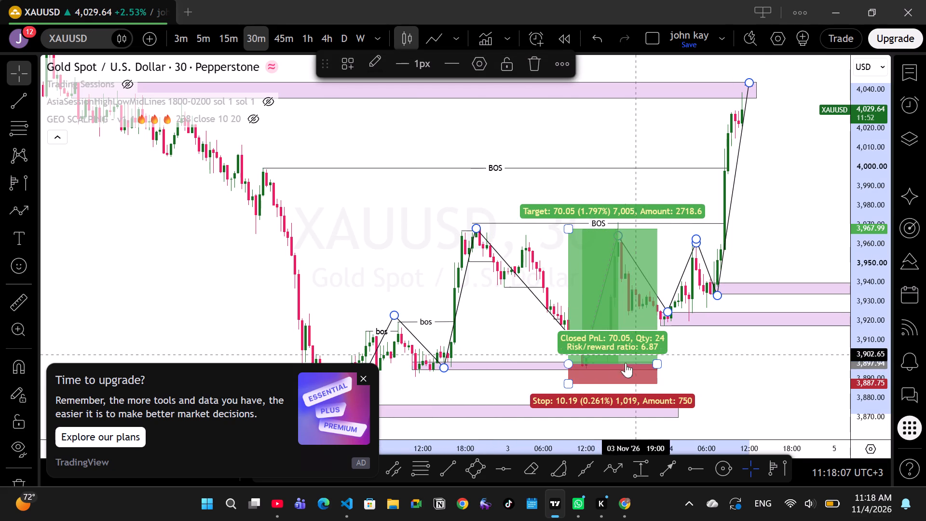
{"action": "left_click_drag", "start_coordinate": [586, 355], "coordinate": [584, 370]}
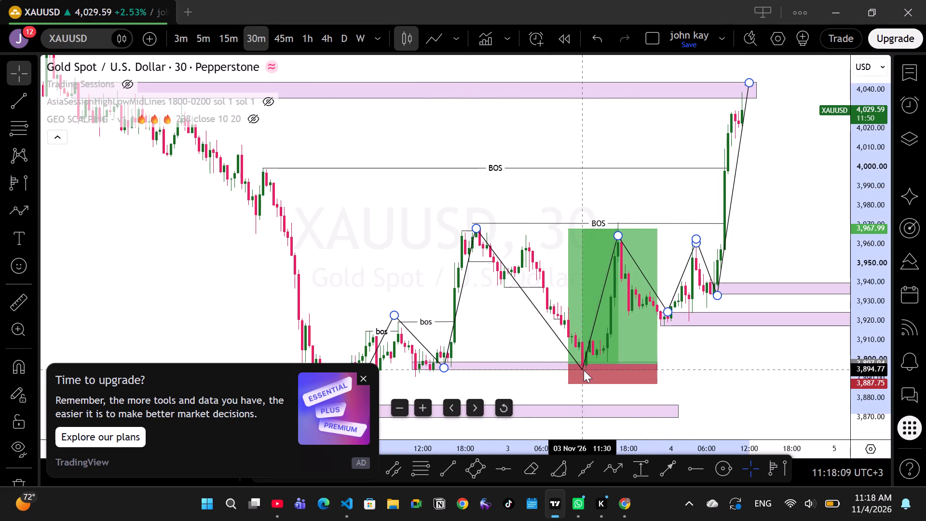
{"action": "left_click_drag", "start_coordinate": [584, 370], "coordinate": [587, 370]}
Fine-tune the path points at the high near 3,963, the low near 3,918 and the 4 November high.
{"action": "left_click", "coordinate": [617, 234]}
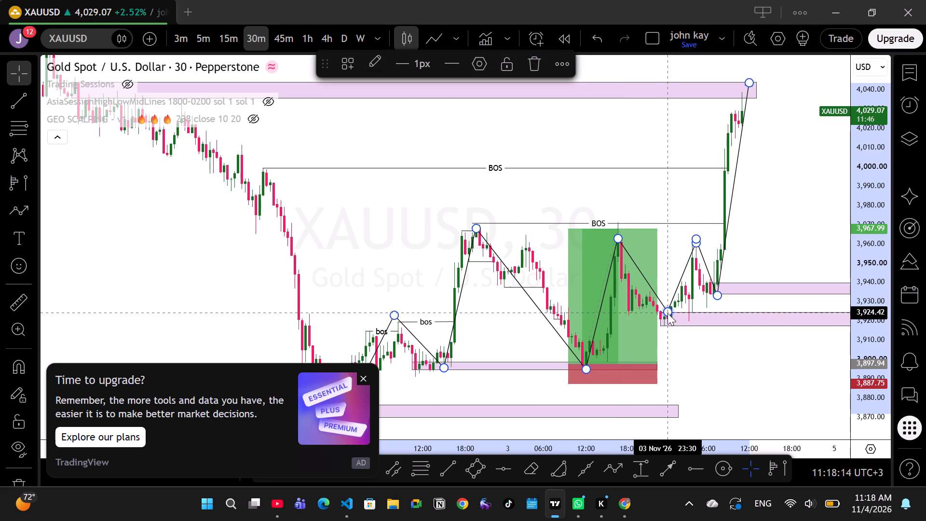
{"action": "left_click_drag", "start_coordinate": [667, 313], "coordinate": [669, 324]}
{"action": "left_click_drag", "start_coordinate": [694, 244], "coordinate": [694, 244]}
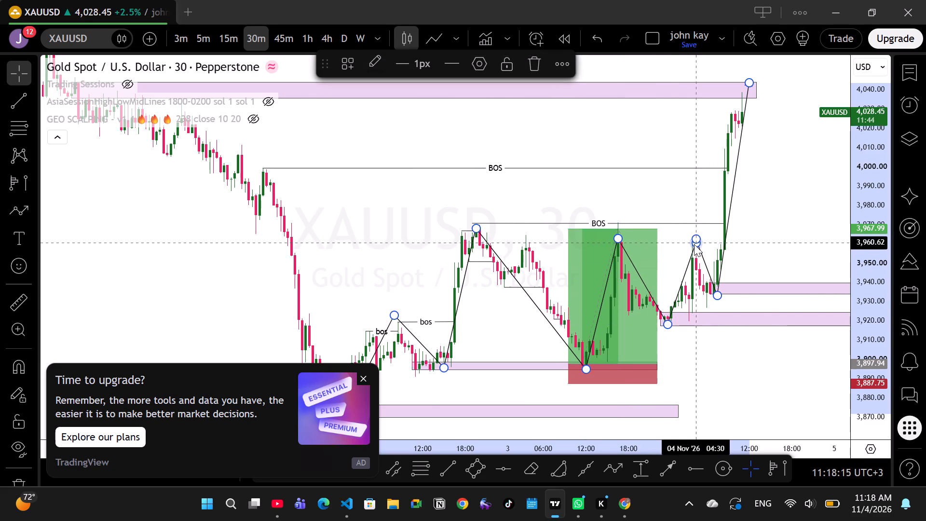
{"action": "left_click_drag", "start_coordinate": [694, 244], "coordinate": [694, 251]}
{"action": "left_click", "coordinate": [759, 233]}
Move the whole swing path off the candles into the empty chart area after 4 November, below the demand zones.
{"action": "left_click_drag", "start_coordinate": [770, 261], "coordinate": [767, 209]}
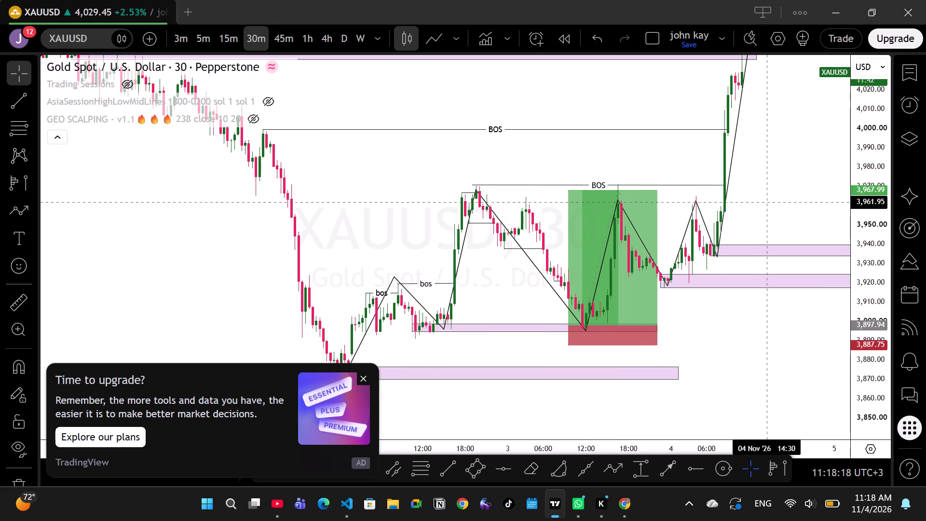
{"action": "scroll", "coordinate": [769, 202], "scroll_direction": "down", "scroll_amount": 19}
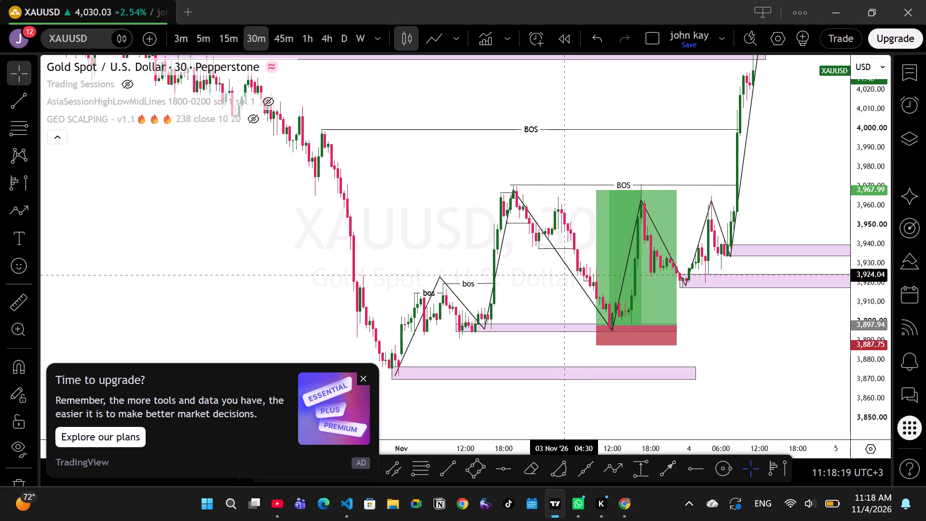
{"action": "left_click_drag", "start_coordinate": [569, 271], "coordinate": [656, 334]}
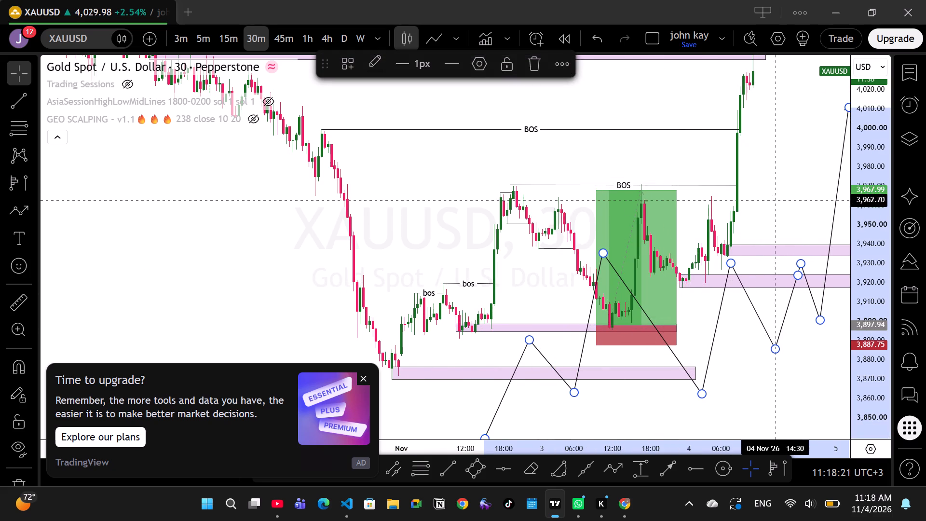
{"action": "left_click_drag", "start_coordinate": [776, 201], "coordinate": [452, 133]}
{"action": "left_click_drag", "start_coordinate": [363, 286], "coordinate": [364, 286]}
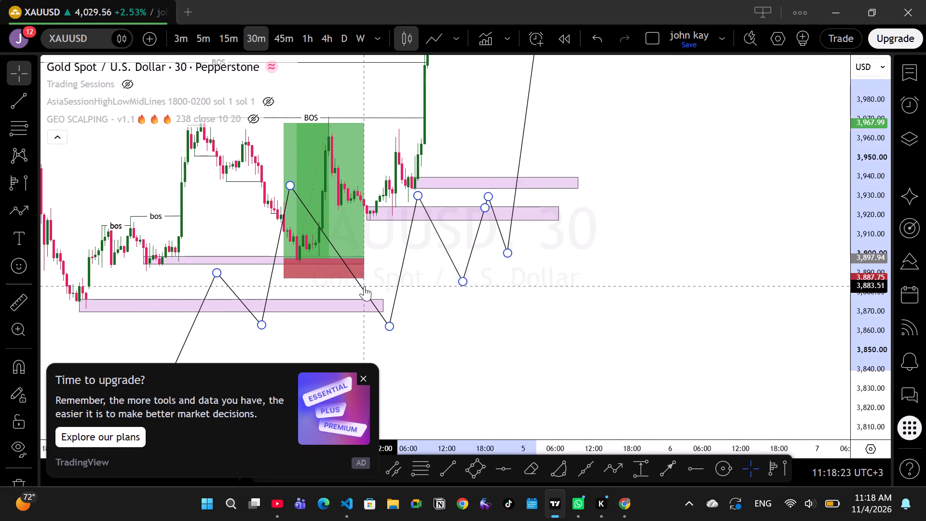
{"action": "left_click_drag", "start_coordinate": [364, 286], "coordinate": [643, 334]}
{"action": "left_click", "coordinate": [675, 213]}
{"action": "left_click_drag", "start_coordinate": [701, 208], "coordinate": [560, 161]}
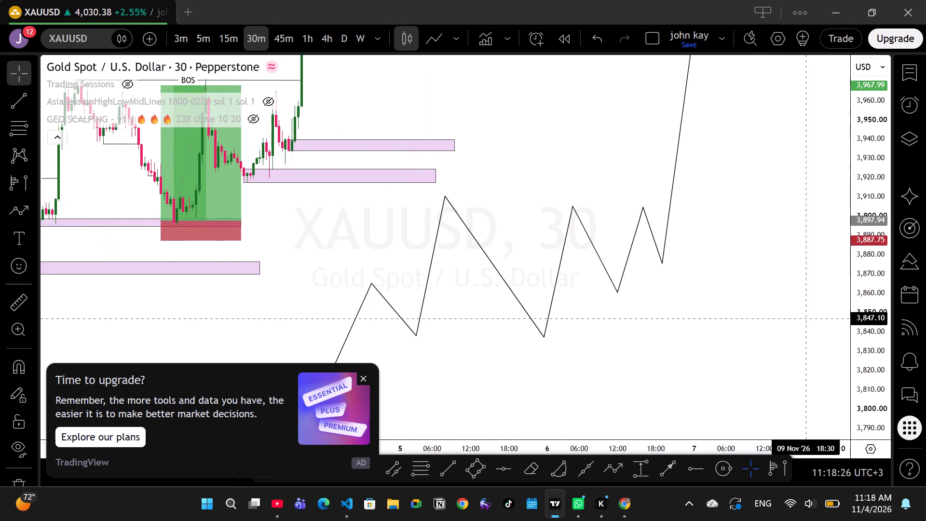
Raise the relocated path's second peak to about 3,912.64.
{"action": "scroll", "coordinate": [713, 322], "scroll_direction": "down", "scroll_amount": 20}
{"action": "scroll", "coordinate": [713, 322], "scroll_direction": "down", "scroll_amount": 17}
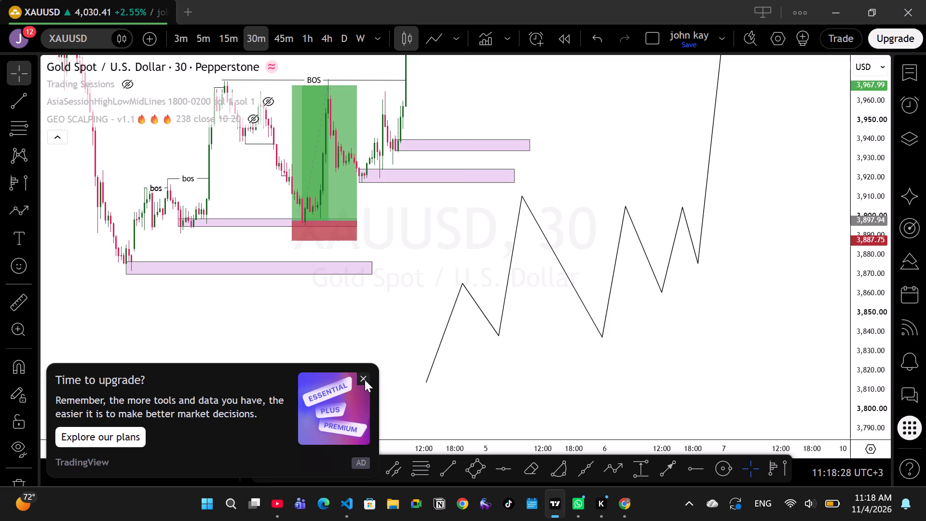
{"action": "left_click", "coordinate": [365, 380]}
{"action": "left_click_drag", "start_coordinate": [451, 252], "coordinate": [612, 261]}
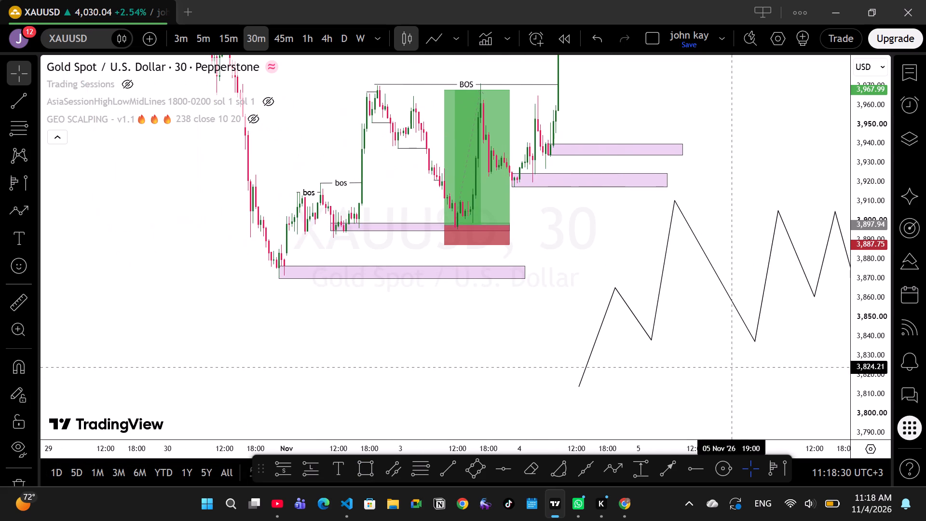
{"action": "left_click_drag", "start_coordinate": [709, 366], "coordinate": [551, 371]}
{"action": "left_click_drag", "start_coordinate": [875, 352], "coordinate": [870, 330]}
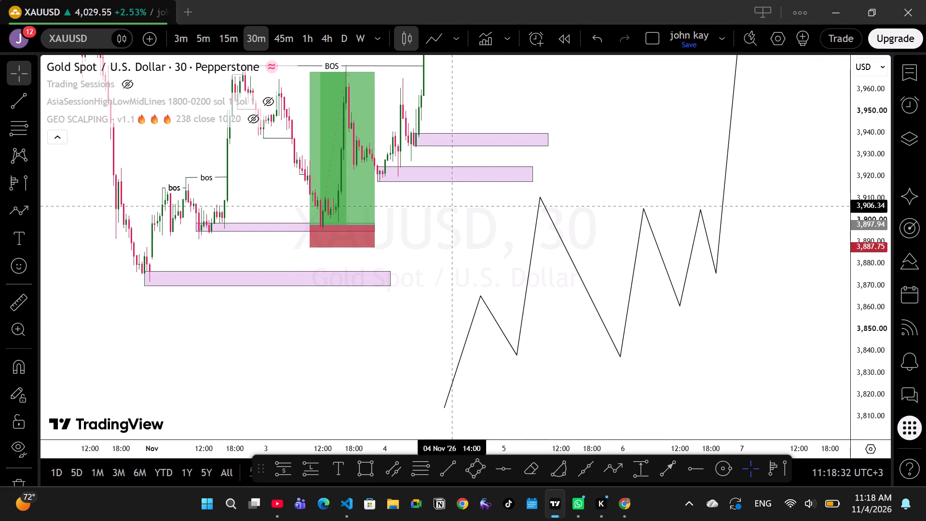
{"action": "left_click", "coordinate": [541, 192]}
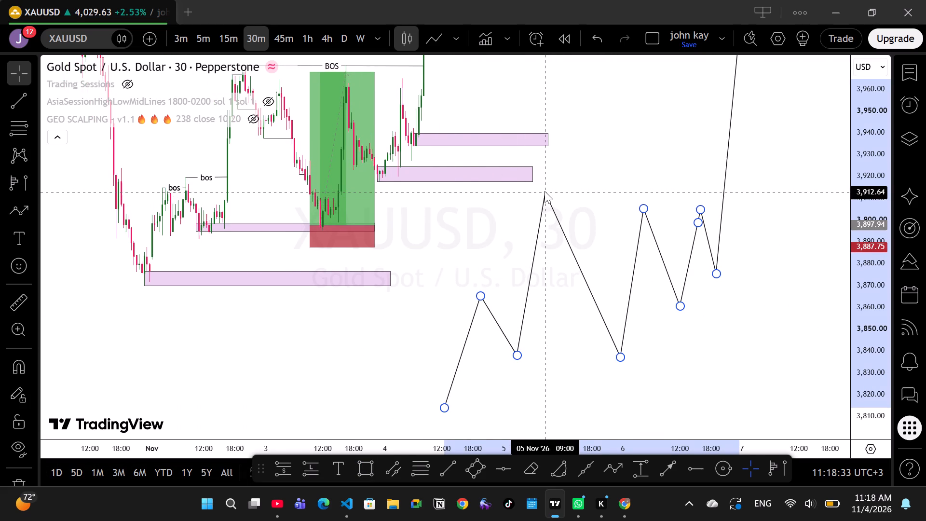
{"action": "left_click", "coordinate": [610, 171]}
Draw a horizontal trend line at 3,865.23 from the path's first peak to its second rising leg.
{"action": "left_click_drag", "start_coordinate": [613, 176], "coordinate": [649, 244]}
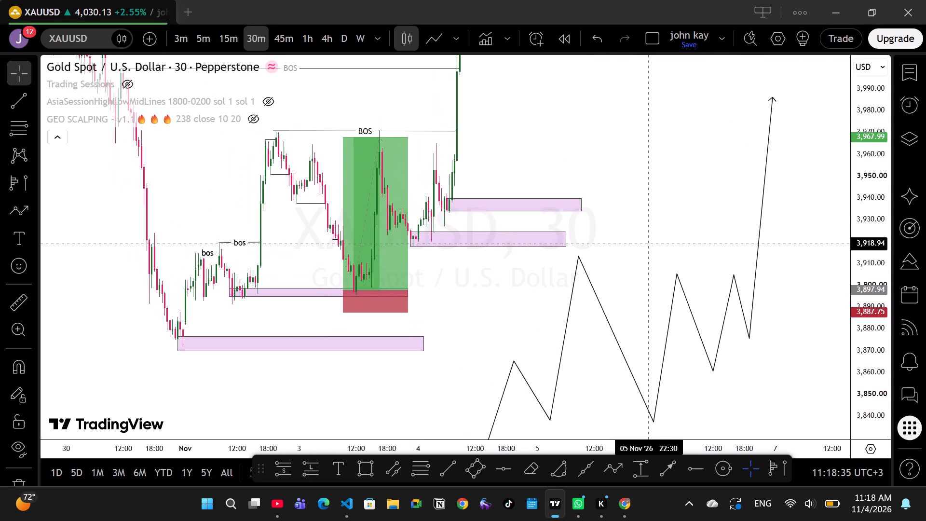
{"action": "left_click_drag", "start_coordinate": [649, 244], "coordinate": [639, 165]}
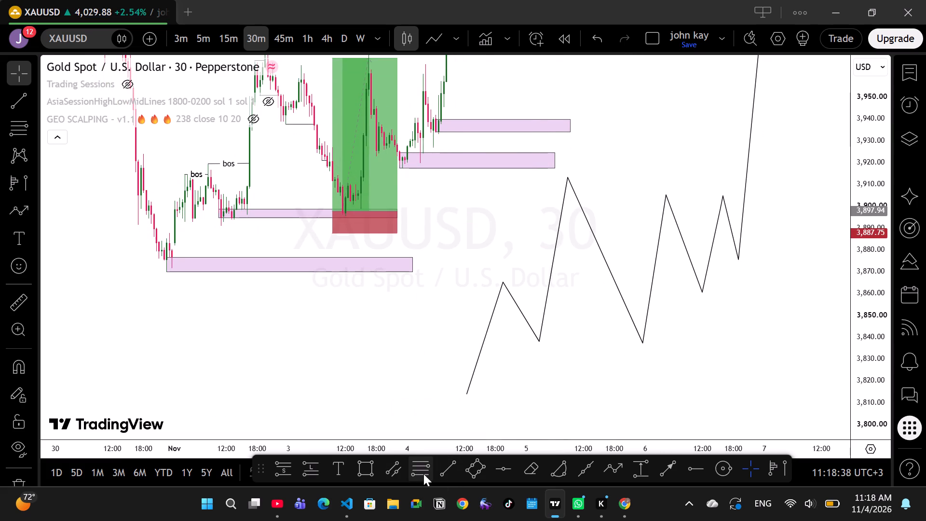
{"action": "left_click", "coordinate": [441, 474]}
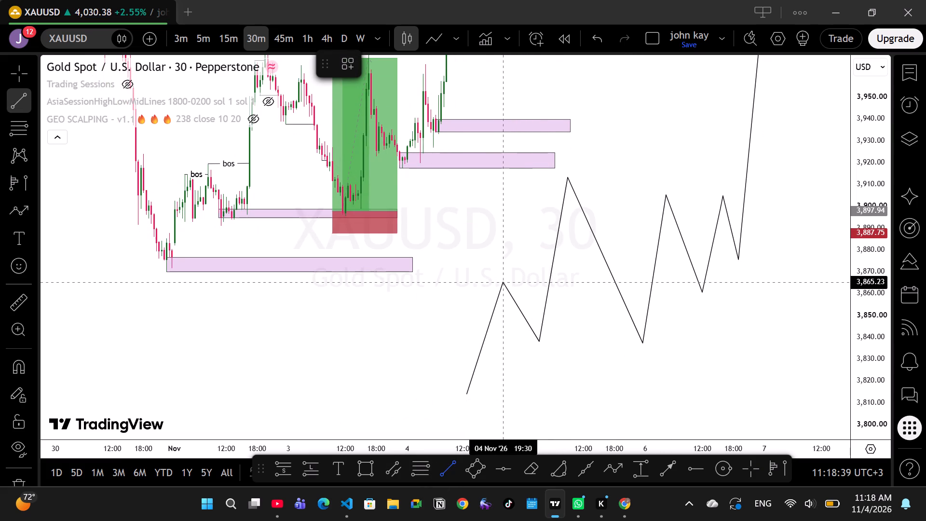
{"action": "left_click_drag", "start_coordinate": [503, 282], "coordinate": [549, 282]}
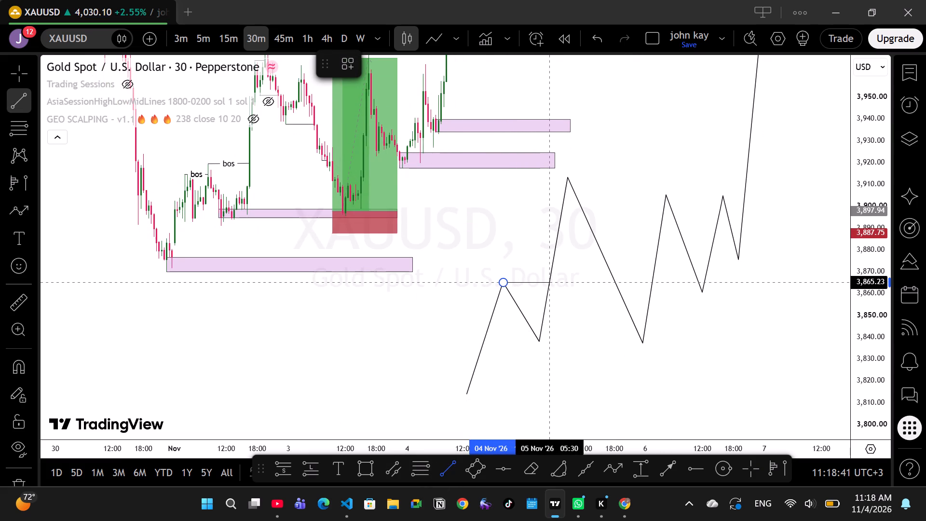
{"action": "left_click_drag", "start_coordinate": [549, 282], "coordinate": [549, 282]}
{"action": "left_click", "coordinate": [549, 282]}
Draw a demand zone rectangle from about 3,835 to 3,843, starting at the path's first pullback low and extending past its second.
{"action": "left_click", "coordinate": [369, 475]}
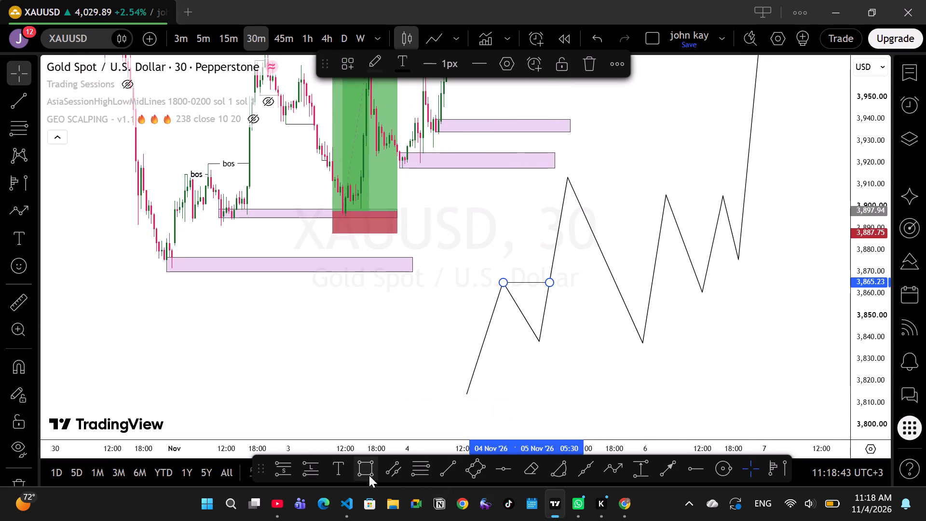
{"action": "left_click_drag", "start_coordinate": [533, 349], "coordinate": [766, 327]}
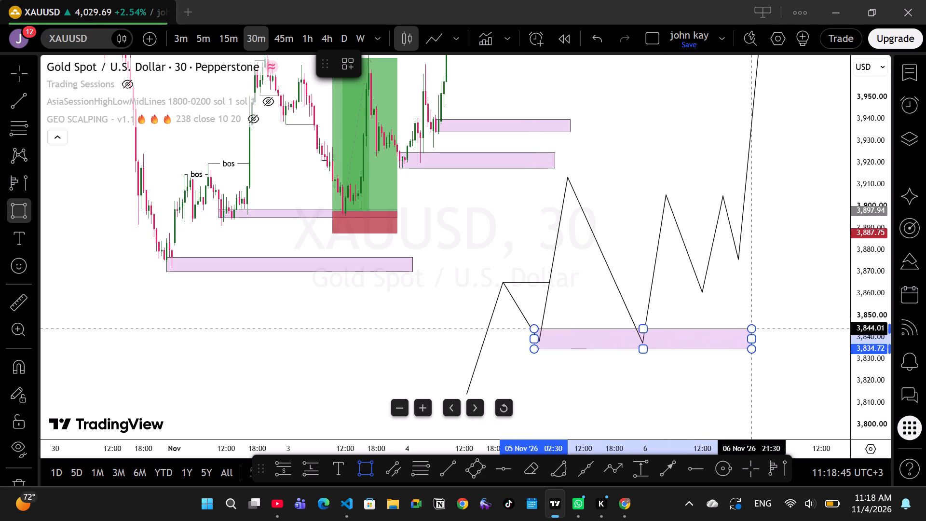
{"action": "left_click_drag", "start_coordinate": [766, 327], "coordinate": [837, 331]}
{"action": "left_click", "coordinate": [837, 331]}
{"action": "left_click", "coordinate": [779, 288]}
Draw a horizontal trend line at about 3,913.30 from the path's second peak to its final rising leg.
{"action": "left_click_drag", "start_coordinate": [779, 288], "coordinate": [524, 354]}
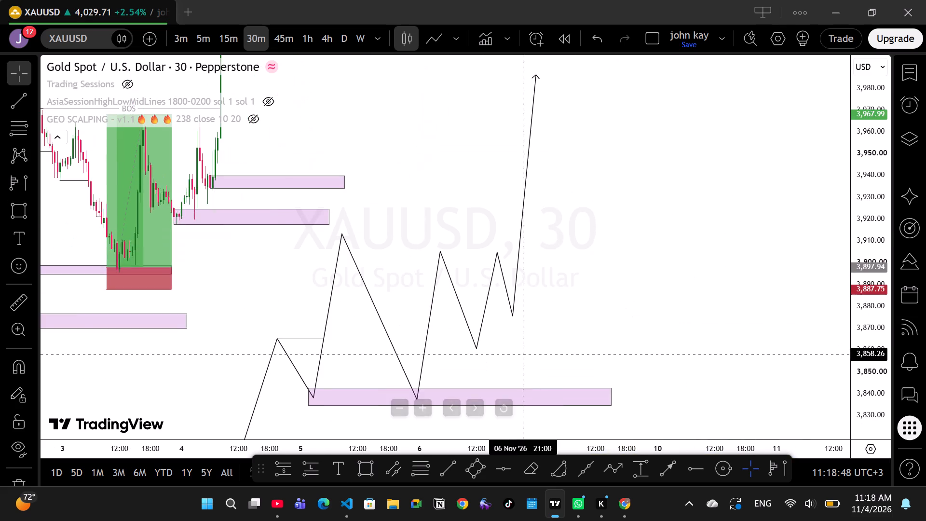
{"action": "left_click_drag", "start_coordinate": [536, 342], "coordinate": [749, 351]}
{"action": "left_click", "coordinate": [448, 470]}
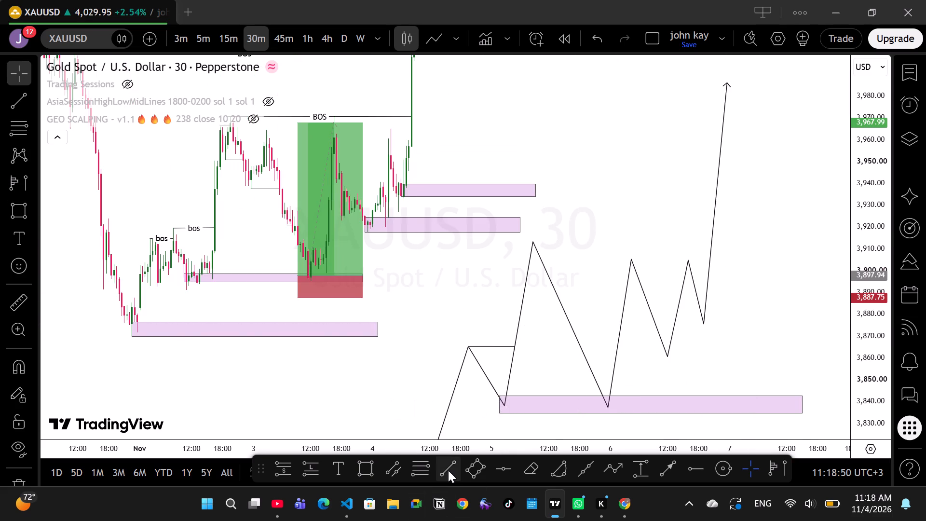
{"action": "left_click_drag", "start_coordinate": [533, 241], "coordinate": [677, 241]}
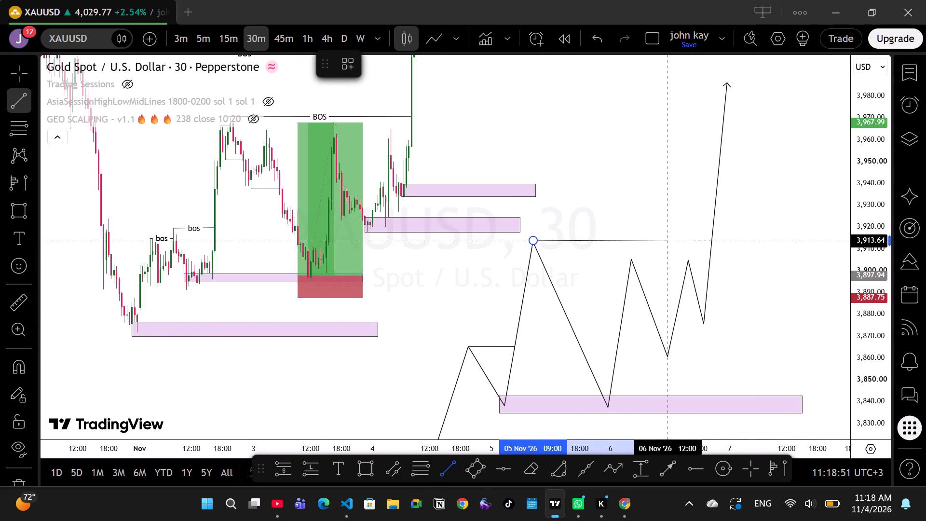
{"action": "left_click_drag", "start_coordinate": [677, 241], "coordinate": [711, 241]}
{"action": "left_click", "coordinate": [712, 242]}
{"action": "left_click", "coordinate": [638, 201]}
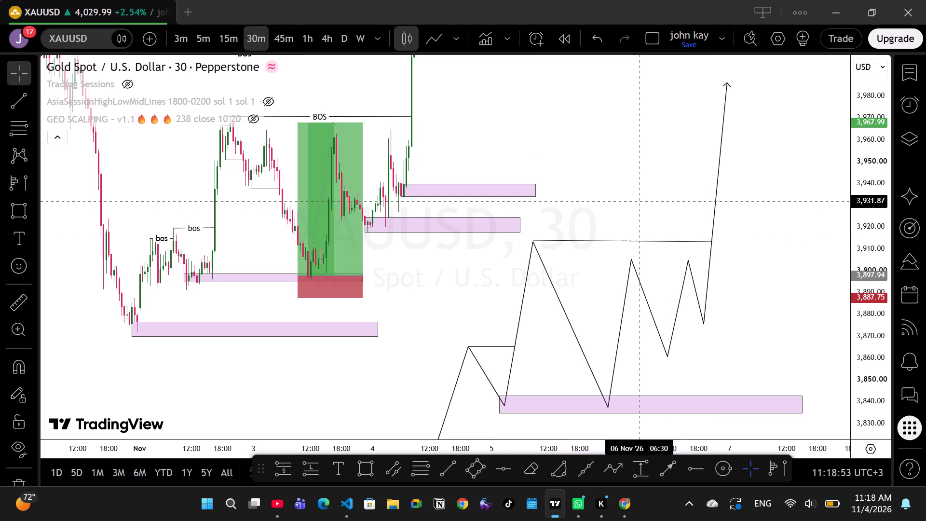
{"action": "left_click", "coordinate": [531, 240]}
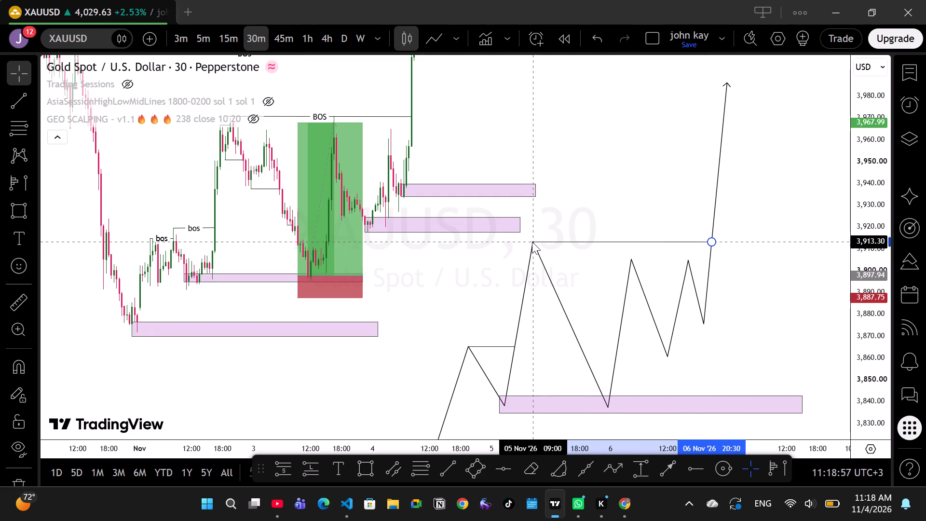
{"action": "left_click", "coordinate": [606, 214]}
Draw a demand zone rectangle from about 3,870 to 3,880, starting at the path's last pullback low and extending to about 11 November.
{"action": "left_click_drag", "start_coordinate": [607, 214], "coordinate": [600, 149]}
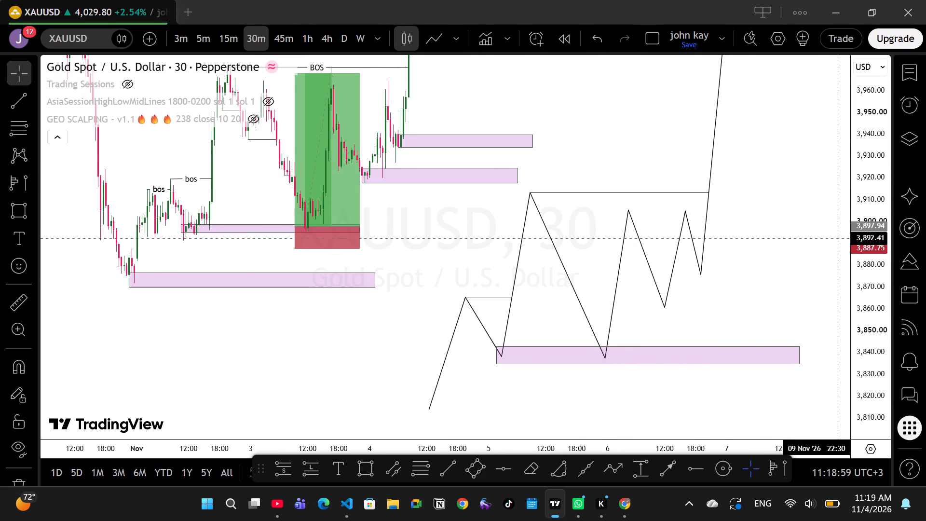
{"action": "left_click_drag", "start_coordinate": [856, 261], "coordinate": [858, 316]}
{"action": "left_click_drag", "start_coordinate": [713, 290], "coordinate": [708, 309]}
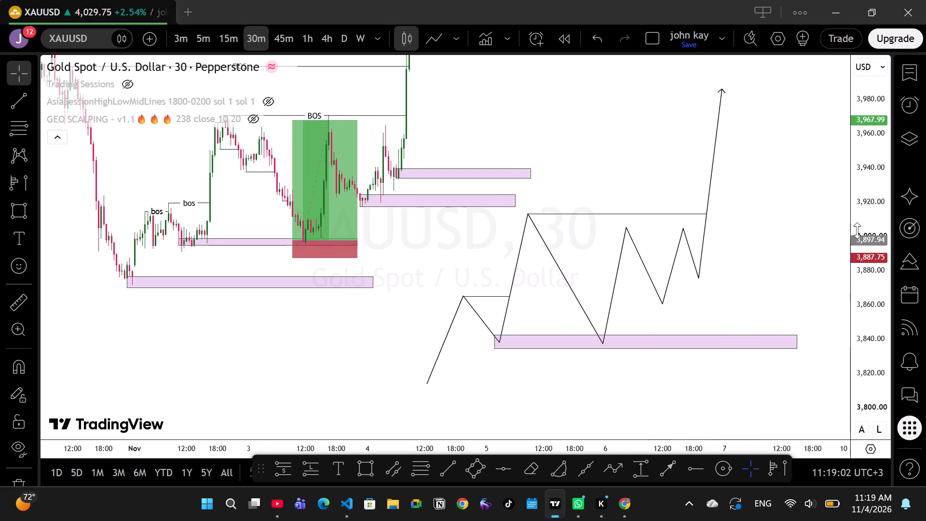
{"action": "left_click_drag", "start_coordinate": [876, 284], "coordinate": [867, 245]}
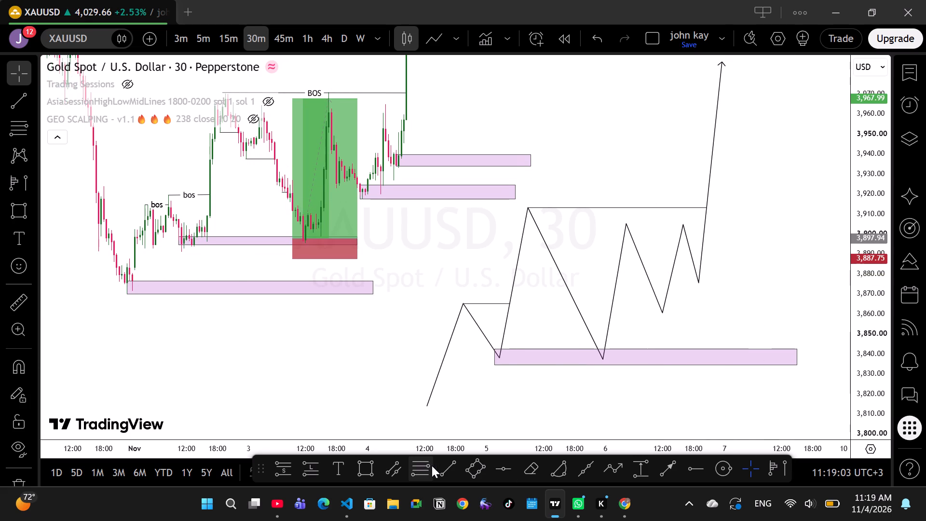
{"action": "left_click", "coordinate": [366, 473]}
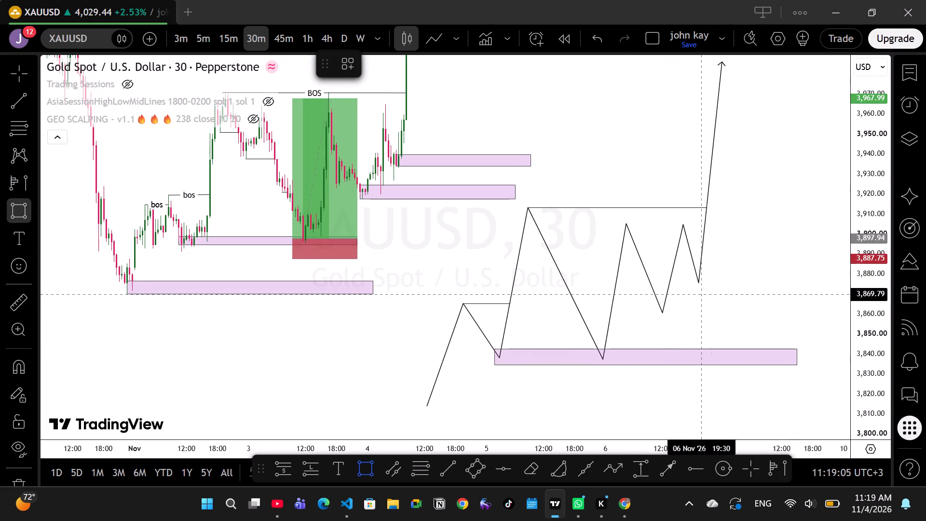
{"action": "left_click_drag", "start_coordinate": [692, 292], "coordinate": [828, 273]}
{"action": "left_click_drag", "start_coordinate": [825, 273], "coordinate": [816, 270]}
{"action": "left_click", "coordinate": [816, 270]}
Examine the swing-path schematic with its break lines and demand zones alongside the price candles.
{"action": "left_click_drag", "start_coordinate": [800, 198], "coordinate": [424, 275]}
{"action": "left_click_drag", "start_coordinate": [471, 351], "coordinate": [653, 354]}
{"action": "left_click", "coordinate": [503, 301]}
{"action": "left_click_drag", "start_coordinate": [449, 294], "coordinate": [911, 194]}
{"action": "scroll", "coordinate": [882, 197], "scroll_direction": "down", "scroll_amount": 5}
{"action": "left_click_drag", "start_coordinate": [830, 194], "coordinate": [508, 281]}
{"action": "scroll", "coordinate": [610, 245], "scroll_direction": "down", "scroll_amount": 3}
{"action": "left_click", "coordinate": [539, 282]}
{"action": "left_click_drag", "start_coordinate": [539, 282], "coordinate": [726, 232]}
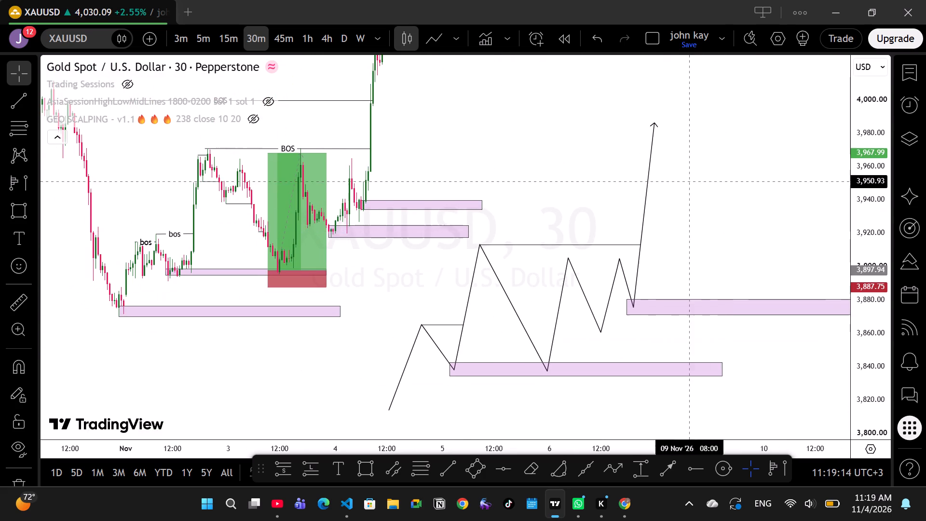
{"action": "left_click_drag", "start_coordinate": [727, 258], "coordinate": [721, 280]}
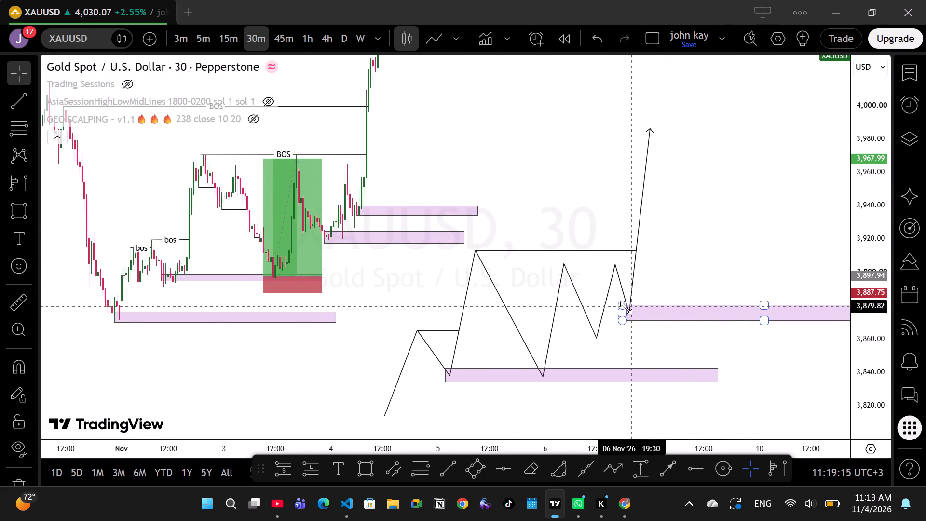
{"action": "left_click", "coordinate": [732, 259]}
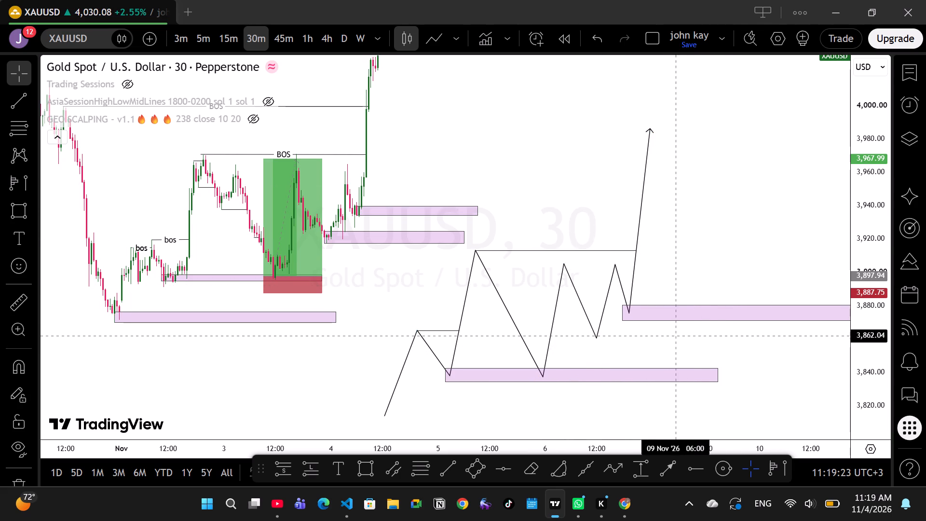
{"action": "left_click_drag", "start_coordinate": [645, 350], "coordinate": [595, 366]}
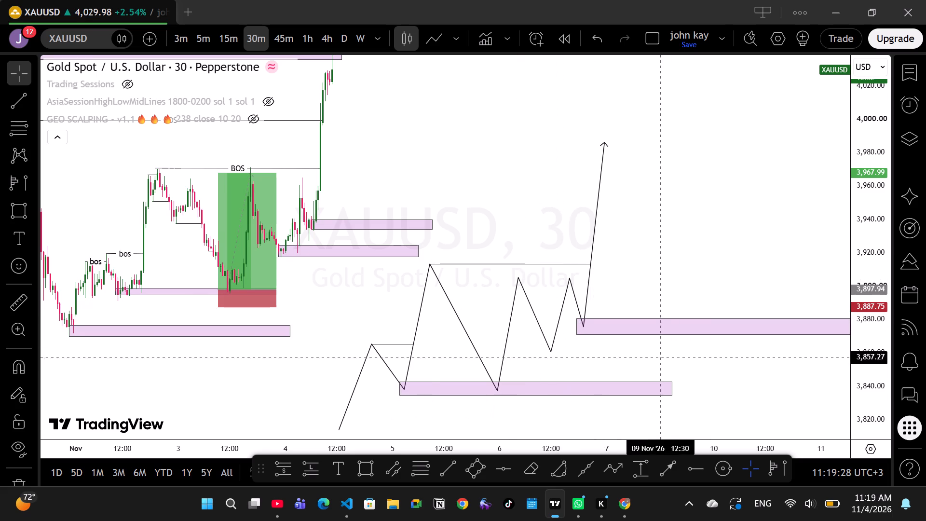
{"action": "left_click_drag", "start_coordinate": [657, 364], "coordinate": [573, 340]}
{"action": "left_click_drag", "start_coordinate": [863, 382], "coordinate": [867, 370]}
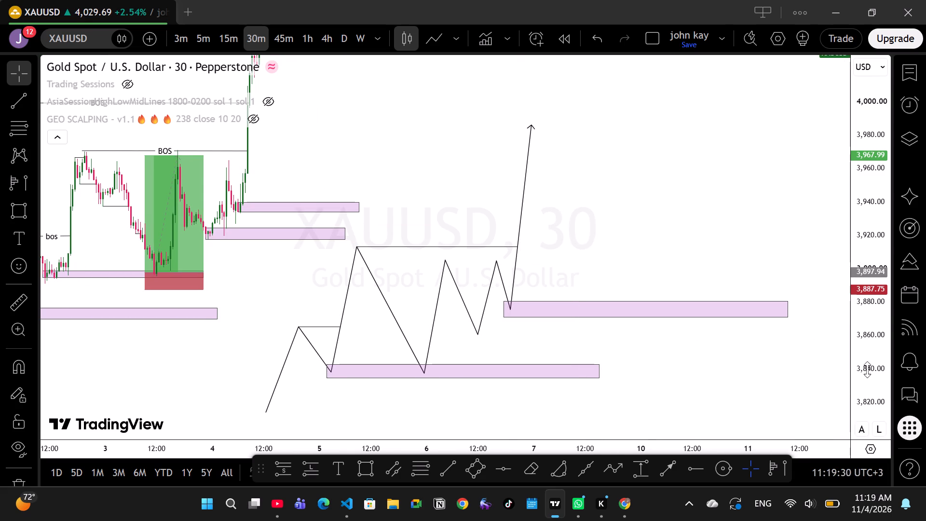
{"action": "left_click_drag", "start_coordinate": [867, 370], "coordinate": [867, 345]}
{"action": "left_click_drag", "start_coordinate": [662, 274], "coordinate": [784, 219]}
{"action": "scroll", "coordinate": [784, 219], "scroll_direction": "up", "scroll_amount": 2}
{"action": "left_click_drag", "start_coordinate": [666, 195], "coordinate": [756, 211]}
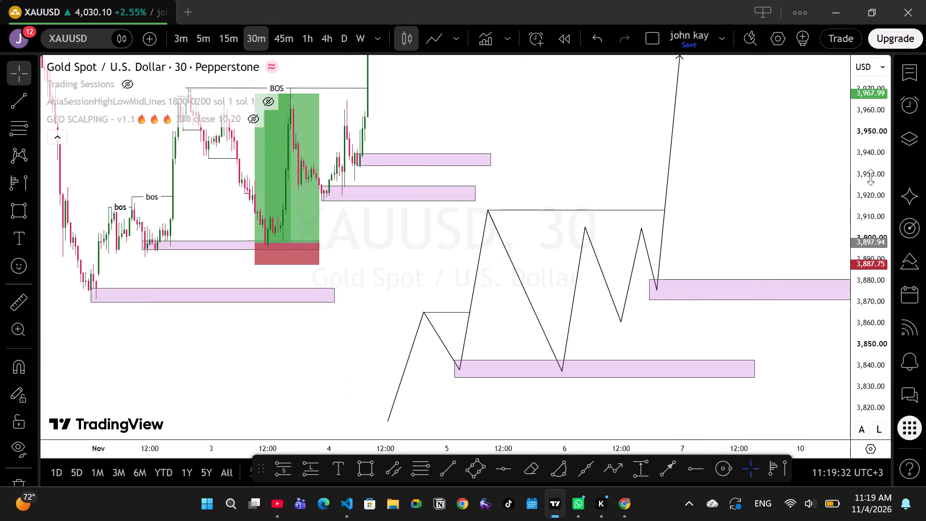
{"action": "left_click_drag", "start_coordinate": [853, 212], "coordinate": [871, 302]}
{"action": "left_click_drag", "start_coordinate": [763, 195], "coordinate": [732, 367]}
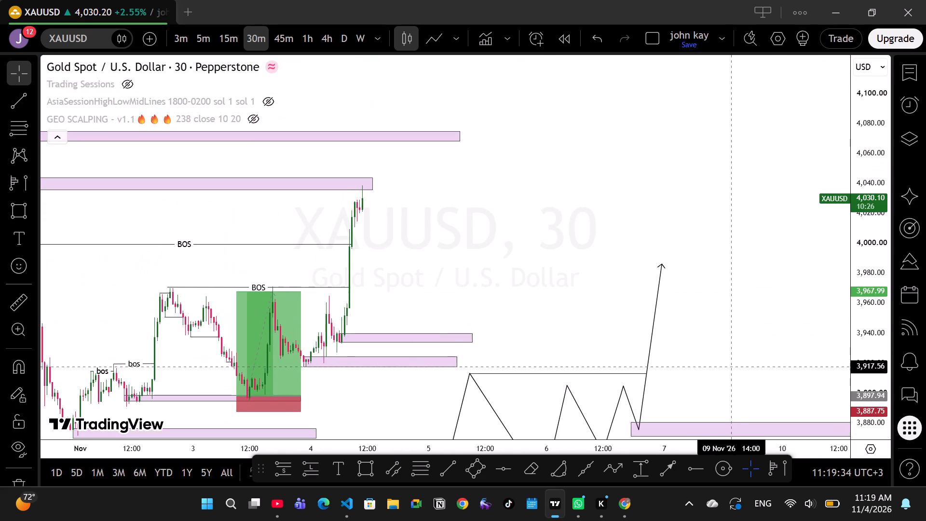
{"action": "left_click_drag", "start_coordinate": [728, 353], "coordinate": [792, 291]}
Position the upper demand zone at the 4 November low with its base at 3,933.69, and stretch it to about 3,941 and 5 November 14:30.
{"action": "left_click", "coordinate": [821, 283]}
{"action": "left_click_drag", "start_coordinate": [512, 278], "coordinate": [687, 228]}
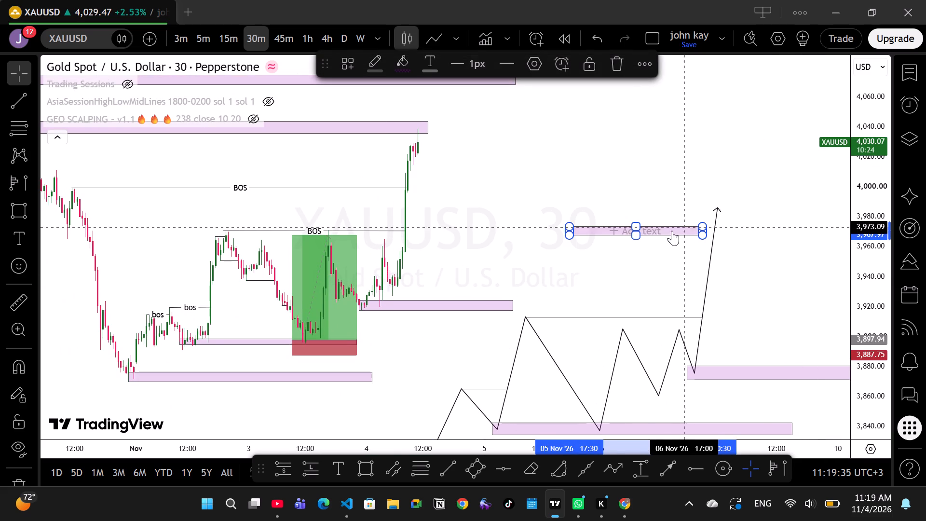
{"action": "left_click_drag", "start_coordinate": [618, 232], "coordinate": [441, 302]}
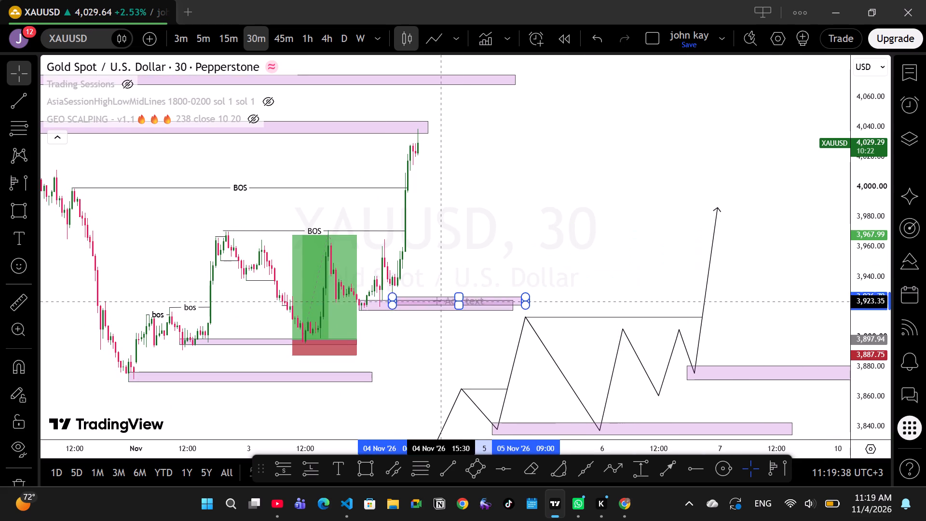
{"action": "left_click_drag", "start_coordinate": [441, 302], "coordinate": [436, 283]}
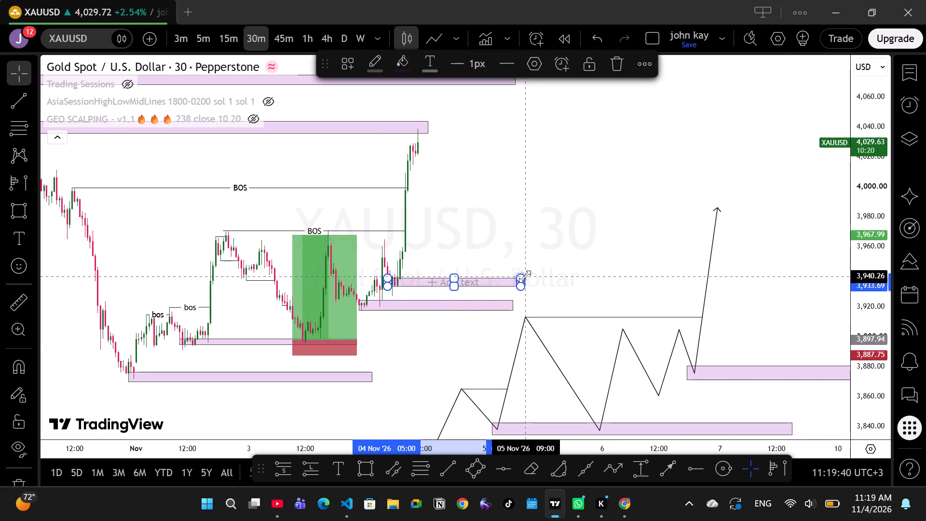
{"action": "left_click_drag", "start_coordinate": [524, 276], "coordinate": [553, 275]}
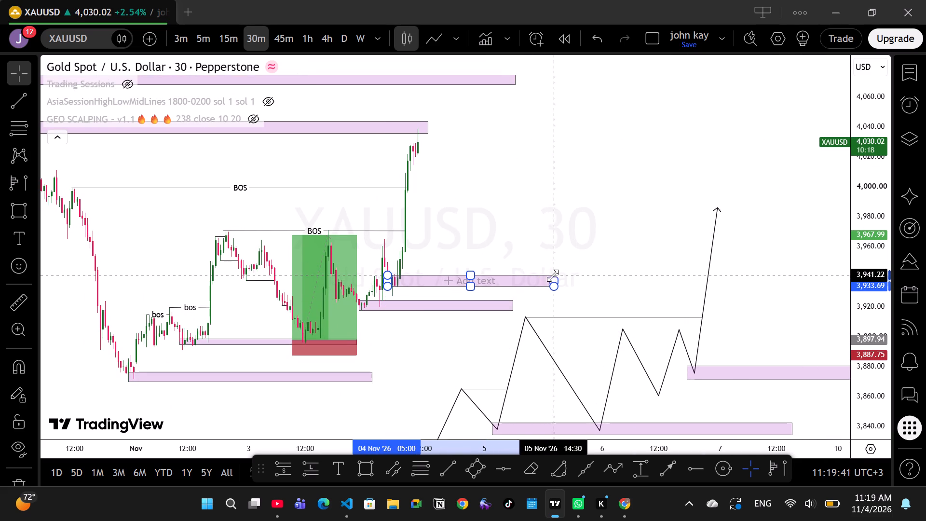
{"action": "left_click_drag", "start_coordinate": [553, 275], "coordinate": [552, 274]}
Examine the price structure around the BOS levels and upper demand zones against the schematic path.
{"action": "left_click_drag", "start_coordinate": [528, 230], "coordinate": [648, 160]}
{"action": "left_click_drag", "start_coordinate": [647, 167], "coordinate": [707, 175]}
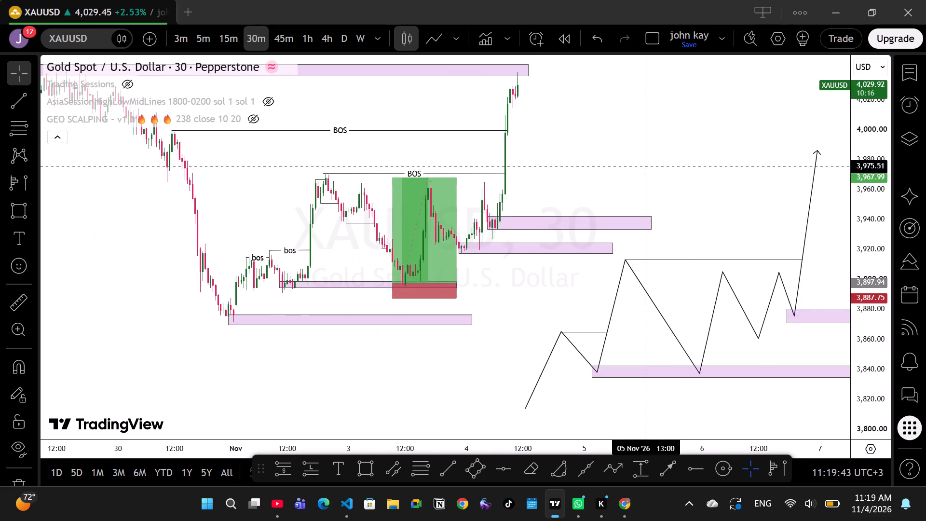
{"action": "left_click_drag", "start_coordinate": [707, 175], "coordinate": [754, 175]}
{"action": "left_click_drag", "start_coordinate": [783, 184], "coordinate": [778, 186]}
{"action": "left_click_drag", "start_coordinate": [773, 187], "coordinate": [580, 219]}
{"action": "scroll", "coordinate": [621, 209], "scroll_direction": "up", "scroll_amount": 9}
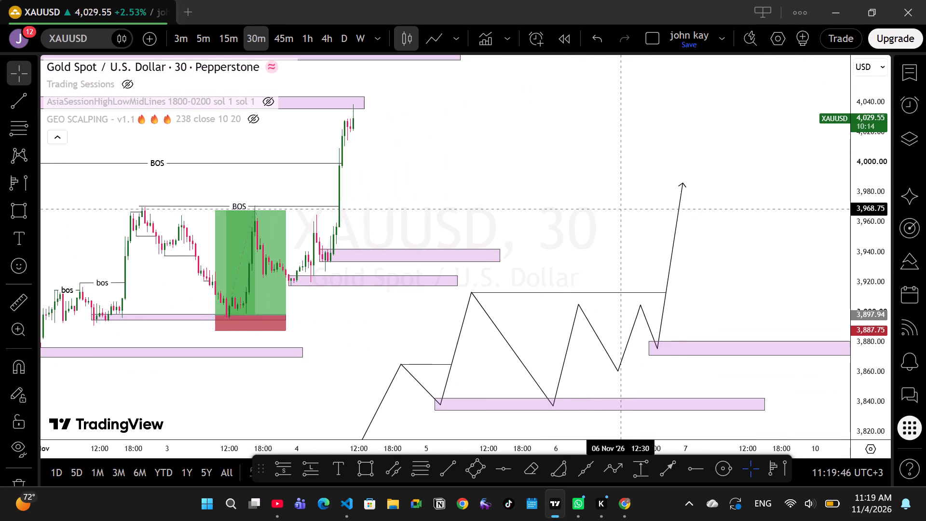
{"action": "left_click_drag", "start_coordinate": [622, 206], "coordinate": [803, 167]}
{"action": "left_click_drag", "start_coordinate": [870, 308], "coordinate": [853, 233]}
{"action": "left_click_drag", "start_coordinate": [687, 144], "coordinate": [624, 149]}
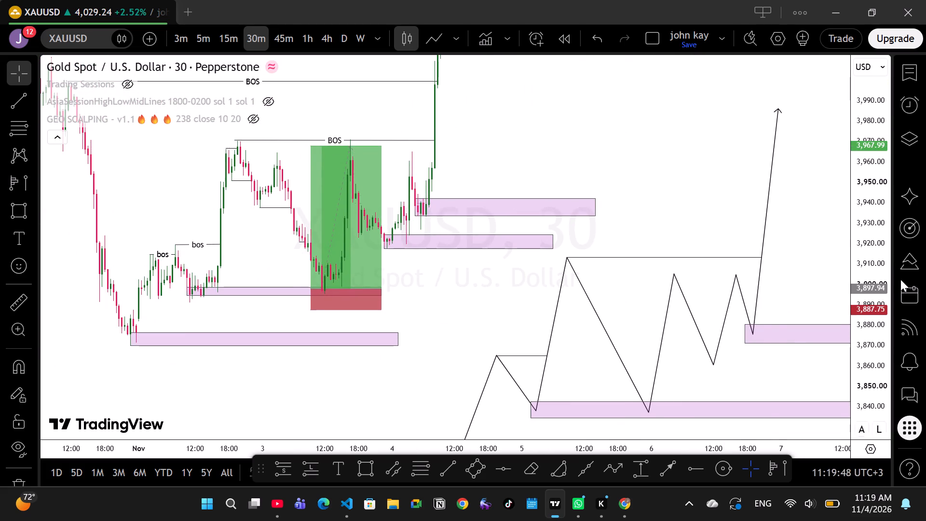
{"action": "left_click_drag", "start_coordinate": [880, 249], "coordinate": [888, 268]}
{"action": "left_click_drag", "start_coordinate": [648, 177], "coordinate": [658, 200]}
{"action": "left_click_drag", "start_coordinate": [688, 218], "coordinate": [690, 192]}
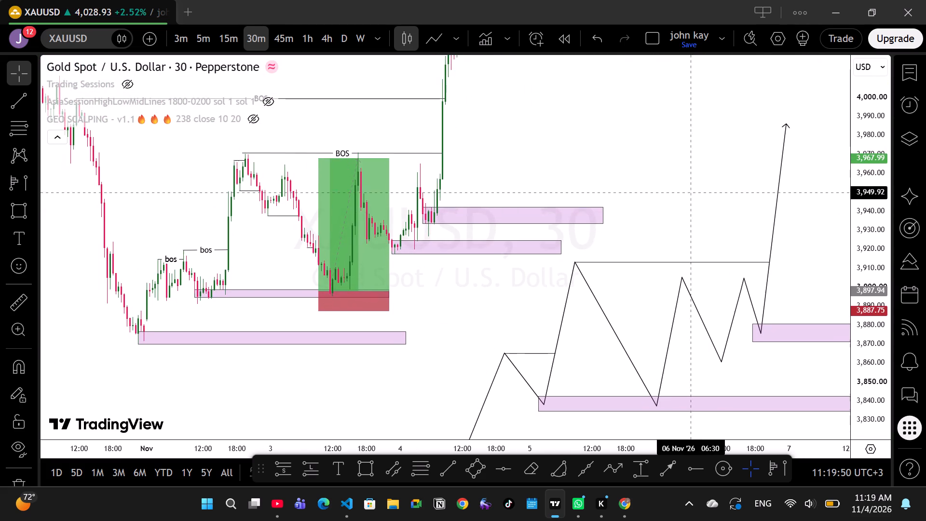
{"action": "left_click_drag", "start_coordinate": [554, 143], "coordinate": [677, 151]}
{"action": "left_click_drag", "start_coordinate": [672, 143], "coordinate": [507, 135]}
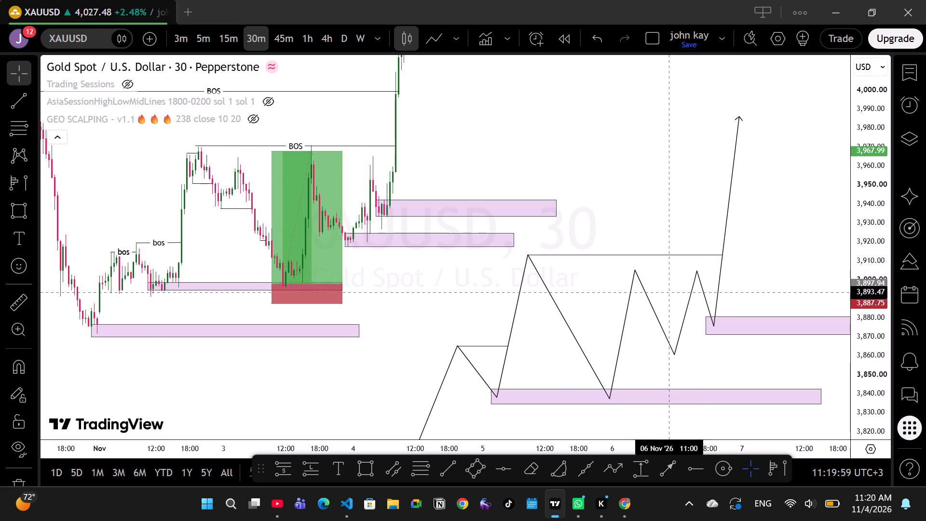
Raise the path's second pullback low to about 3,843, at the upper edge of the lower schematic demand zone.
{"action": "left_click_drag", "start_coordinate": [715, 376], "coordinate": [760, 285]}
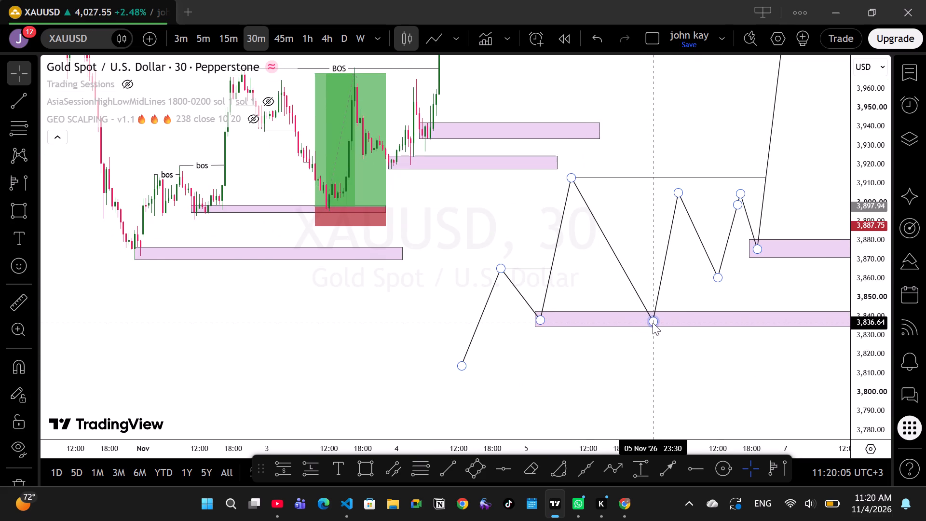
{"action": "left_click_drag", "start_coordinate": [653, 323], "coordinate": [647, 315]}
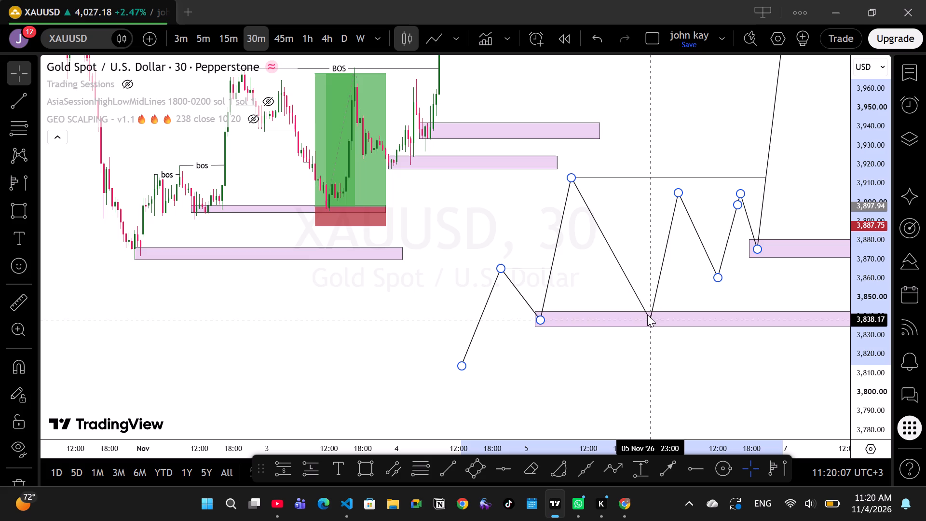
{"action": "left_click_drag", "start_coordinate": [647, 315], "coordinate": [646, 311]}
{"action": "left_click", "coordinate": [645, 256]}
Compare the adjusted swing path and its two demand zones with the candle structure from 1 to 4 November.
{"action": "left_click_drag", "start_coordinate": [699, 293], "coordinate": [701, 295]}
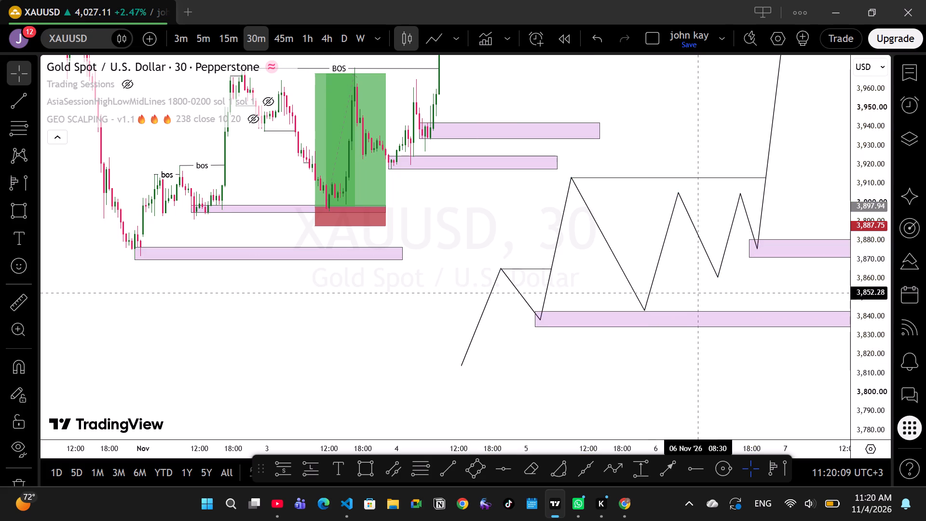
{"action": "left_click_drag", "start_coordinate": [701, 295], "coordinate": [702, 309]}
{"action": "left_click_drag", "start_coordinate": [768, 295], "coordinate": [711, 366]}
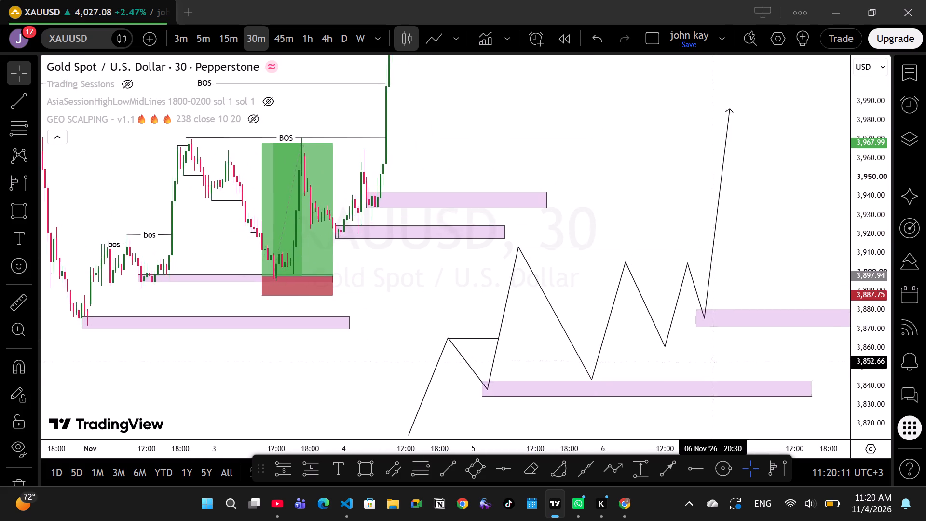
{"action": "left_click_drag", "start_coordinate": [711, 366], "coordinate": [645, 375]}
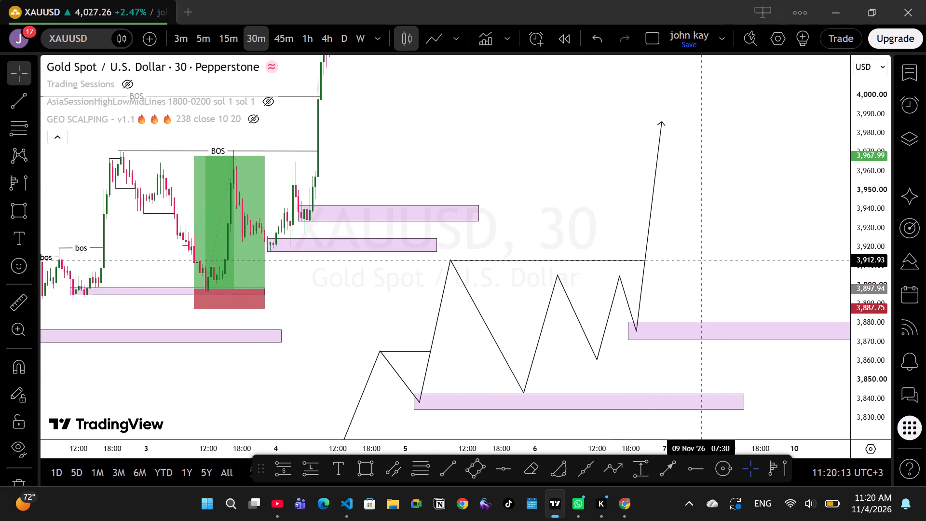
{"action": "left_click_drag", "start_coordinate": [702, 261], "coordinate": [702, 287]}
{"action": "left_click_drag", "start_coordinate": [495, 385], "coordinate": [490, 360]}
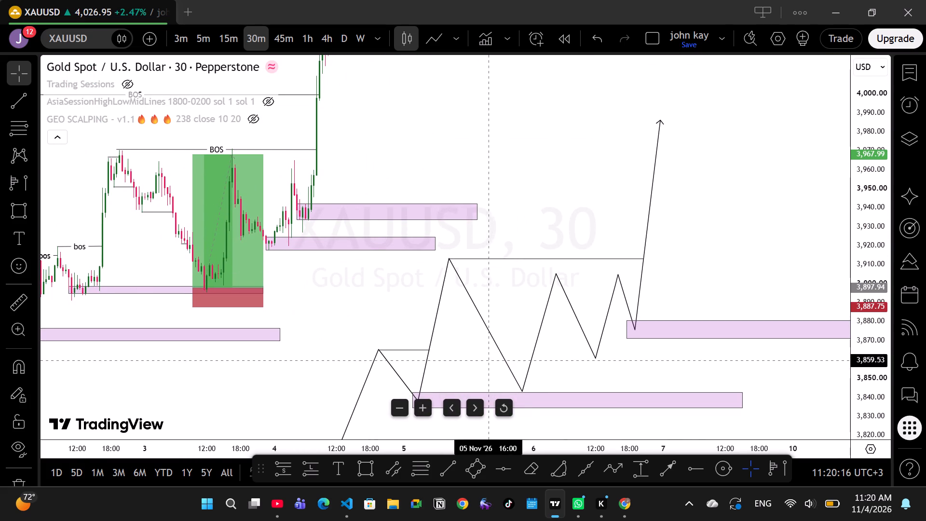
{"action": "left_click_drag", "start_coordinate": [461, 372], "coordinate": [504, 313]}
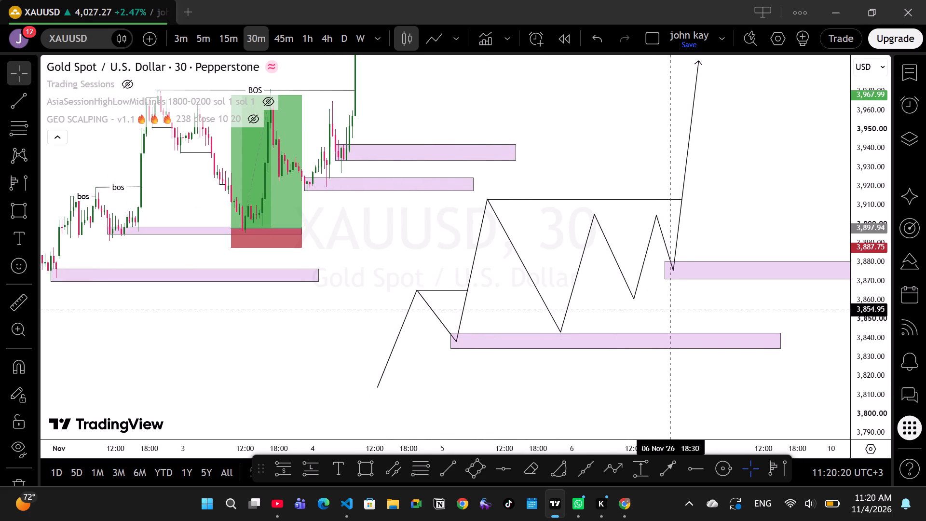
{"action": "left_click_drag", "start_coordinate": [671, 311], "coordinate": [683, 340]}
{"action": "left_click_drag", "start_coordinate": [766, 216], "coordinate": [758, 283]}
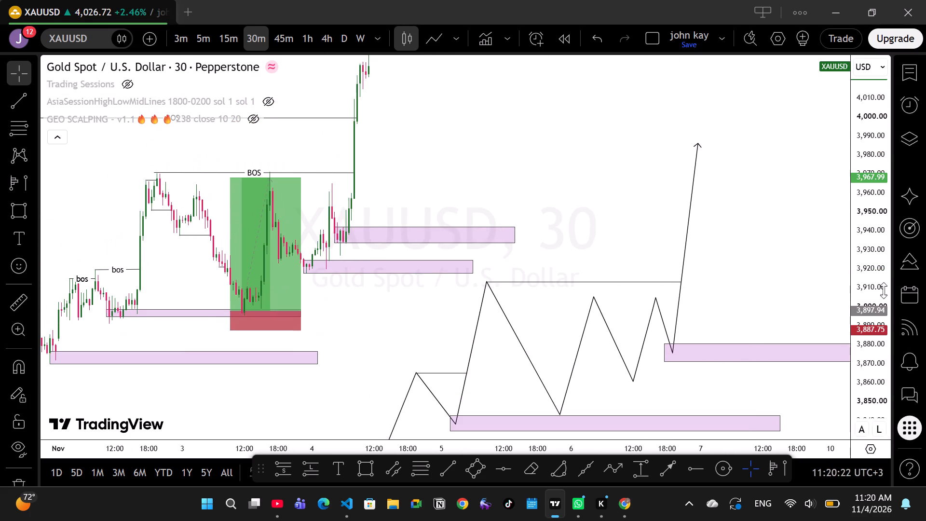
{"action": "left_click_drag", "start_coordinate": [856, 327], "coordinate": [859, 311]}
{"action": "left_click_drag", "start_coordinate": [762, 263], "coordinate": [803, 235]}
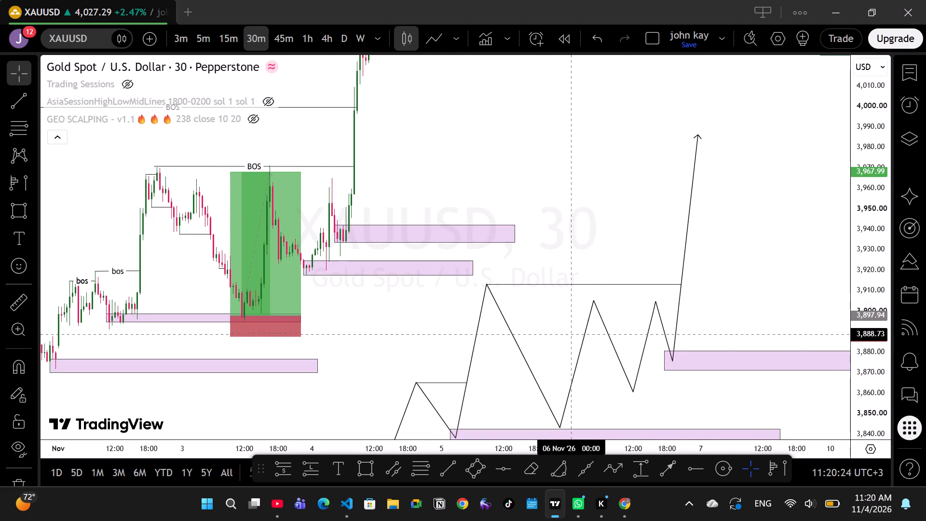
{"action": "left_click_drag", "start_coordinate": [531, 336], "coordinate": [725, 232]}
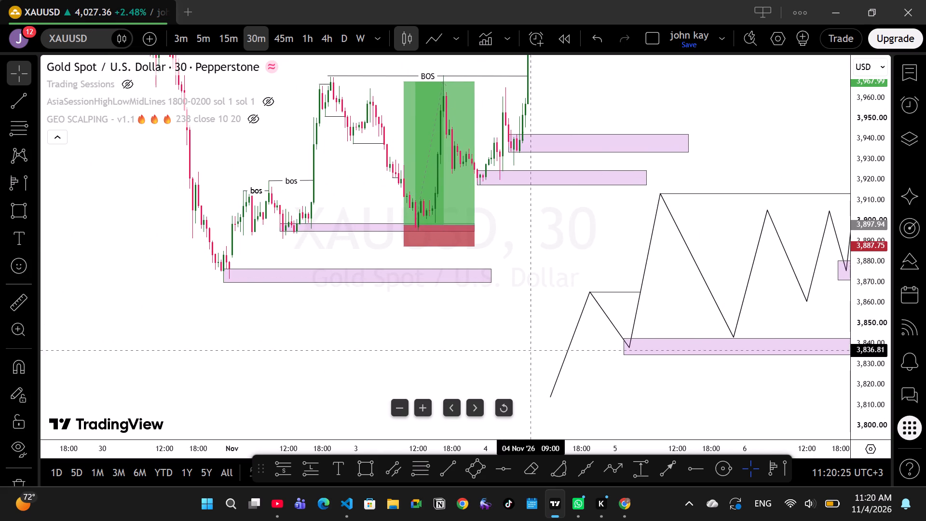
Review the bos and BOS levels, the demand zones and the supply zones above price alongside the schematic swing path.
{"action": "left_click_drag", "start_coordinate": [532, 350], "coordinate": [677, 315]}
{"action": "left_click_drag", "start_coordinate": [614, 323], "coordinate": [571, 427]}
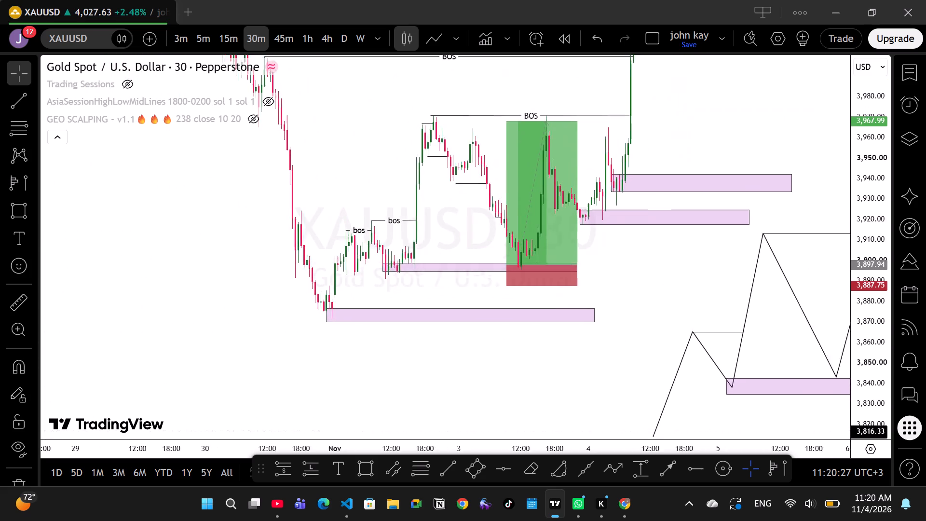
{"action": "left_click_drag", "start_coordinate": [571, 427], "coordinate": [596, 412]}
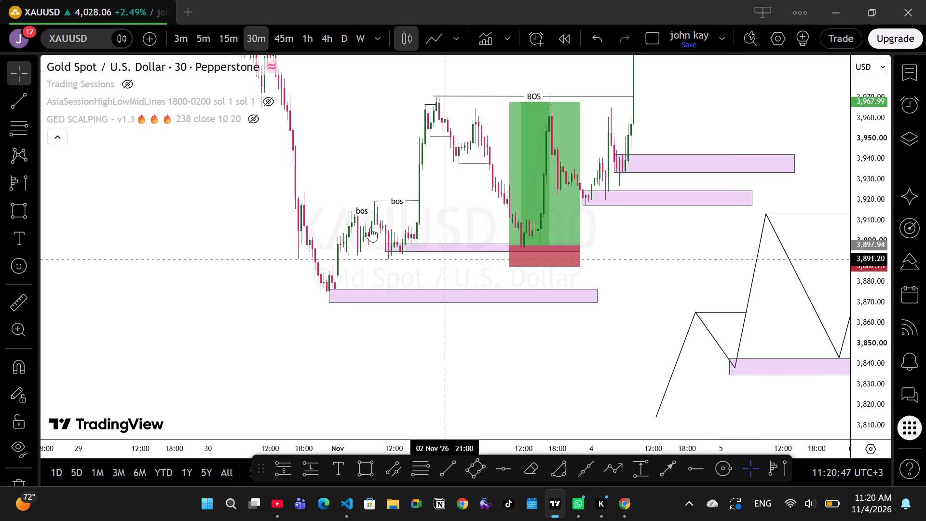
{"action": "left_click_drag", "start_coordinate": [671, 242], "coordinate": [310, 245]}
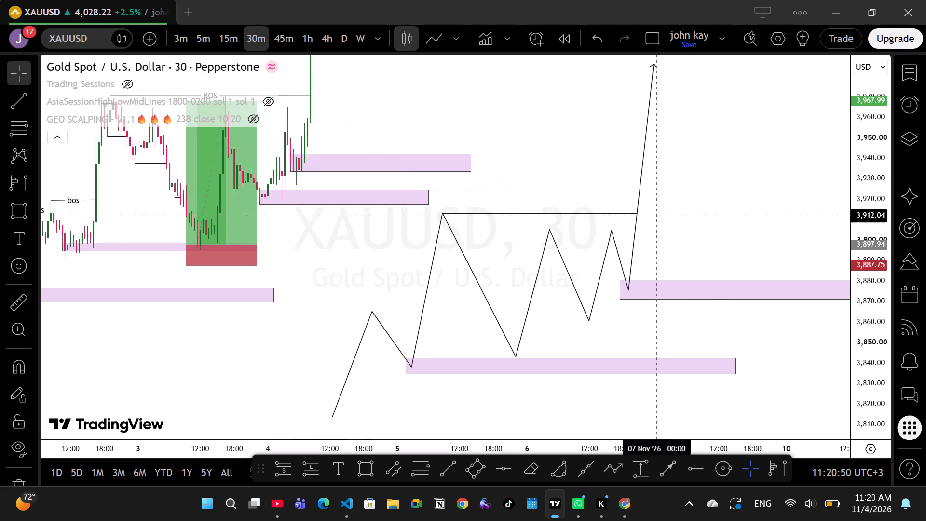
{"action": "left_click_drag", "start_coordinate": [880, 194], "coordinate": [871, 273]}
{"action": "scroll", "coordinate": [667, 185], "scroll_direction": "down", "scroll_amount": 13}
{"action": "scroll", "coordinate": [519, 139], "scroll_direction": "down", "scroll_amount": 7}
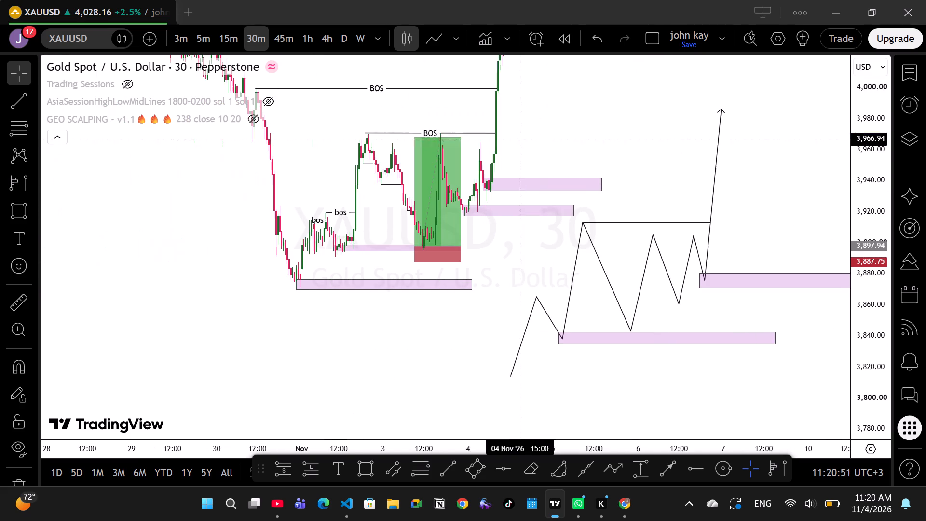
{"action": "scroll", "coordinate": [613, 146], "scroll_direction": "up", "scroll_amount": 1}
{"action": "left_click_drag", "start_coordinate": [582, 121], "coordinate": [687, 308]}
{"action": "left_click_drag", "start_coordinate": [687, 308], "coordinate": [686, 306]}
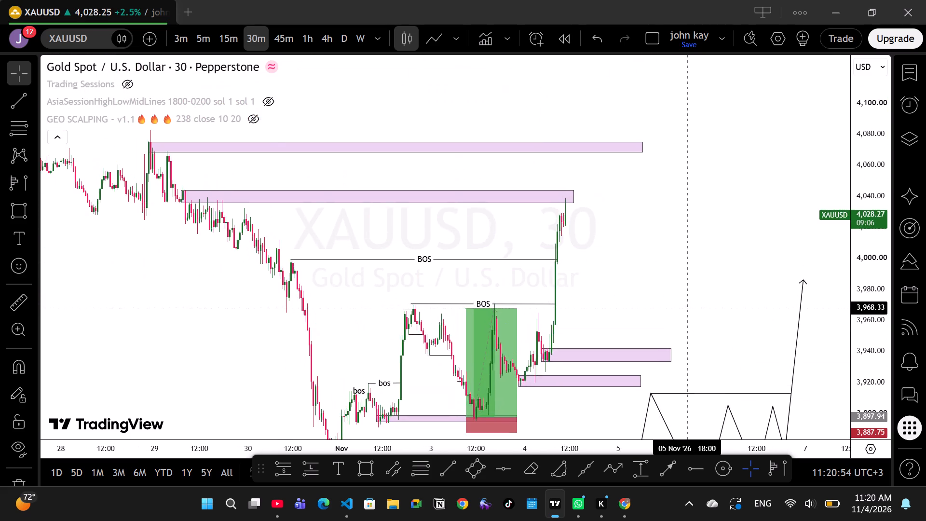
{"action": "left_click_drag", "start_coordinate": [686, 306], "coordinate": [726, 275]}
{"action": "left_click_drag", "start_coordinate": [726, 275], "coordinate": [654, 171]}
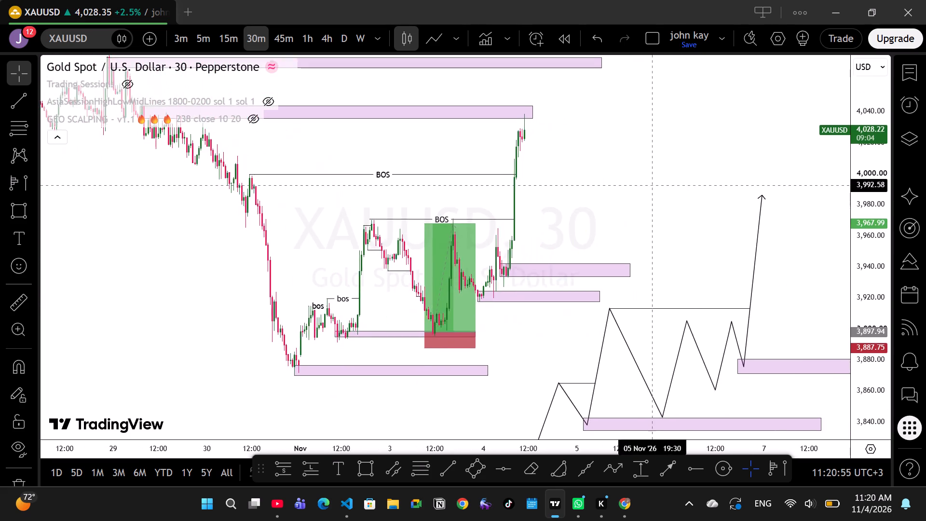
{"action": "left_click_drag", "start_coordinate": [654, 171], "coordinate": [669, 159]}
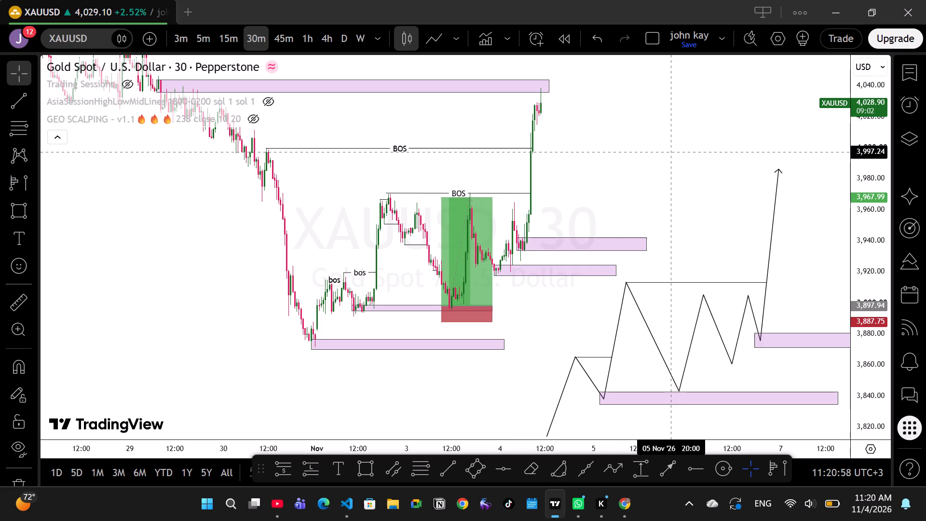
Compare the long position and the demand zones around the 3 and 4 November lows with the schematic path's pullbacks and final upward leg.
{"action": "scroll", "coordinate": [672, 152], "scroll_direction": "up", "scroll_amount": 3}
{"action": "left_click_drag", "start_coordinate": [599, 178], "coordinate": [685, 198]}
{"action": "left_click_drag", "start_coordinate": [862, 312], "coordinate": [862, 255]}
{"action": "left_click_drag", "start_coordinate": [650, 216], "coordinate": [690, 138]}
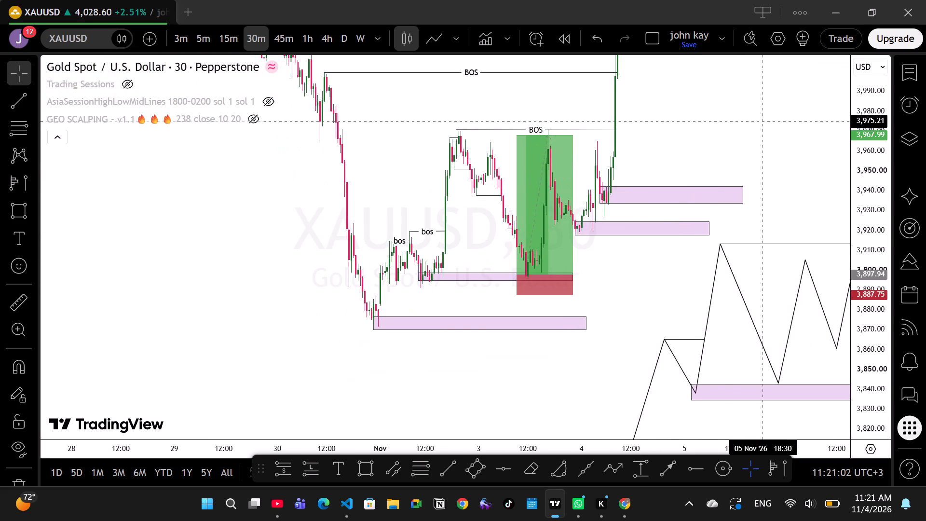
{"action": "left_click_drag", "start_coordinate": [771, 119], "coordinate": [756, 193]}
{"action": "left_click_drag", "start_coordinate": [864, 227], "coordinate": [872, 277]}
{"action": "left_click_drag", "start_coordinate": [720, 200], "coordinate": [702, 123]}
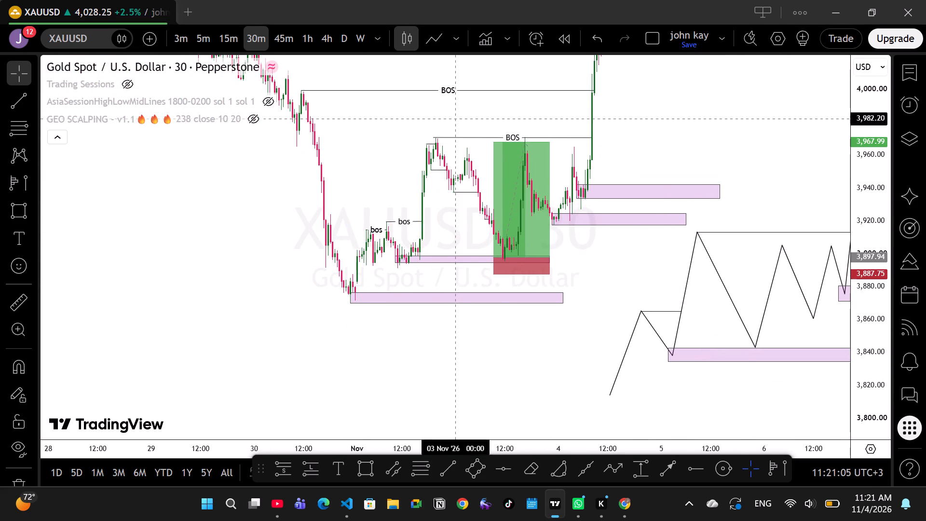
{"action": "left_click_drag", "start_coordinate": [757, 120], "coordinate": [755, 159]}
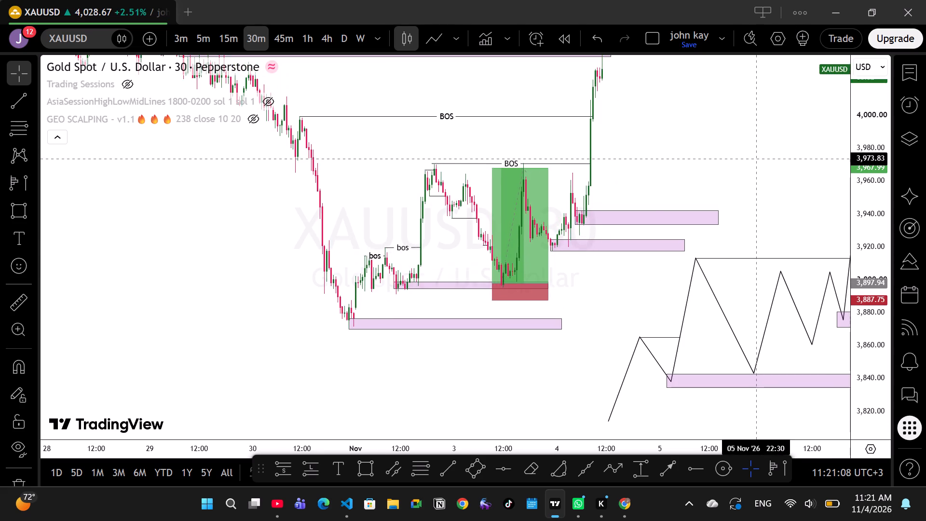
{"action": "left_click_drag", "start_coordinate": [755, 159], "coordinate": [617, 127]}
{"action": "left_click_drag", "start_coordinate": [758, 127], "coordinate": [770, 171]}
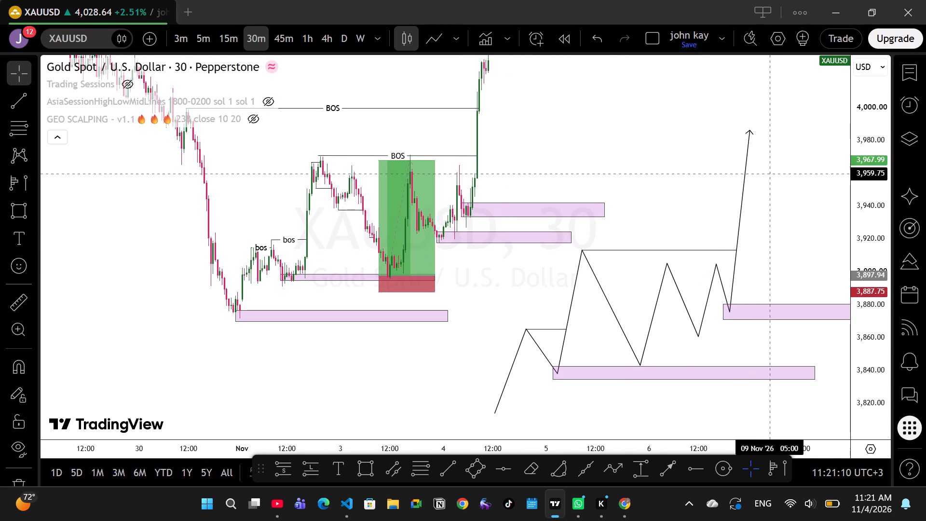
{"action": "left_click_drag", "start_coordinate": [864, 208], "coordinate": [867, 226]}
{"action": "left_click_drag", "start_coordinate": [773, 226], "coordinate": [778, 247]}
{"action": "left_click_drag", "start_coordinate": [527, 177], "coordinate": [539, 183]}
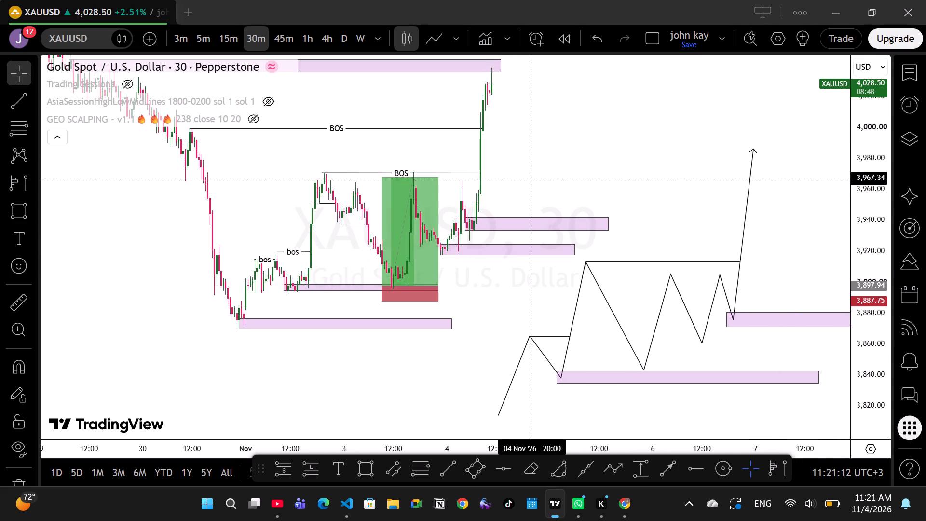
{"action": "left_click_drag", "start_coordinate": [539, 183], "coordinate": [614, 202]}
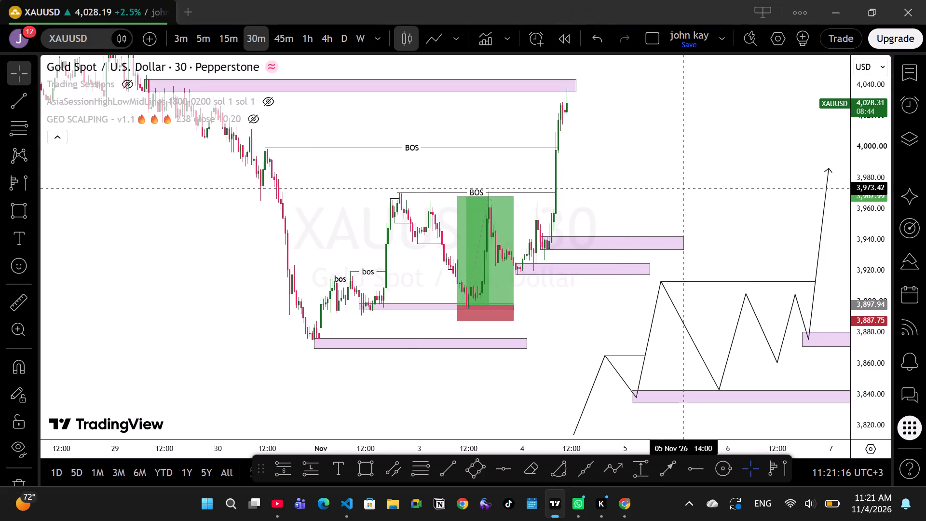
{"action": "left_click_drag", "start_coordinate": [683, 187], "coordinate": [803, 188]}
{"action": "scroll", "coordinate": [775, 169], "scroll_direction": "up", "scroll_amount": 11}
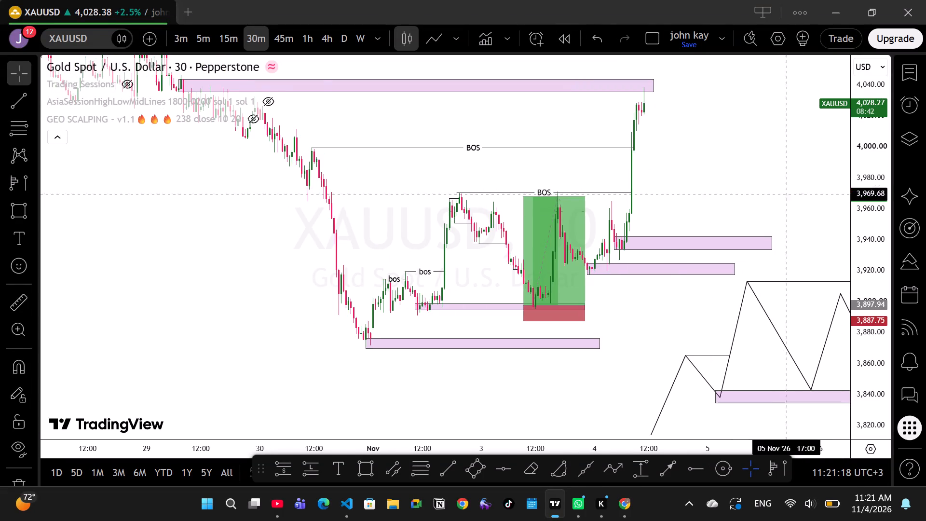
{"action": "left_click_drag", "start_coordinate": [767, 179], "coordinate": [558, 158]}
{"action": "left_click_drag", "start_coordinate": [855, 296], "coordinate": [860, 265]}
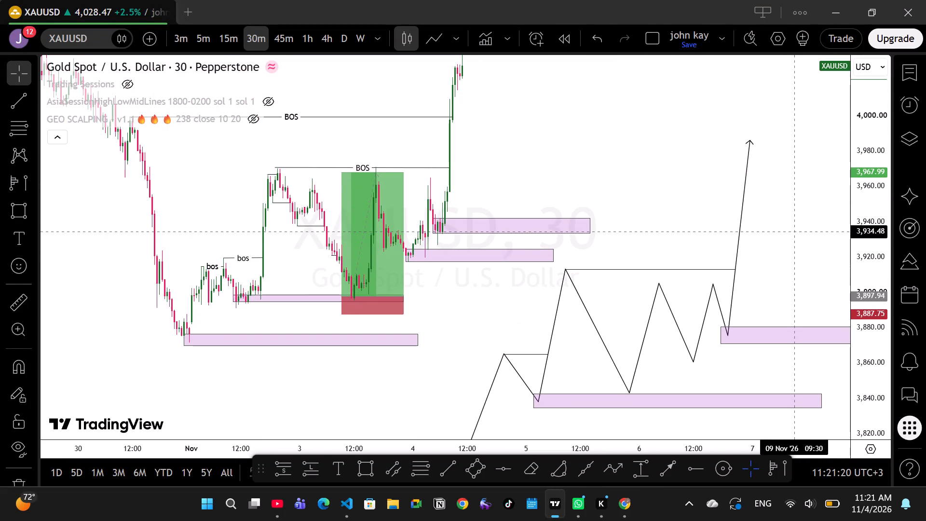
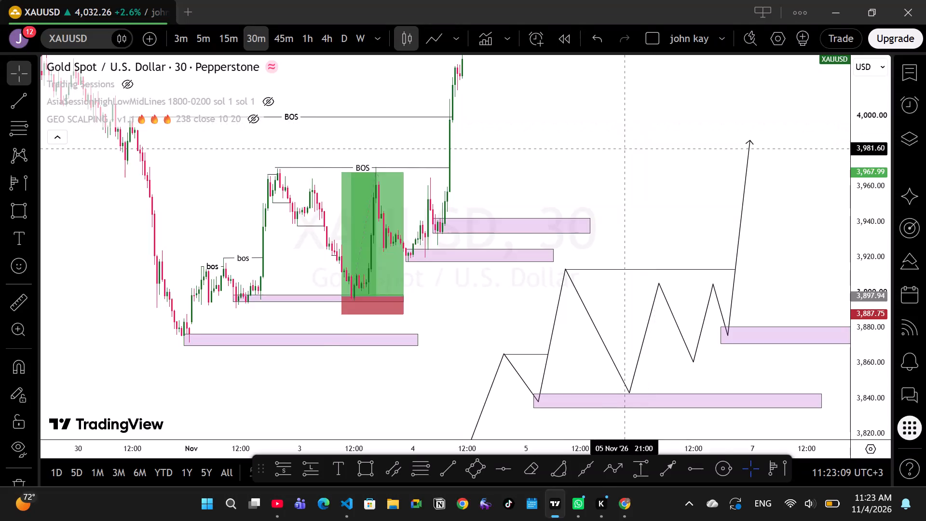
Review the supply zones above price, the BOS levels and the long position against the schematic swing path, dismissing the upgrade offer.
{"action": "left_click_drag", "start_coordinate": [653, 151], "coordinate": [689, 173]}
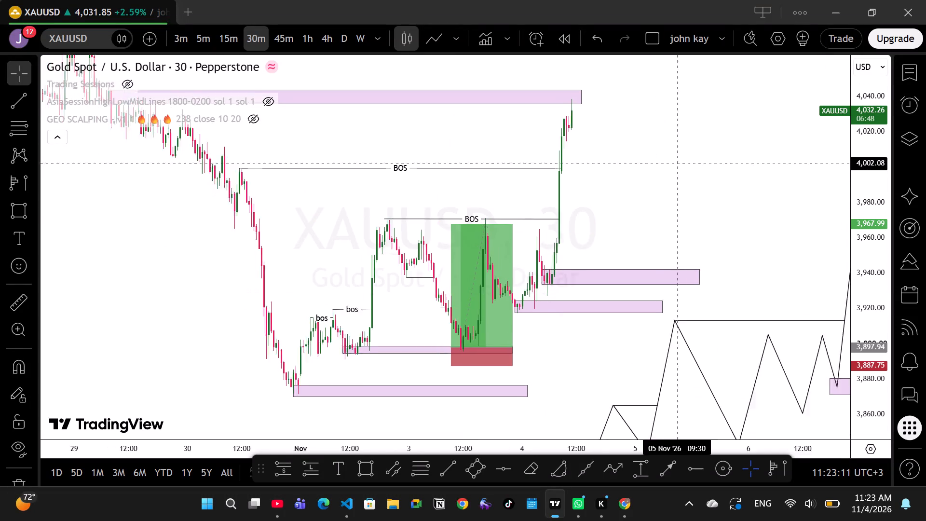
{"action": "left_click_drag", "start_coordinate": [689, 173], "coordinate": [605, 154]}
{"action": "left_click_drag", "start_coordinate": [605, 154], "coordinate": [801, 240]}
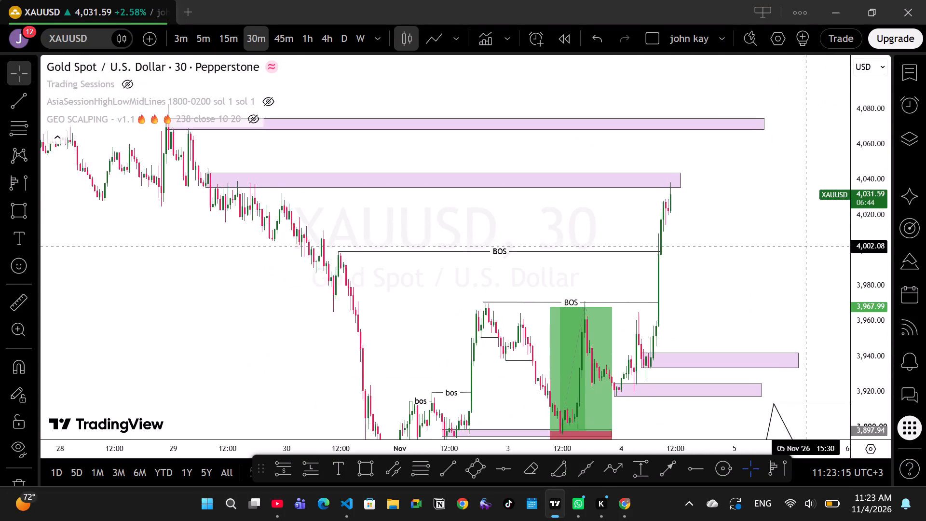
{"action": "left_click_drag", "start_coordinate": [801, 240], "coordinate": [670, 134]}
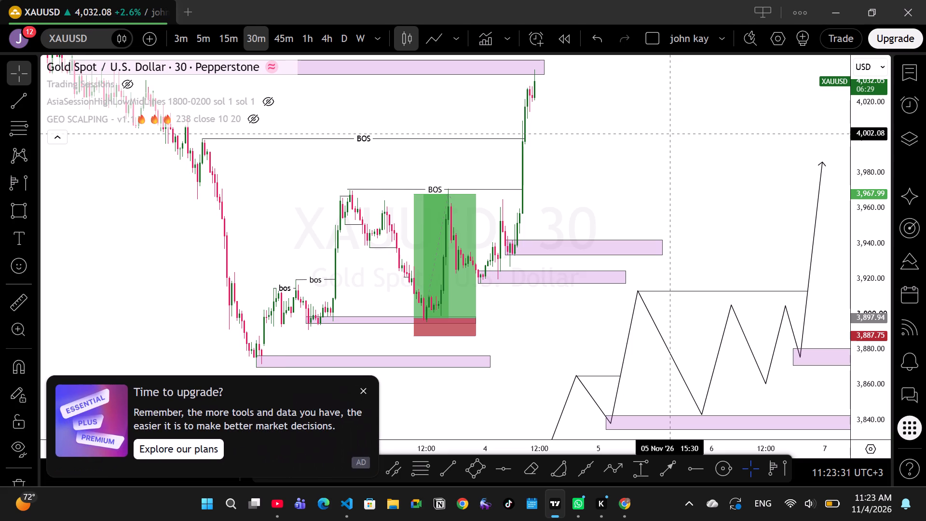
{"action": "left_click", "coordinate": [363, 393]}
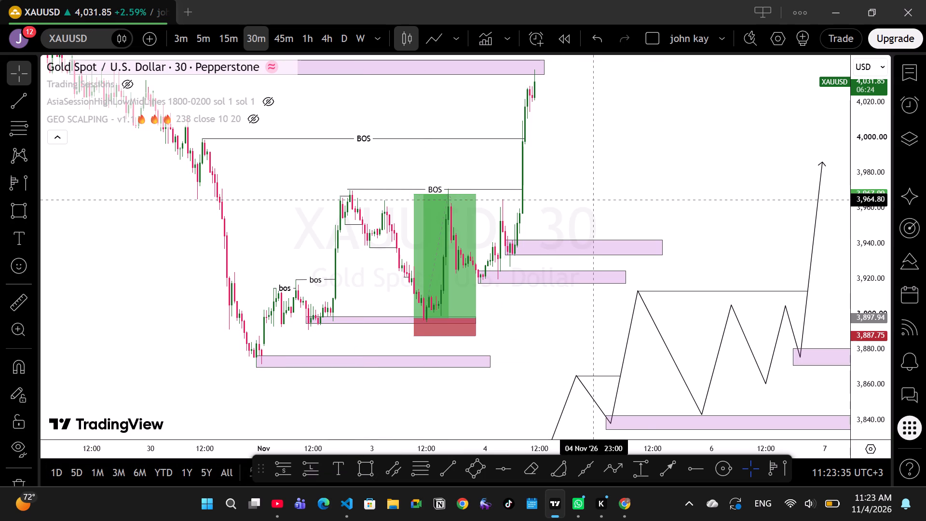
{"action": "left_click_drag", "start_coordinate": [594, 200], "coordinate": [716, 200]}
{"action": "left_click_drag", "start_coordinate": [716, 200], "coordinate": [820, 238]}
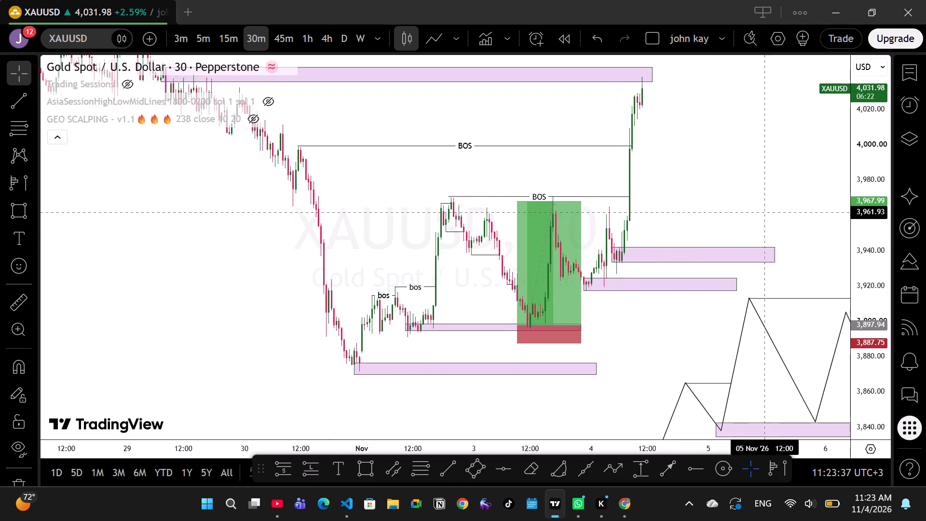
{"action": "left_click_drag", "start_coordinate": [820, 238], "coordinate": [823, 244]}
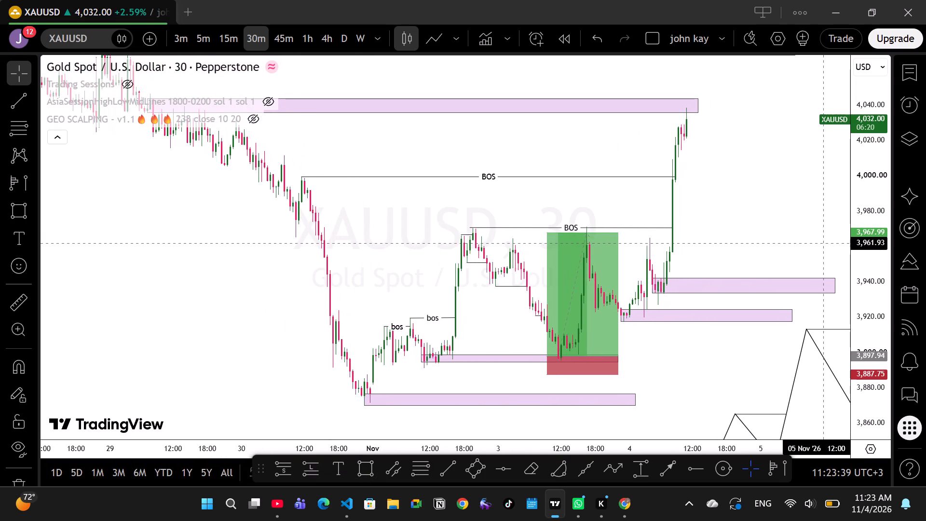
{"action": "left_click_drag", "start_coordinate": [761, 233], "coordinate": [814, 266]}
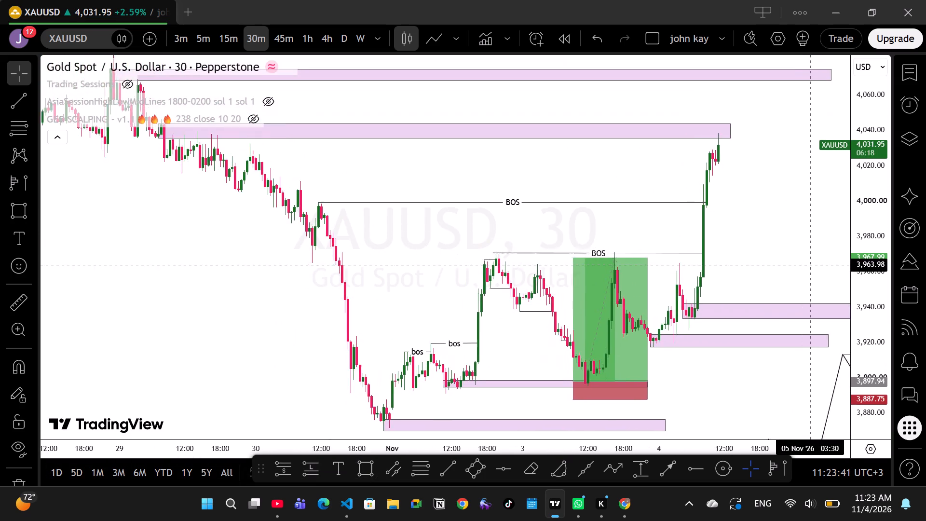
{"action": "left_click_drag", "start_coordinate": [814, 266], "coordinate": [551, 186]}
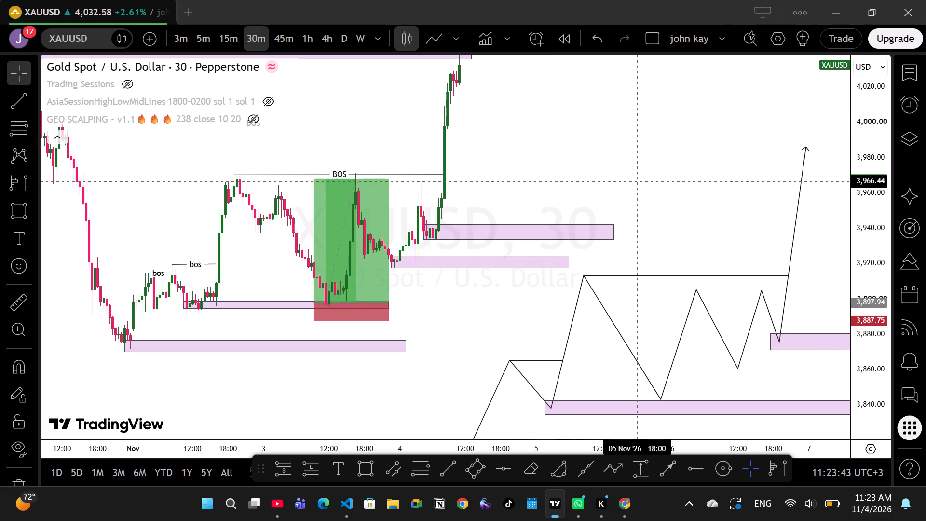
{"action": "left_click_drag", "start_coordinate": [635, 183], "coordinate": [807, 220]}
{"action": "left_click_drag", "start_coordinate": [484, 190], "coordinate": [544, 216]}
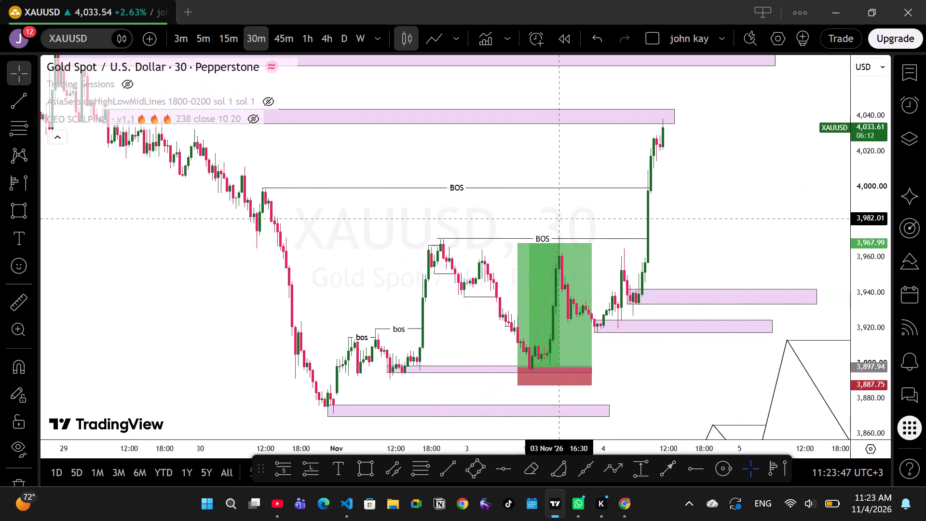
{"action": "left_click_drag", "start_coordinate": [544, 216], "coordinate": [522, 211]}
{"action": "left_click_drag", "start_coordinate": [730, 241], "coordinate": [711, 245]}
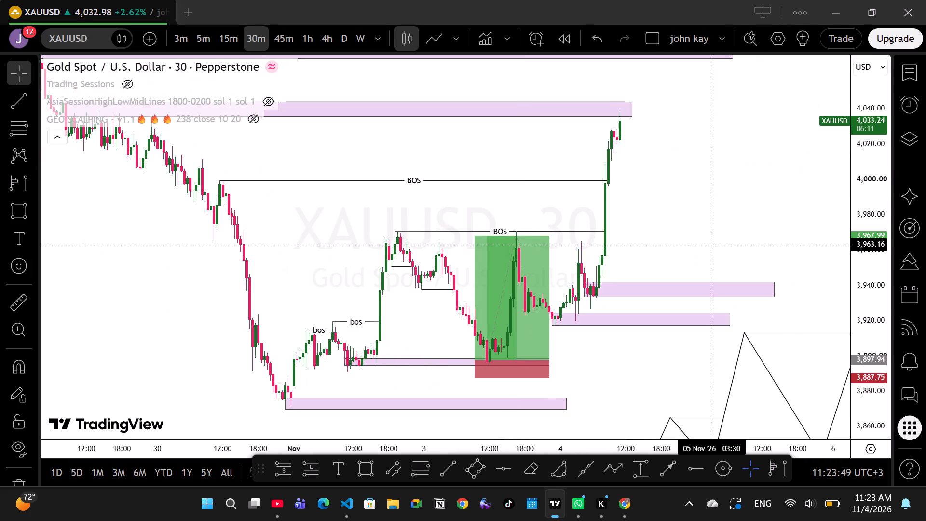
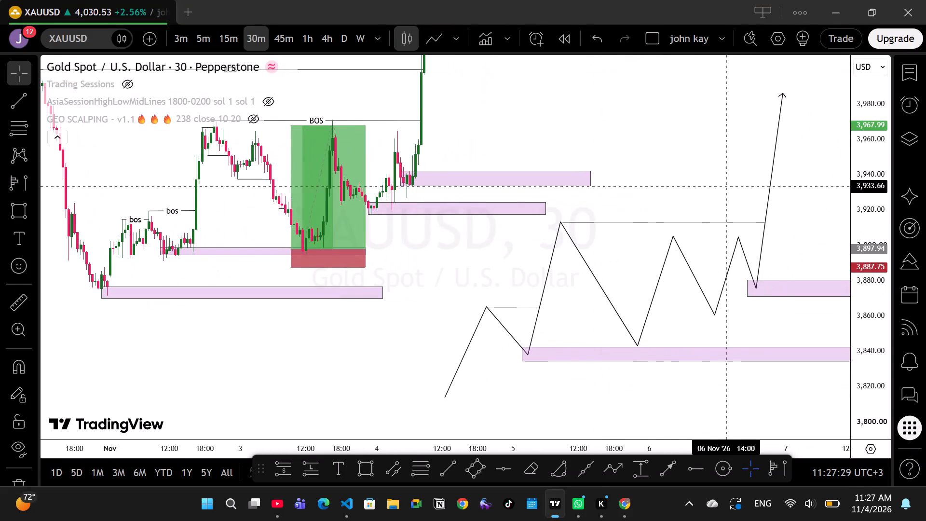
Compare the BOS levels, demand zones and long position on the 30-minute XAUUSD chart with the schematic swing path beside price.
{"action": "left_click_drag", "start_coordinate": [719, 185], "coordinate": [735, 234]}
{"action": "left_click_drag", "start_coordinate": [863, 285], "coordinate": [872, 229]}
{"action": "left_click_drag", "start_coordinate": [872, 229], "coordinate": [881, 289]}
{"action": "left_click_drag", "start_coordinate": [722, 175], "coordinate": [722, 174]}
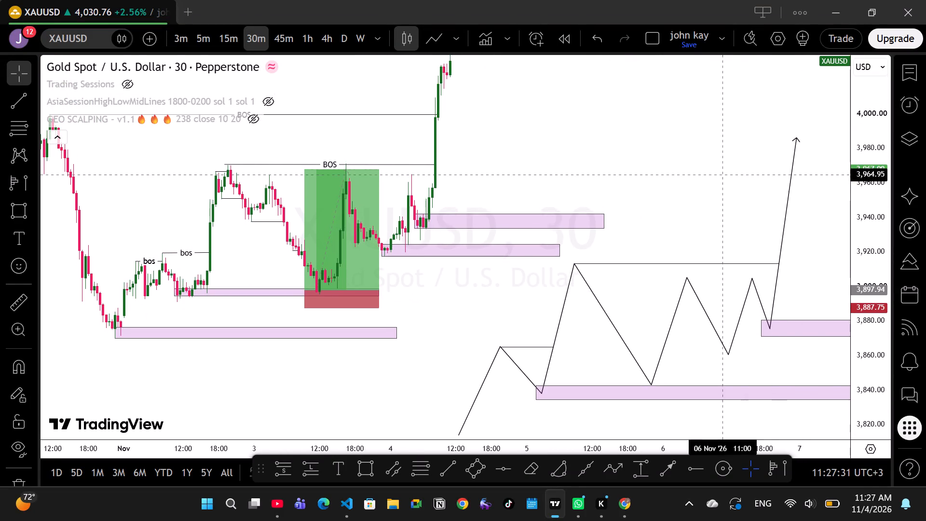
{"action": "left_click_drag", "start_coordinate": [722, 174], "coordinate": [737, 107]}
{"action": "left_click_drag", "start_coordinate": [858, 211], "coordinate": [870, 302]}
{"action": "left_click_drag", "start_coordinate": [677, 105], "coordinate": [763, 189]}
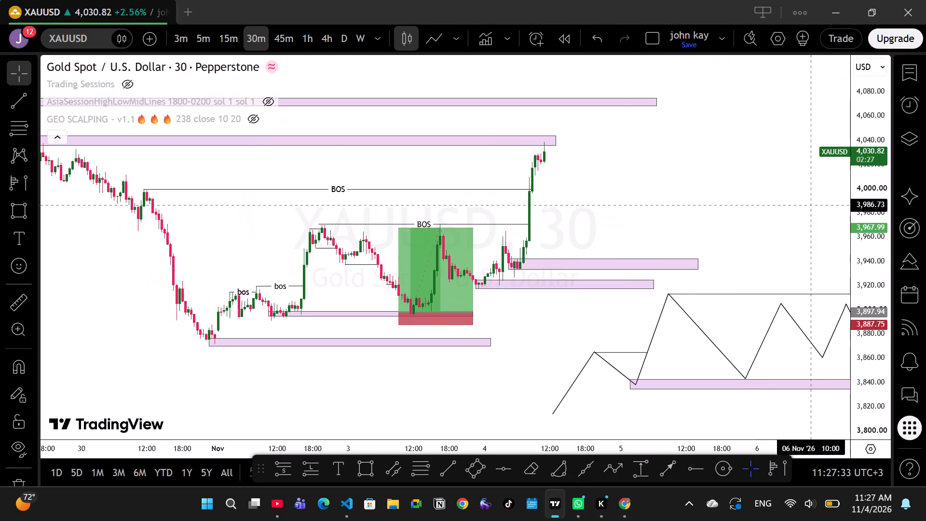
{"action": "left_click_drag", "start_coordinate": [868, 276], "coordinate": [863, 222]}
{"action": "scroll", "coordinate": [680, 191], "scroll_direction": "down", "scroll_amount": 8}
{"action": "left_click_drag", "start_coordinate": [745, 205], "coordinate": [666, 121]}
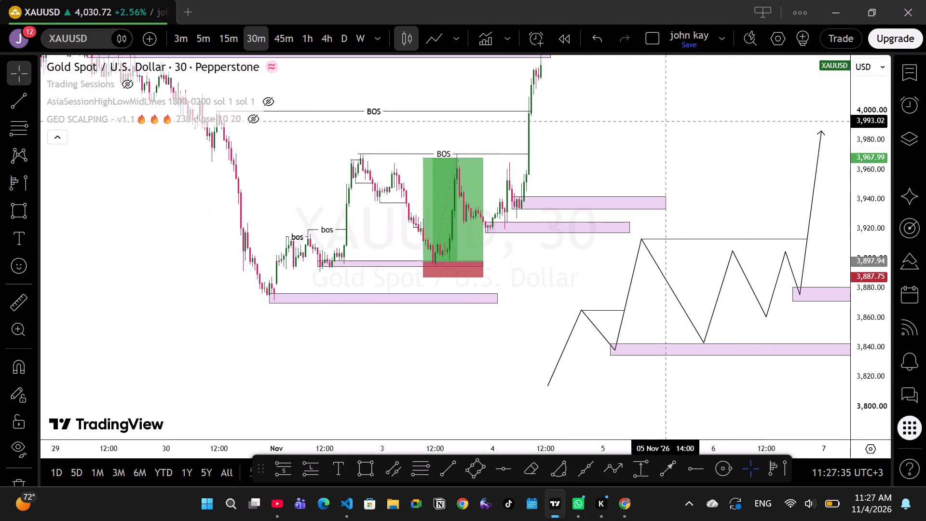
{"action": "left_click_drag", "start_coordinate": [869, 293], "coordinate": [866, 261]}
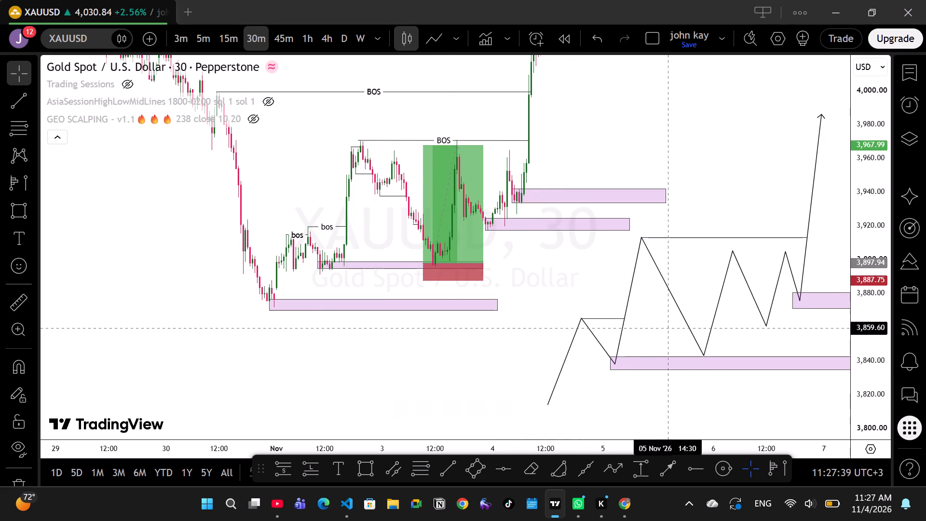
{"action": "left_click_drag", "start_coordinate": [699, 274], "coordinate": [670, 318]}
{"action": "left_click_drag", "start_coordinate": [862, 336], "coordinate": [861, 315]}
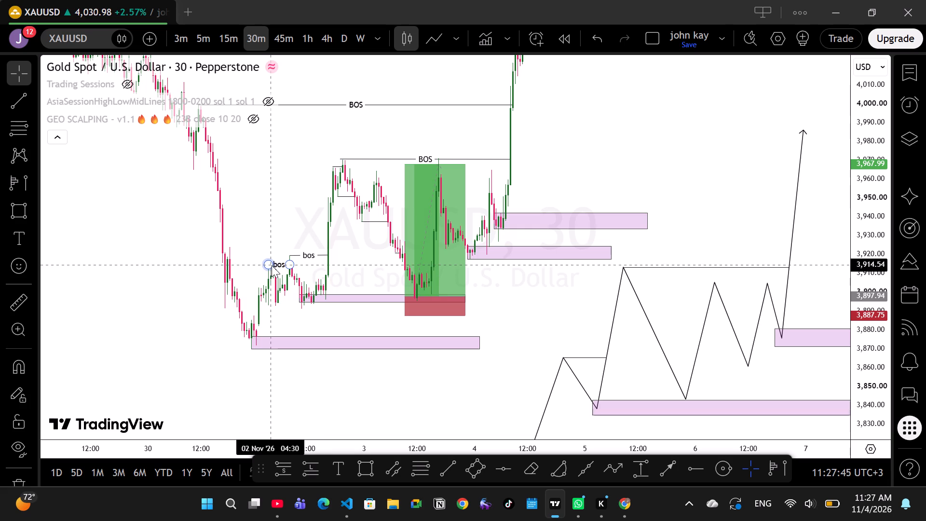
{"action": "left_click_drag", "start_coordinate": [559, 315], "coordinate": [587, 256]}
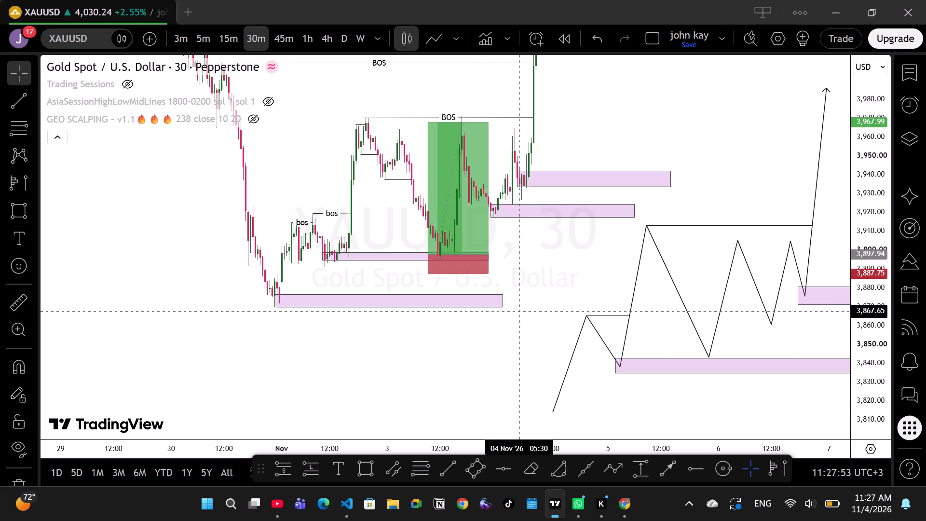
{"action": "left_click_drag", "start_coordinate": [498, 340], "coordinate": [571, 401]}
{"action": "left_click_drag", "start_coordinate": [650, 432], "coordinate": [663, 438]}
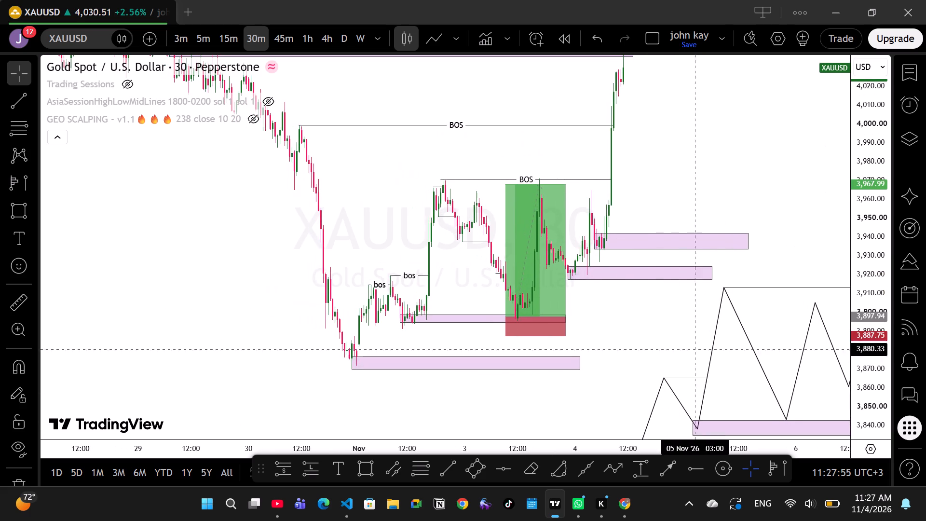
{"action": "left_click_drag", "start_coordinate": [661, 349], "coordinate": [547, 279]}
{"action": "left_click_drag", "start_coordinate": [865, 370], "coordinate": [863, 357]}
{"action": "left_click_drag", "start_coordinate": [837, 362], "coordinate": [777, 378]}
{"action": "left_click_drag", "start_coordinate": [871, 223], "coordinate": [862, 308]}
{"action": "left_click_drag", "start_coordinate": [831, 247], "coordinate": [834, 250]}
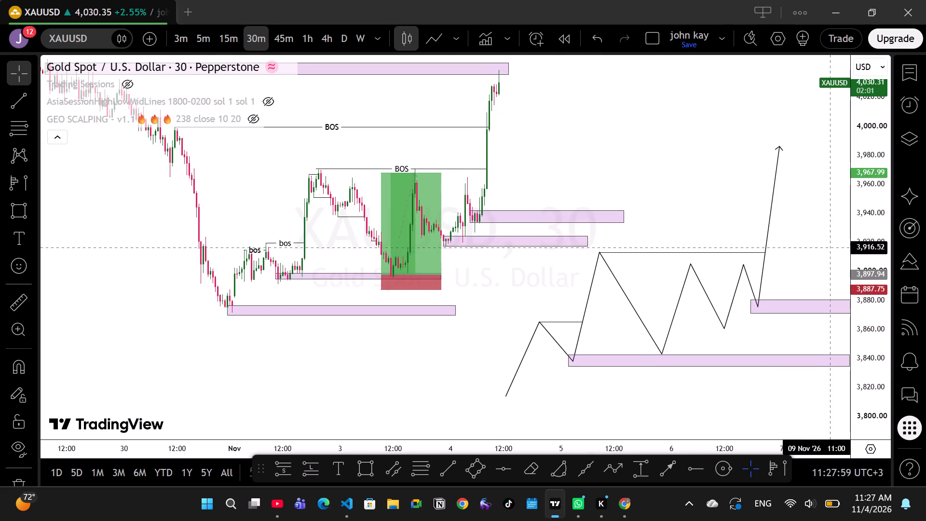
{"action": "left_click_drag", "start_coordinate": [834, 250], "coordinate": [837, 265]}
{"action": "left_click_drag", "start_coordinate": [885, 301], "coordinate": [878, 277]}
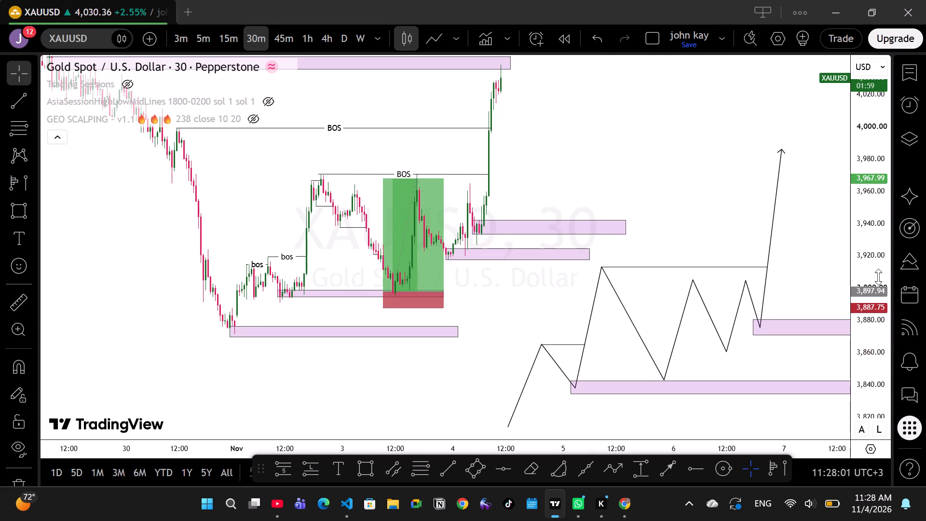
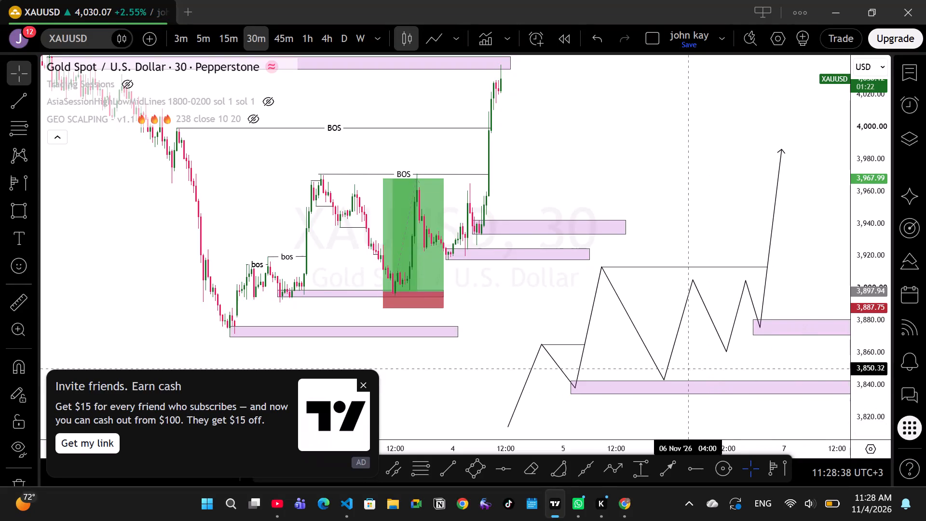
Dismiss the invite-friends advertisement covering the lower part of the XAUUSD chart.
{"action": "left_click", "coordinate": [365, 389]}
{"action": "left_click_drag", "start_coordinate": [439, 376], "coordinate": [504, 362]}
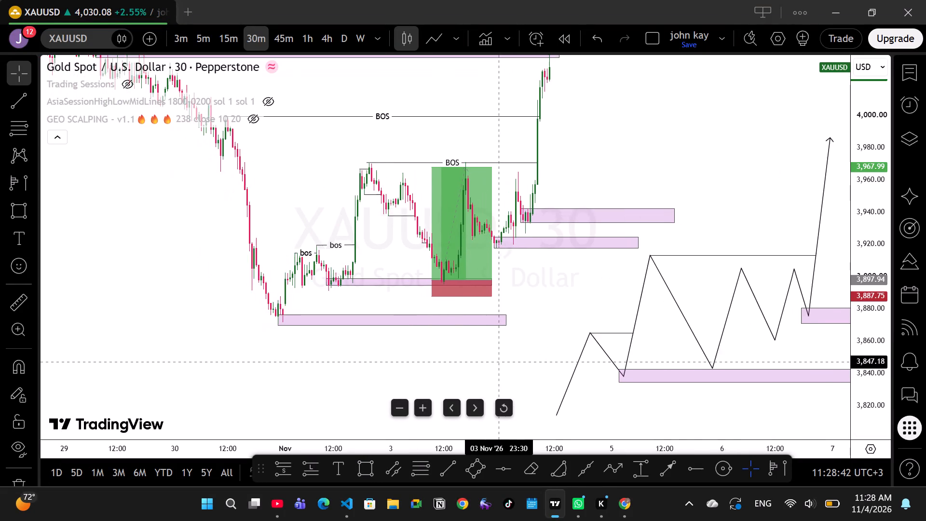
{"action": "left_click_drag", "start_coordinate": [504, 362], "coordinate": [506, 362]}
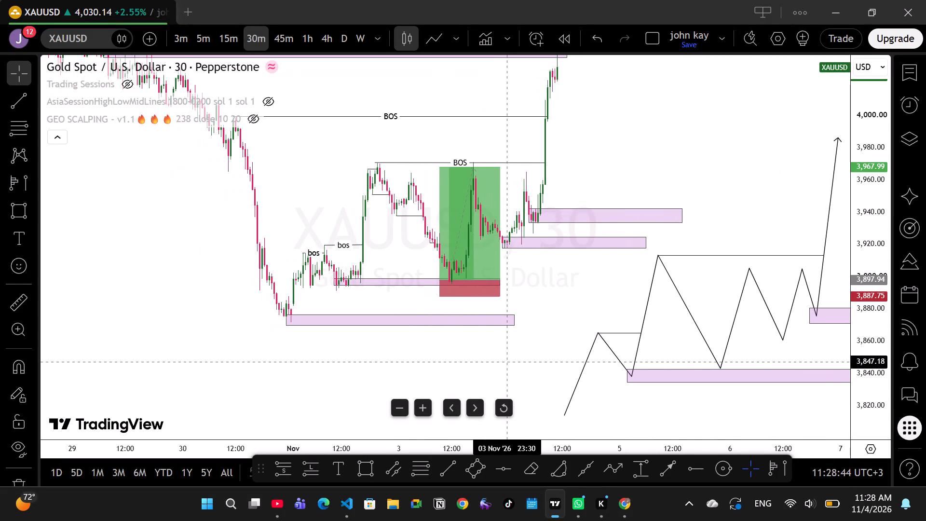
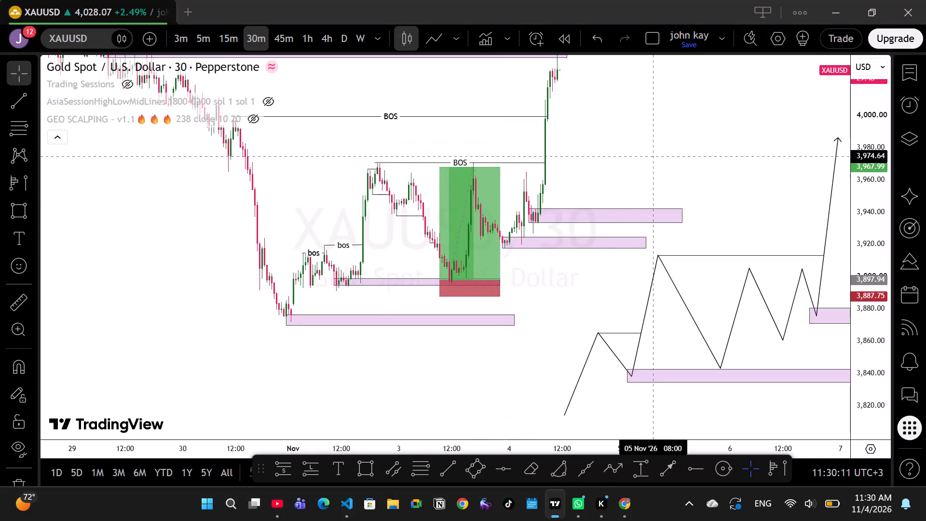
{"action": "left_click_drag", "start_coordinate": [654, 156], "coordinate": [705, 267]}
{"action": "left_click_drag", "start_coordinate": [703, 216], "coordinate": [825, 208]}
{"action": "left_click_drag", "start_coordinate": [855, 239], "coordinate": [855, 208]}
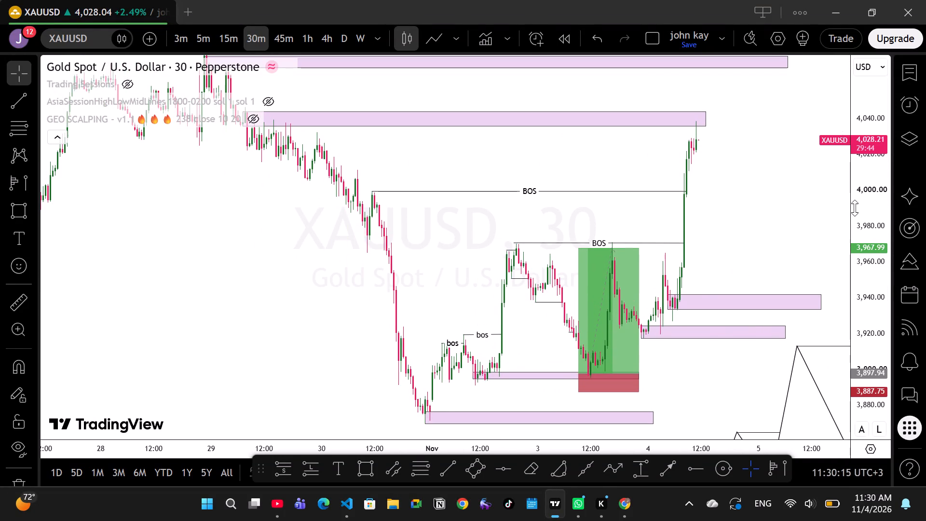
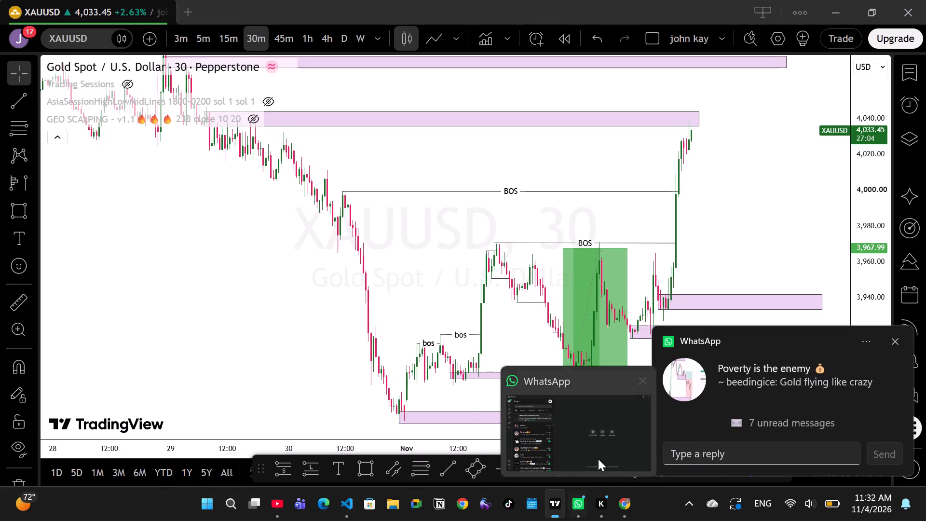
Close the open WhatsApp window.
{"action": "left_click", "coordinate": [640, 383]}
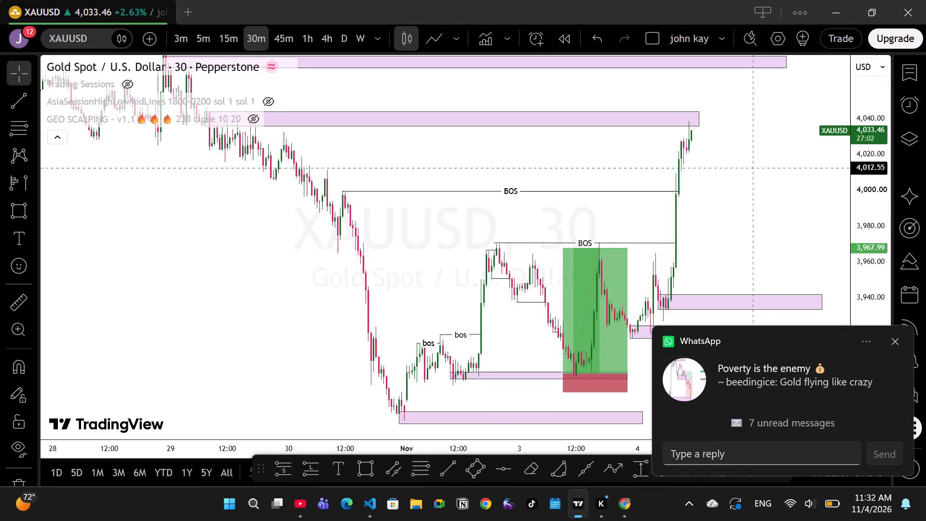
Examine the latest 4 November rally on the 30-minute XAUUSD chart against the supply zone near 4,040, both BOS levels and the demand zones below.
{"action": "left_click_drag", "start_coordinate": [774, 200], "coordinate": [794, 215]}
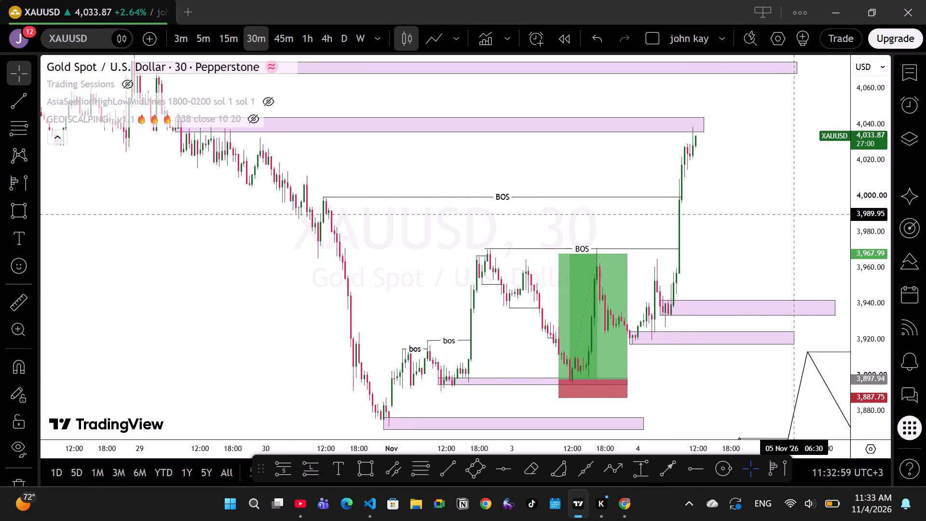
{"action": "left_click_drag", "start_coordinate": [794, 215], "coordinate": [829, 238]}
{"action": "left_click_drag", "start_coordinate": [868, 251], "coordinate": [851, 215]}
{"action": "left_click_drag", "start_coordinate": [759, 233], "coordinate": [812, 277]}
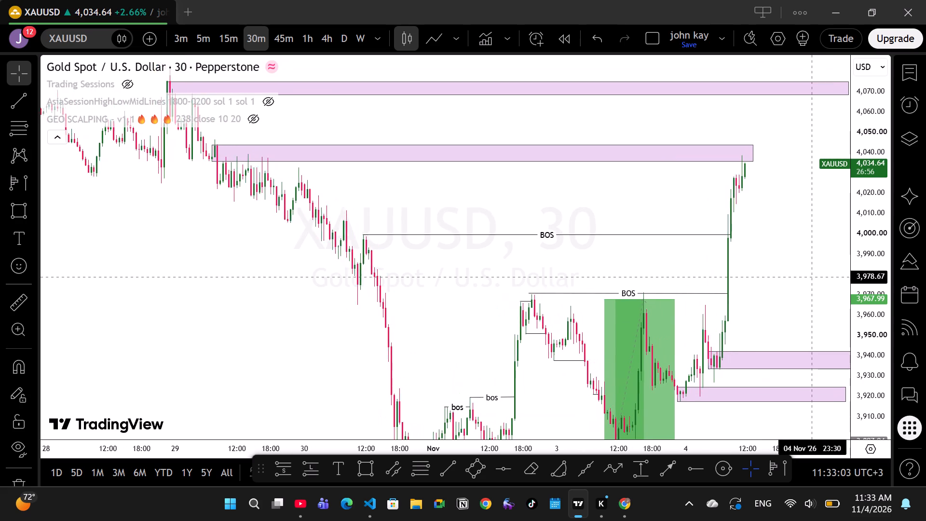
{"action": "left_click_drag", "start_coordinate": [812, 277], "coordinate": [844, 290]}
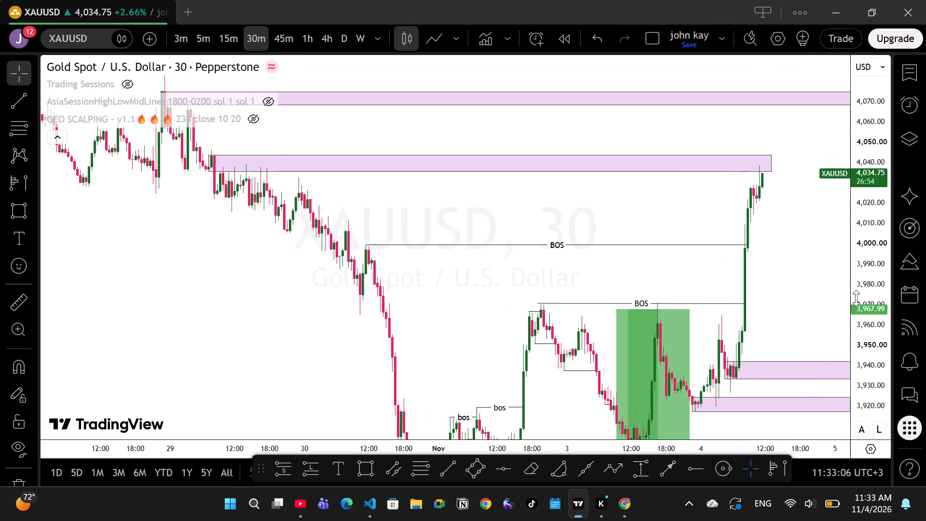
{"action": "left_click_drag", "start_coordinate": [860, 302], "coordinate": [854, 282]}
{"action": "left_click_drag", "start_coordinate": [825, 288], "coordinate": [769, 287]}
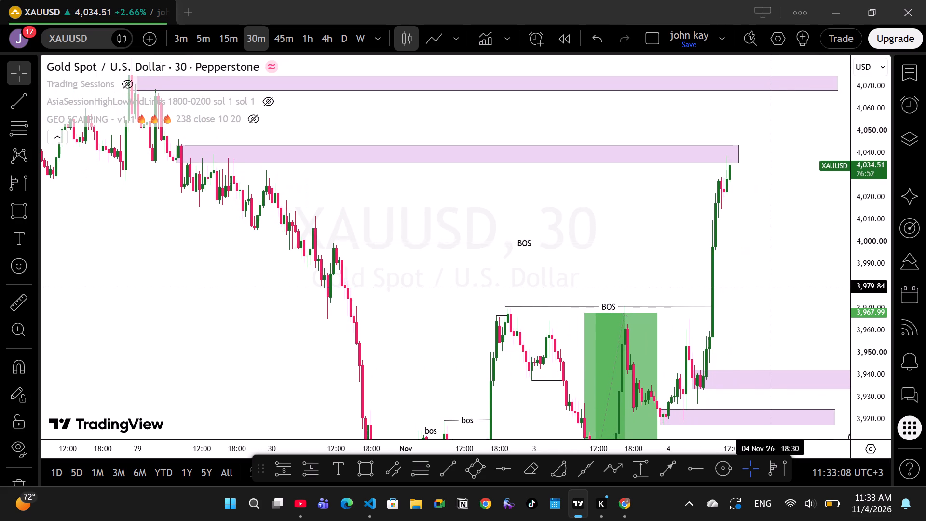
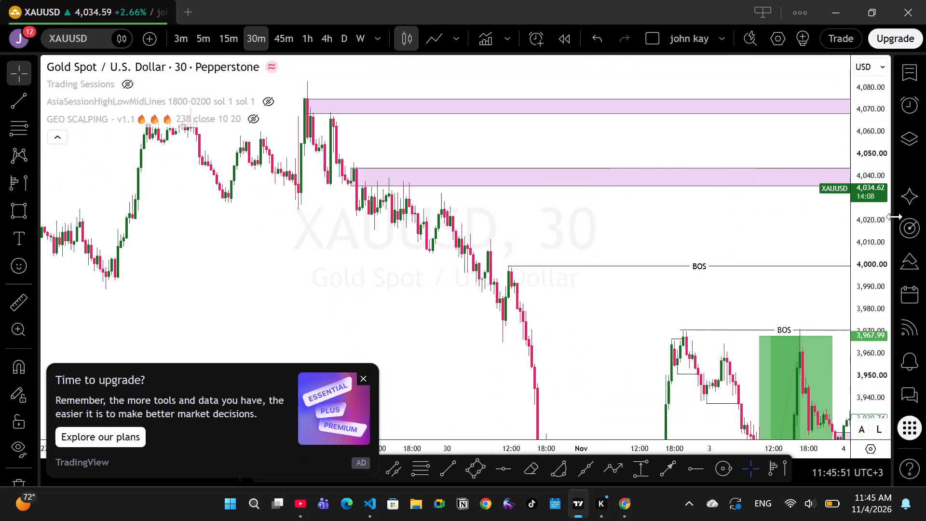
Delete the zigzag swing path with the arrowhead from the schematic beside price.
{"action": "left_click_drag", "start_coordinate": [654, 226], "coordinate": [309, 155]}
{"action": "left_click_drag", "start_coordinate": [667, 228], "coordinate": [573, 138]}
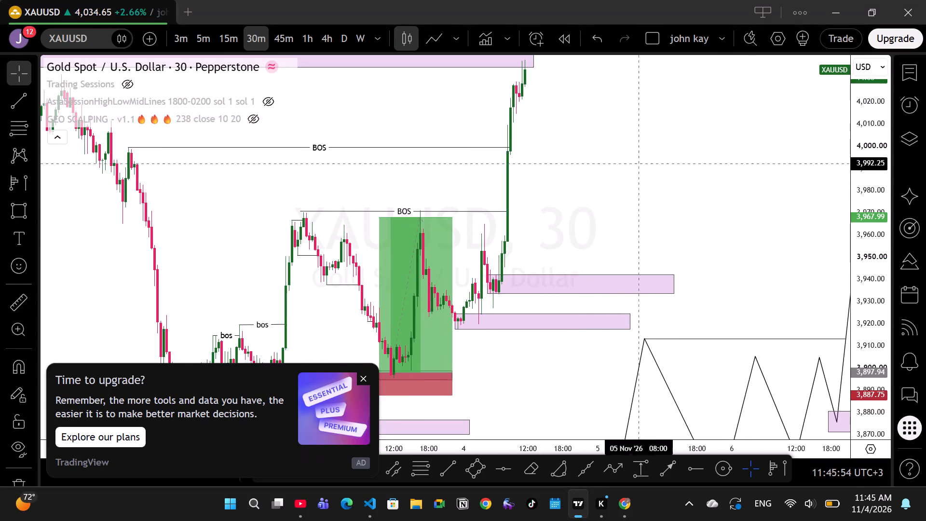
{"action": "left_click_drag", "start_coordinate": [698, 180], "coordinate": [496, 129]}
{"action": "left_click_drag", "start_coordinate": [634, 168], "coordinate": [675, 67]}
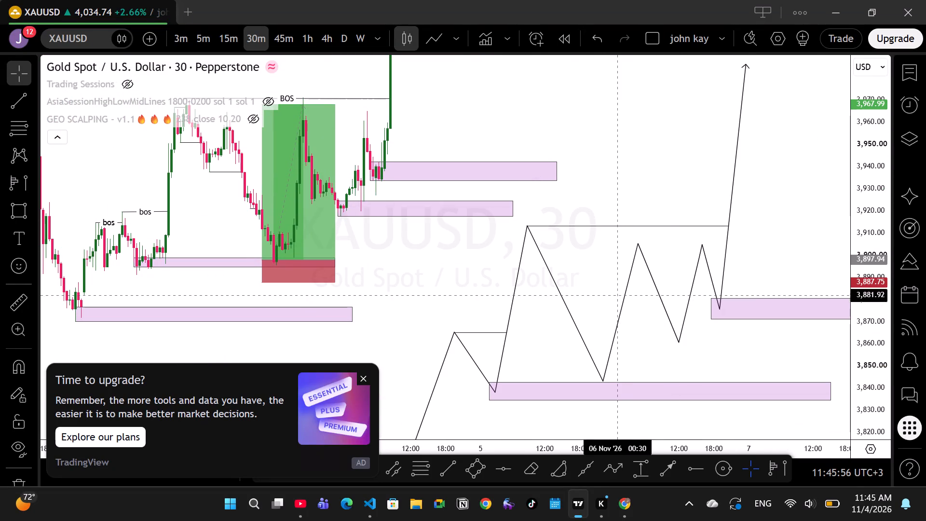
{"action": "left_click", "coordinate": [622, 306]}
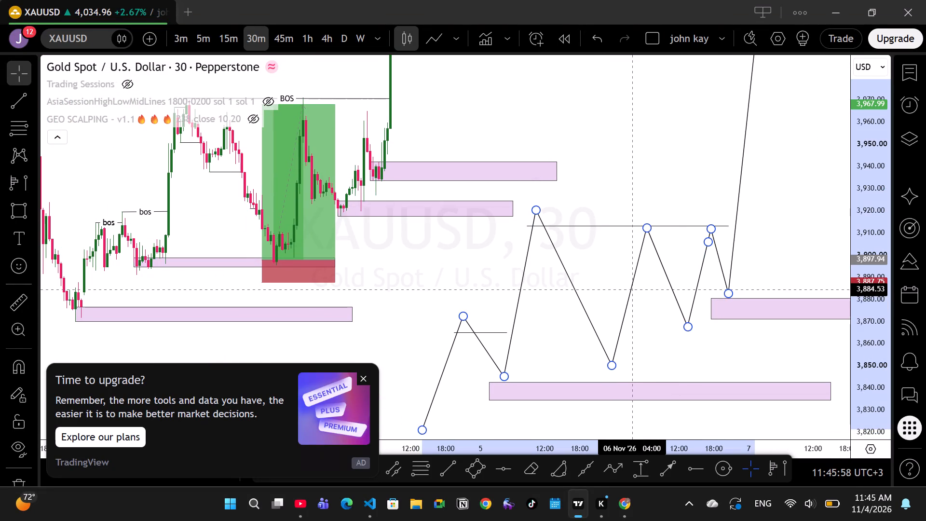
{"action": "left_click", "coordinate": [641, 188]}
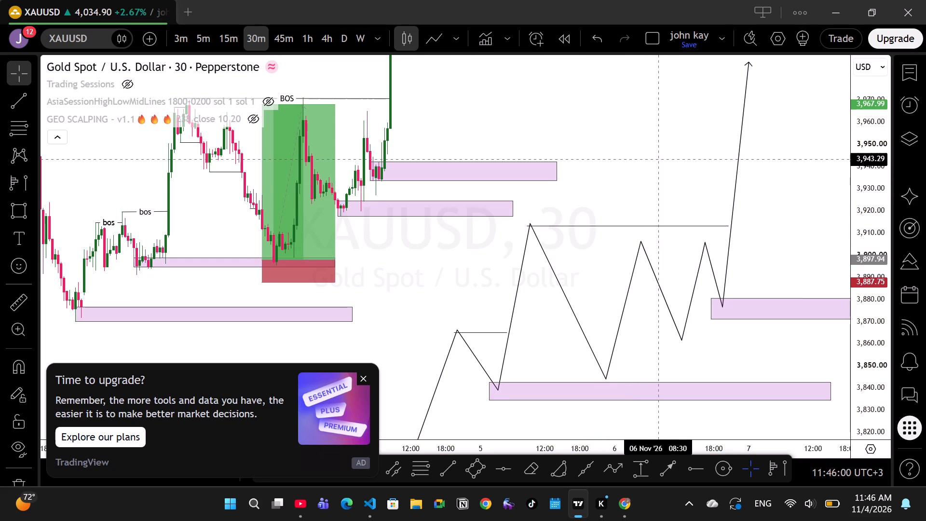
{"action": "left_click_drag", "start_coordinate": [659, 159], "coordinate": [606, 172]}
{"action": "left_click_drag", "start_coordinate": [608, 176], "coordinate": [745, 201]}
{"action": "left_click_drag", "start_coordinate": [878, 196], "coordinate": [872, 247]}
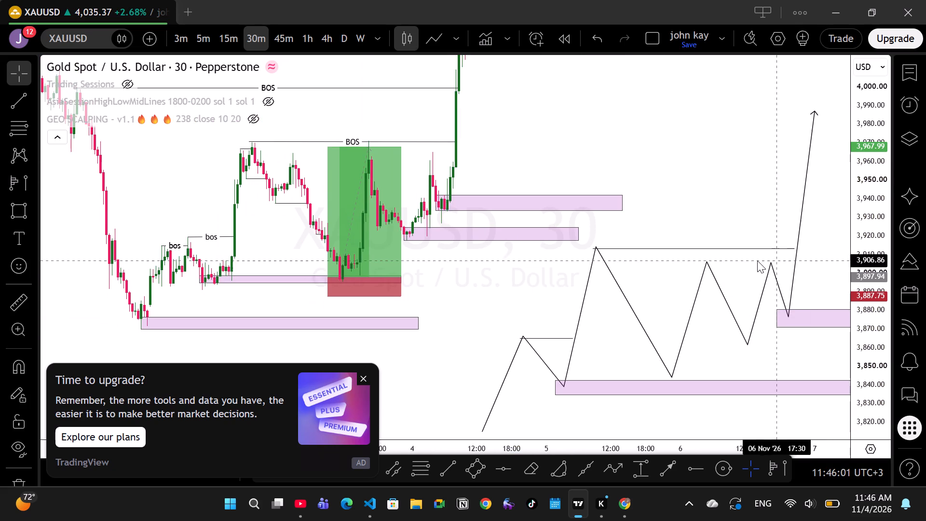
{"action": "left_click", "coordinate": [709, 265]}
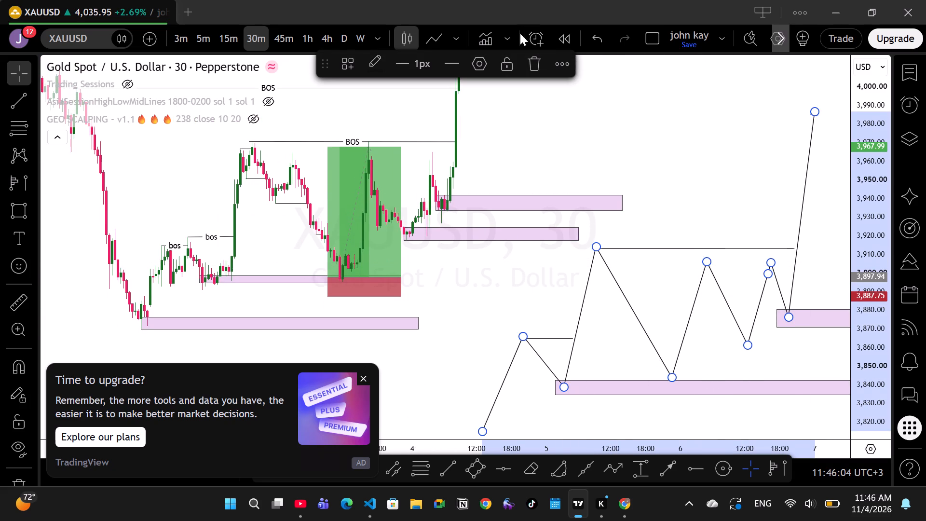
{"action": "left_click", "coordinate": [531, 71]}
Delete the schematic's two remaining horizontal structure lines, the long upper one and the short lower one.
{"action": "left_click", "coordinate": [658, 247]}
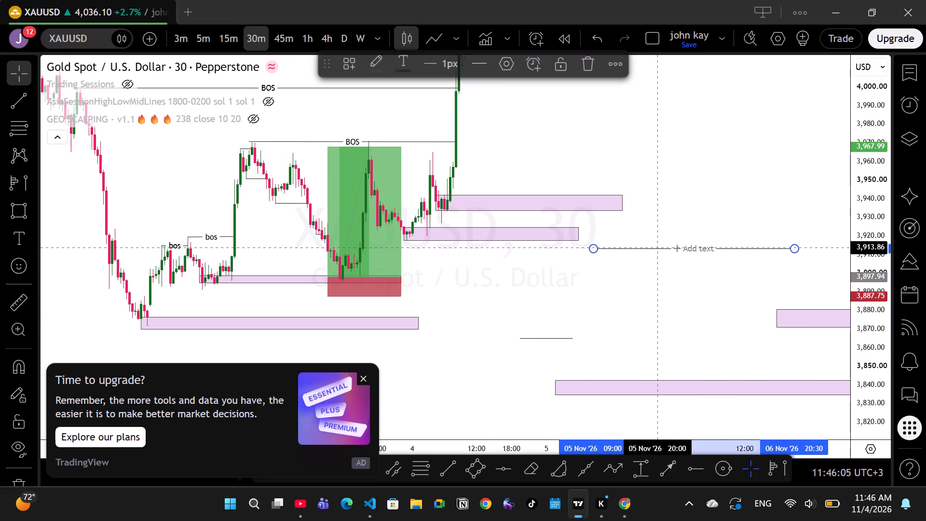
{"action": "left_click", "coordinate": [591, 64]}
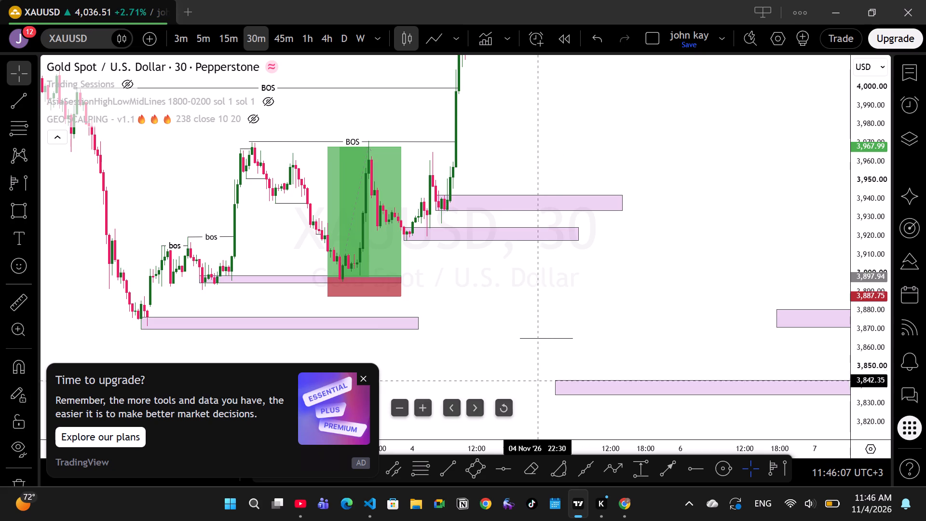
{"action": "left_click", "coordinate": [544, 339]}
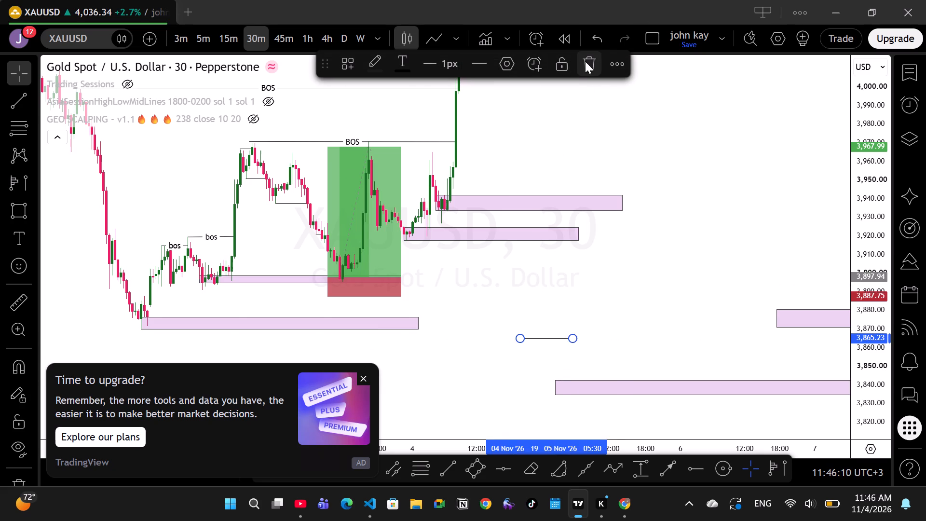
{"action": "left_click", "coordinate": [585, 61]}
Dismiss the upgrade advertisement covering the lower part of the chart.
{"action": "left_click_drag", "start_coordinate": [657, 265], "coordinate": [681, 335]}
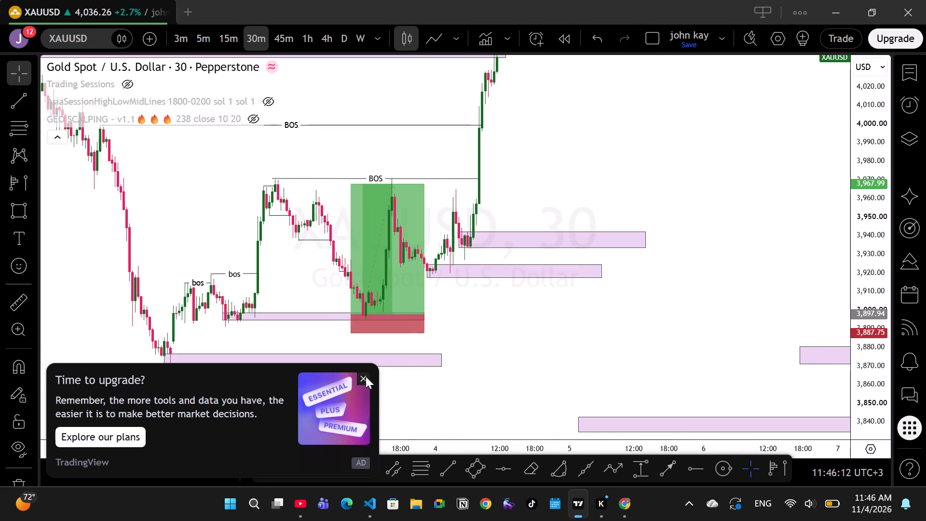
{"action": "double_click", "coordinate": [365, 377]}
Examine the rally through both BOS levels into the purple supply zones near 4,040 and 4,070.
{"action": "left_click_drag", "start_coordinate": [645, 184], "coordinate": [705, 245]}
{"action": "left_click_drag", "start_coordinate": [845, 280], "coordinate": [854, 246]}
{"action": "left_click_drag", "start_coordinate": [660, 199], "coordinate": [866, 268]}
{"action": "left_click_drag", "start_coordinate": [861, 281], "coordinate": [862, 199]}
{"action": "left_click_drag", "start_coordinate": [849, 200], "coordinate": [737, 275]}
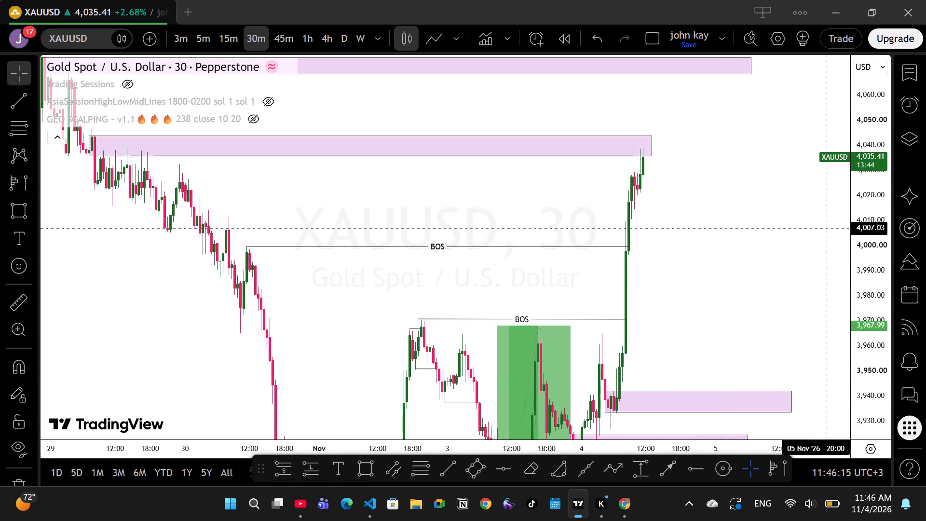
{"action": "left_click_drag", "start_coordinate": [861, 205], "coordinate": [867, 259]}
{"action": "left_click_drag", "start_coordinate": [801, 266], "coordinate": [808, 278]}
{"action": "left_click_drag", "start_coordinate": [512, 217], "coordinate": [586, 226]}
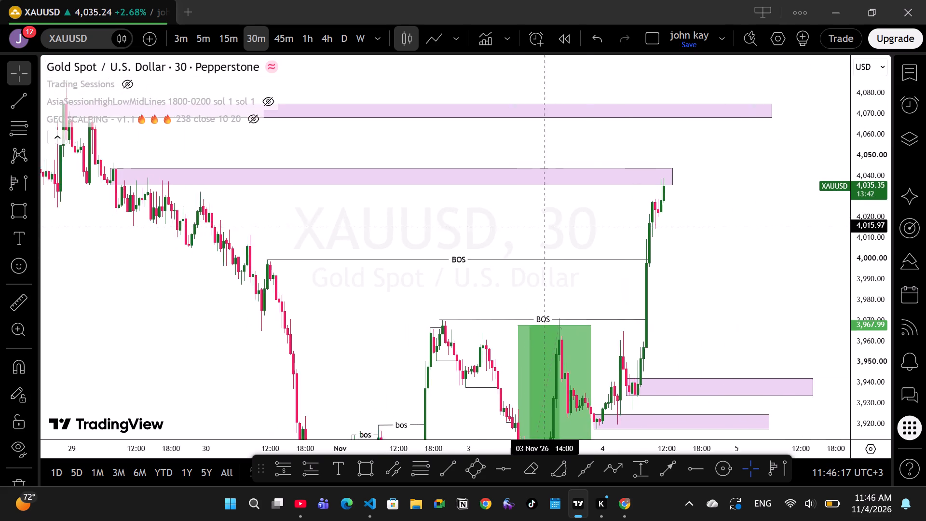
{"action": "left_click_drag", "start_coordinate": [586, 226], "coordinate": [681, 220]}
{"action": "left_click_drag", "start_coordinate": [659, 225], "coordinate": [651, 254]}
{"action": "left_click_drag", "start_coordinate": [768, 157], "coordinate": [772, 191]}
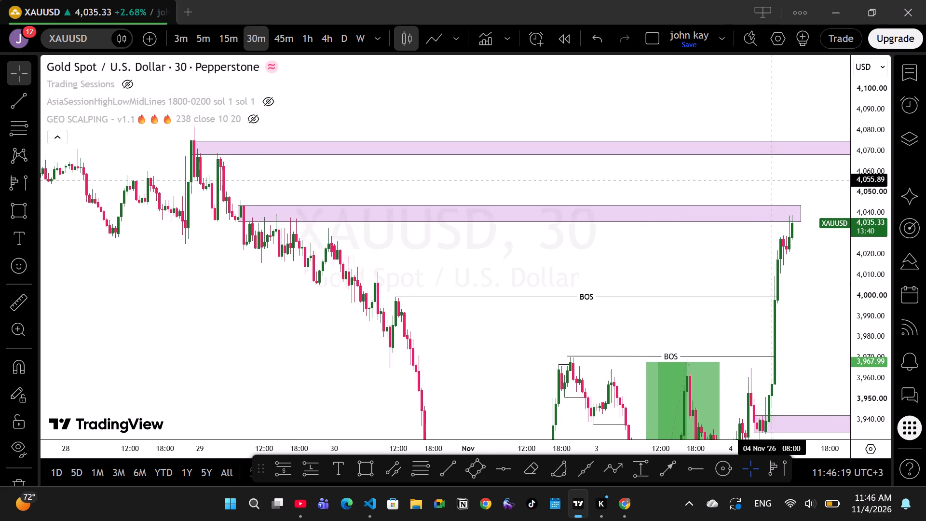
Shorten the upper supply zone near 4,070 so that it ends at about 21:30 on 4 November.
{"action": "left_click_drag", "start_coordinate": [772, 191], "coordinate": [601, 244]}
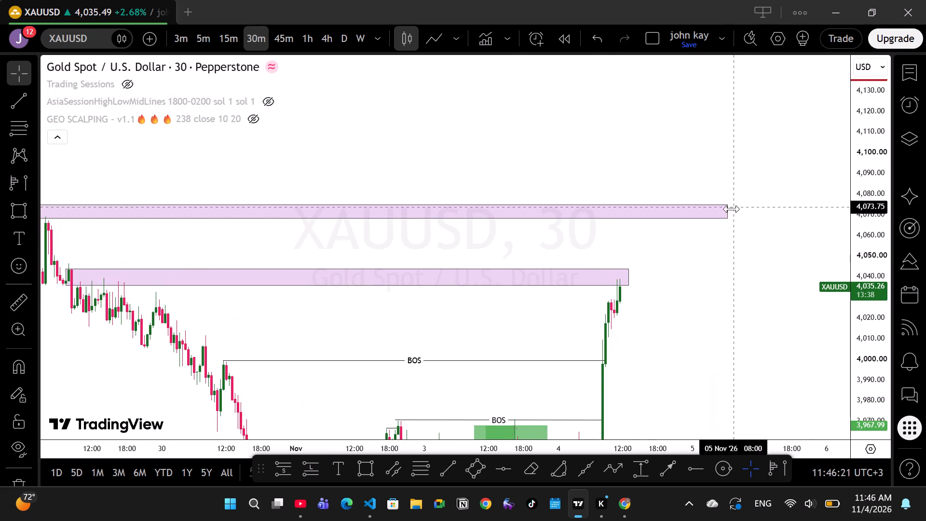
{"action": "left_click_drag", "start_coordinate": [730, 209], "coordinate": [678, 203]}
{"action": "left_click", "coordinate": [665, 179]}
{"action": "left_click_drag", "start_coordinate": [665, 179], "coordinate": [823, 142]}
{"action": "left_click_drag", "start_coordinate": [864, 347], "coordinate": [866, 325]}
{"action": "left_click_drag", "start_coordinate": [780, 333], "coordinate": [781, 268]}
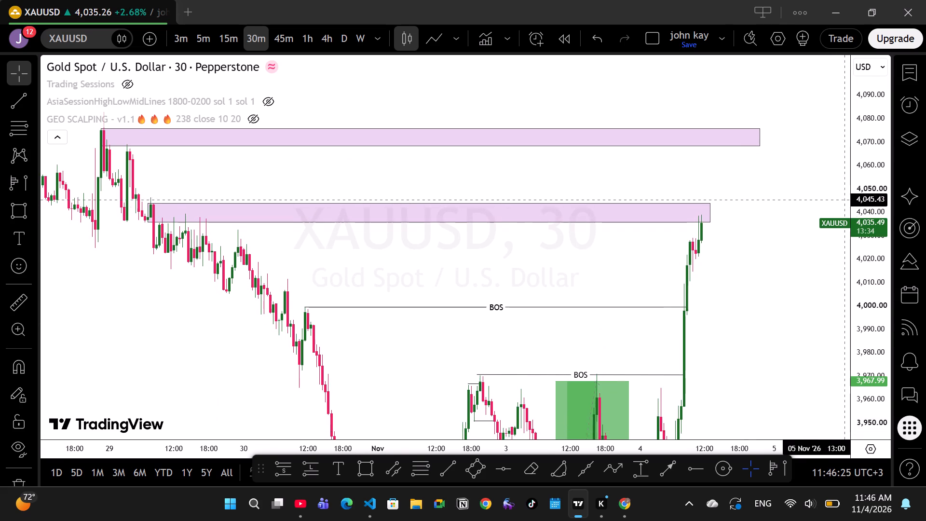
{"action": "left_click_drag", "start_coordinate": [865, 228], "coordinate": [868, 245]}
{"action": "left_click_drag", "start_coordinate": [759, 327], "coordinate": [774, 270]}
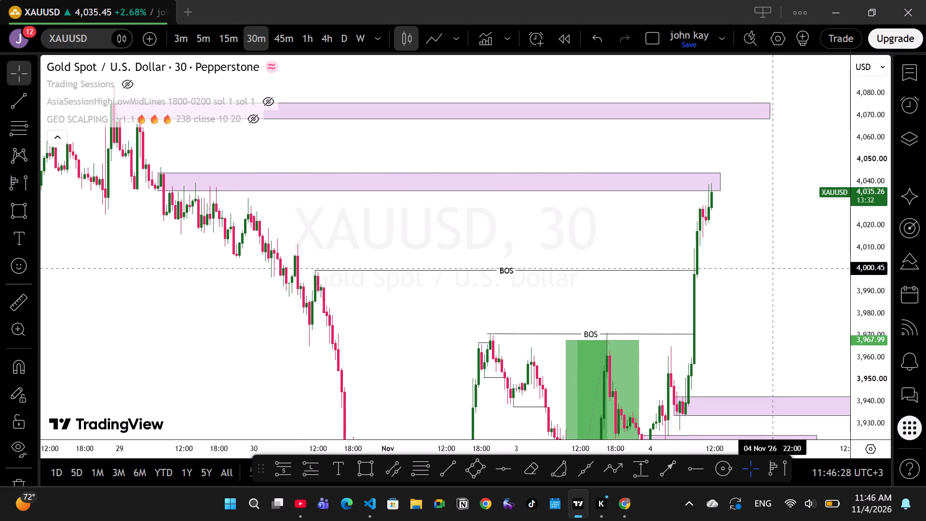
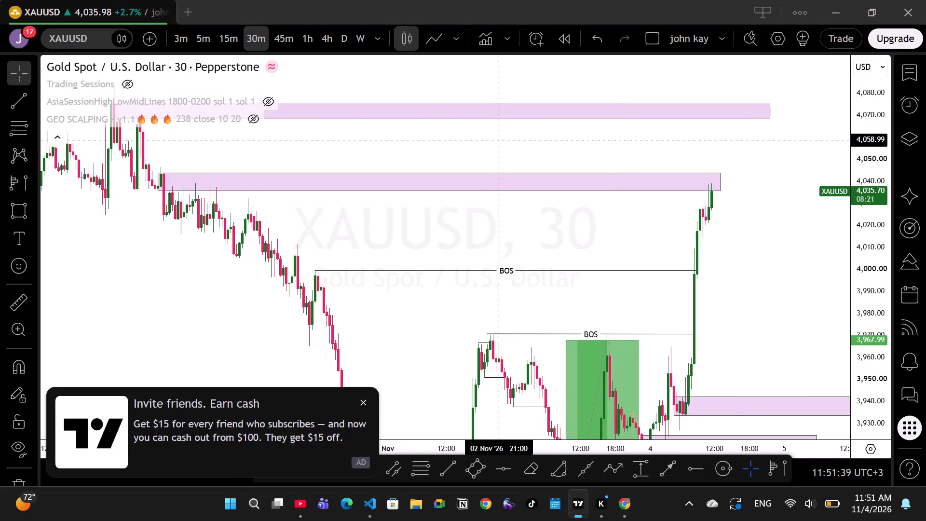
Dismiss the invite-friends advertisement covering the lower part of the chart.
{"action": "left_click_drag", "start_coordinate": [498, 140], "coordinate": [597, 142]}
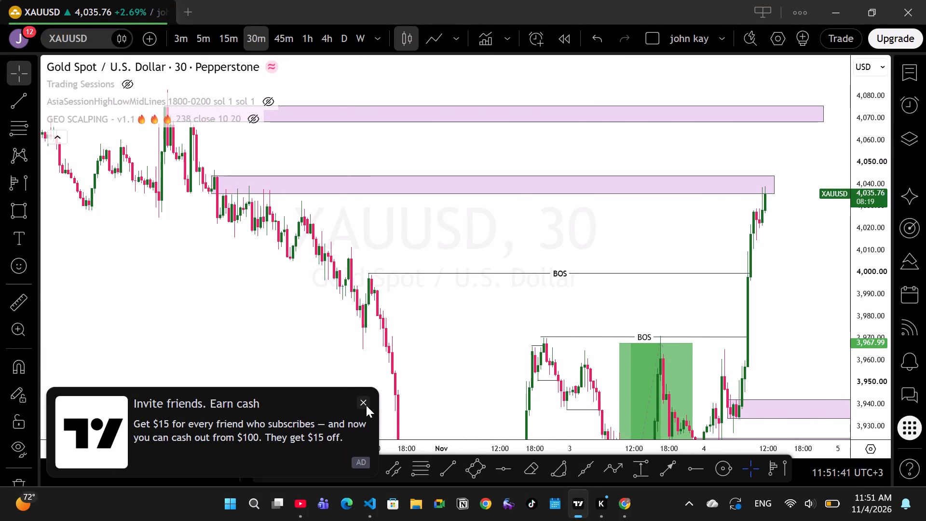
{"action": "left_click", "coordinate": [366, 405]}
{"action": "left_click_drag", "start_coordinate": [492, 251], "coordinate": [450, 258]}
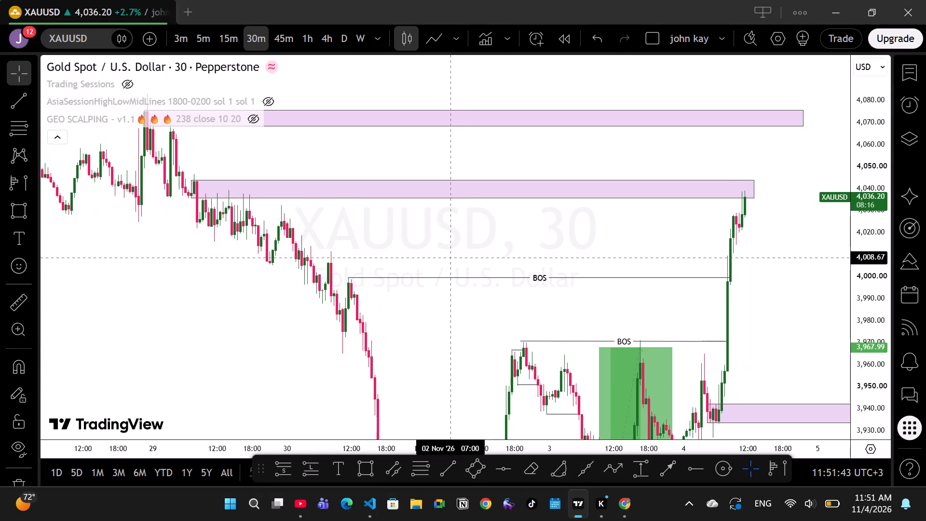
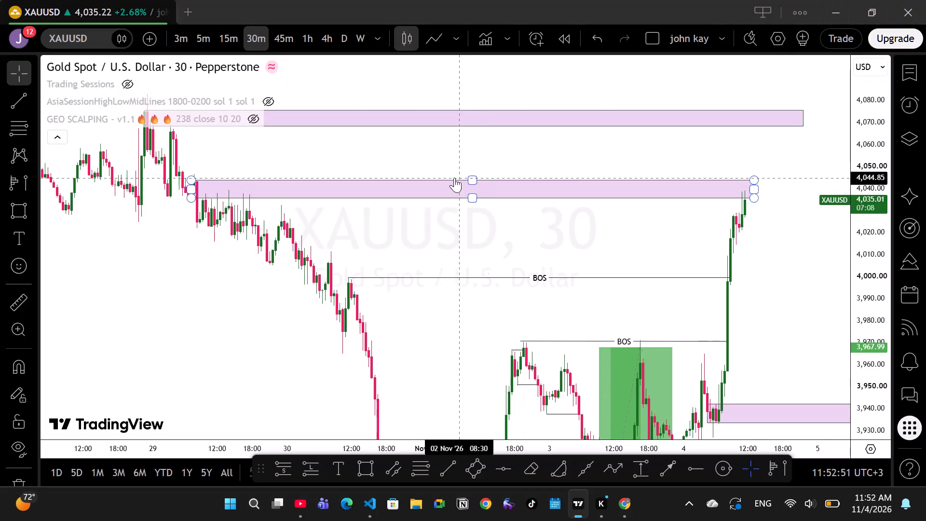
Examine the XAUUSD 30-minute rally into the overhead supply zones, together with the BOS levels and demand zones below it.
{"action": "left_click_drag", "start_coordinate": [458, 170], "coordinate": [783, 164]}
{"action": "left_click_drag", "start_coordinate": [783, 164], "coordinate": [579, 149]}
{"action": "left_click_drag", "start_coordinate": [684, 129], "coordinate": [487, 123]}
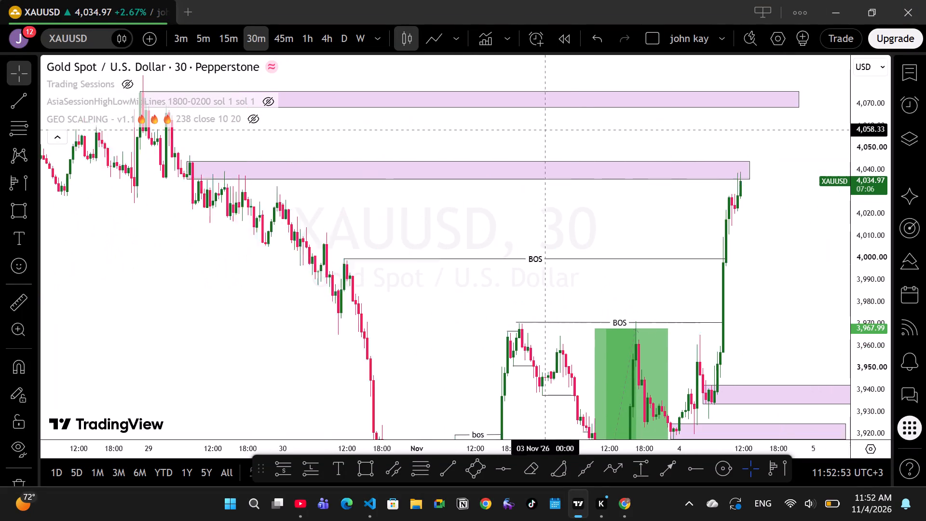
{"action": "left_click_drag", "start_coordinate": [884, 256], "coordinate": [887, 267]}
{"action": "left_click_drag", "start_coordinate": [842, 289], "coordinate": [854, 315]}
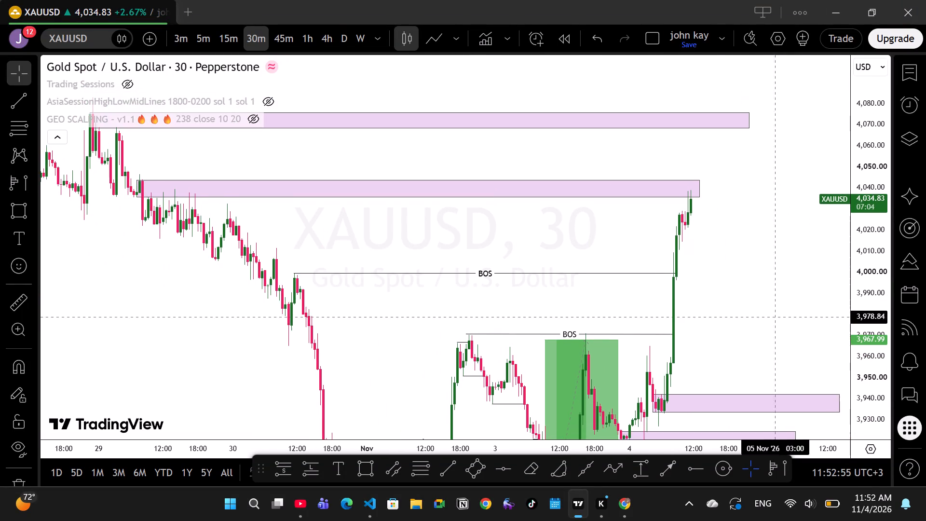
{"action": "left_click_drag", "start_coordinate": [759, 314], "coordinate": [799, 250]}
{"action": "left_click_drag", "start_coordinate": [865, 250], "coordinate": [867, 270]}
{"action": "left_click_drag", "start_coordinate": [764, 276], "coordinate": [810, 238]}
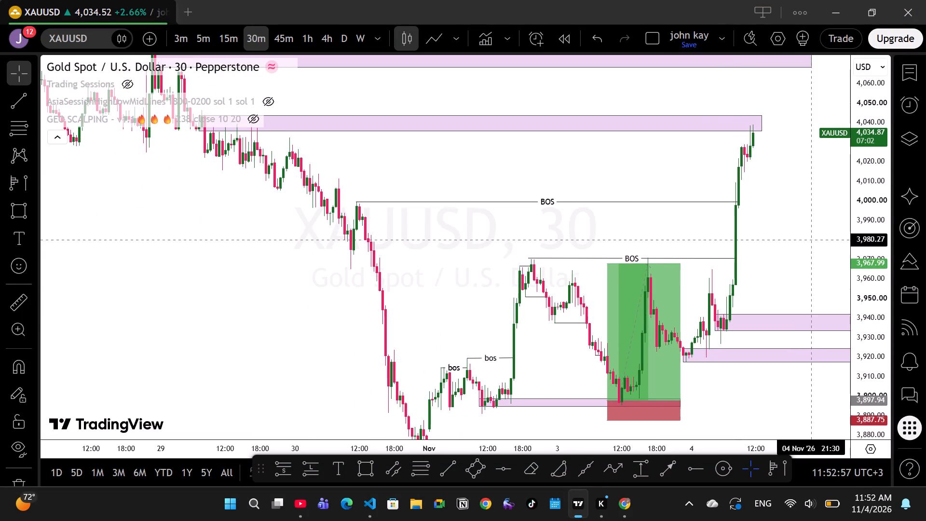
{"action": "left_click_drag", "start_coordinate": [794, 247], "coordinate": [803, 265]}
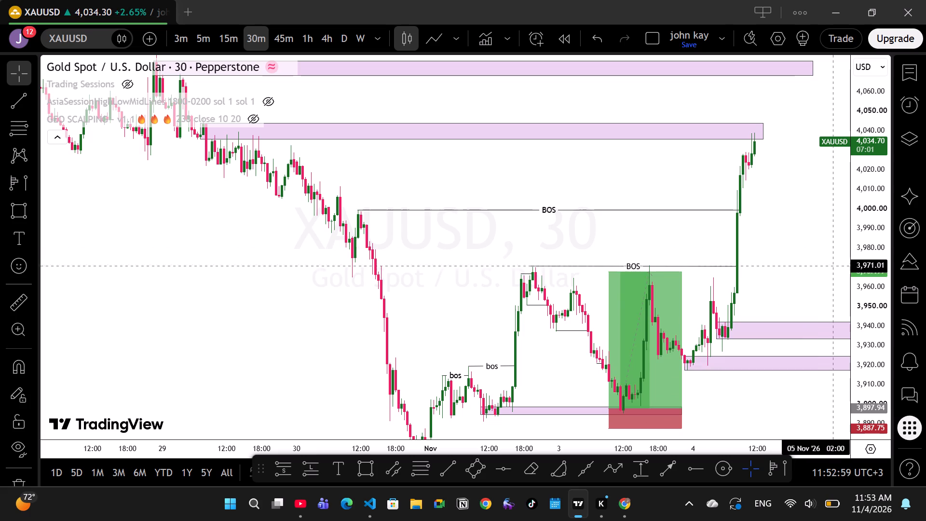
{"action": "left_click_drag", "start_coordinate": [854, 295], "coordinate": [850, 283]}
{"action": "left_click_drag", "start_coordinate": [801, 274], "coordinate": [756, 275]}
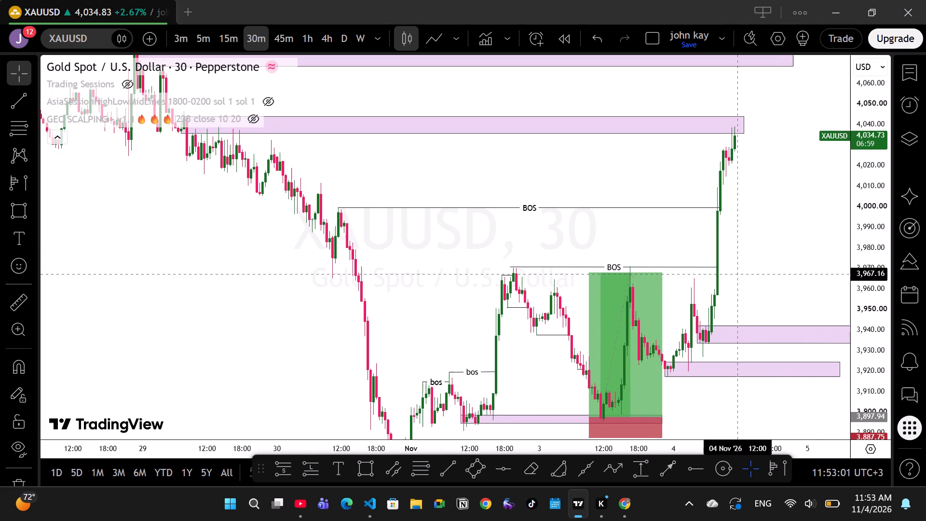
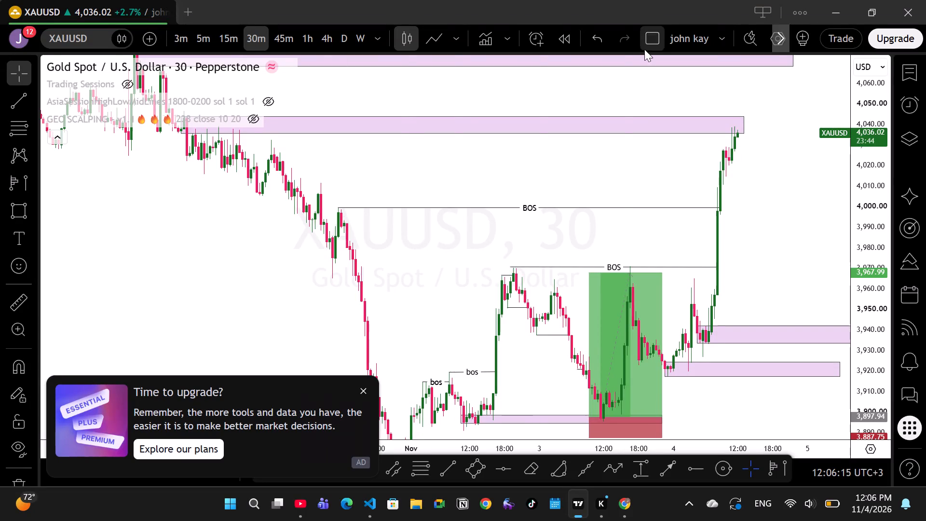
Place a short position at the latest candles with its entry at about 4,037, on the nearer overhead supply zone's lower edge.
{"action": "left_click_drag", "start_coordinate": [441, 168], "coordinate": [614, 192]}
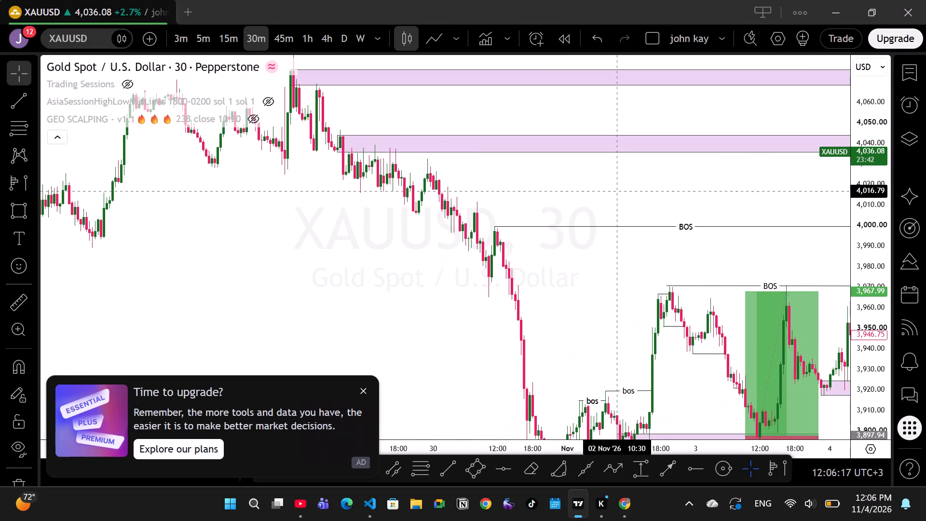
{"action": "left_click_drag", "start_coordinate": [621, 189], "coordinate": [556, 191]}
{"action": "left_click", "coordinate": [369, 392]}
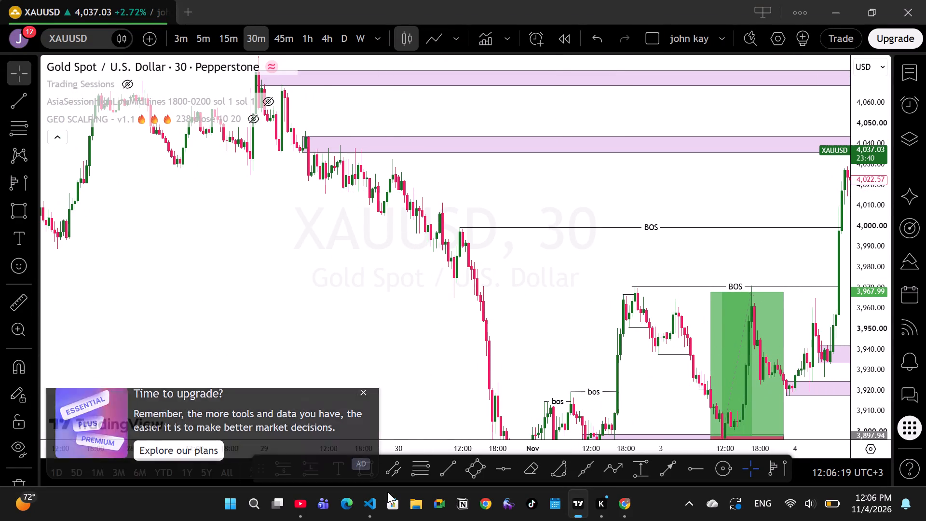
{"action": "left_click", "coordinate": [277, 477]}
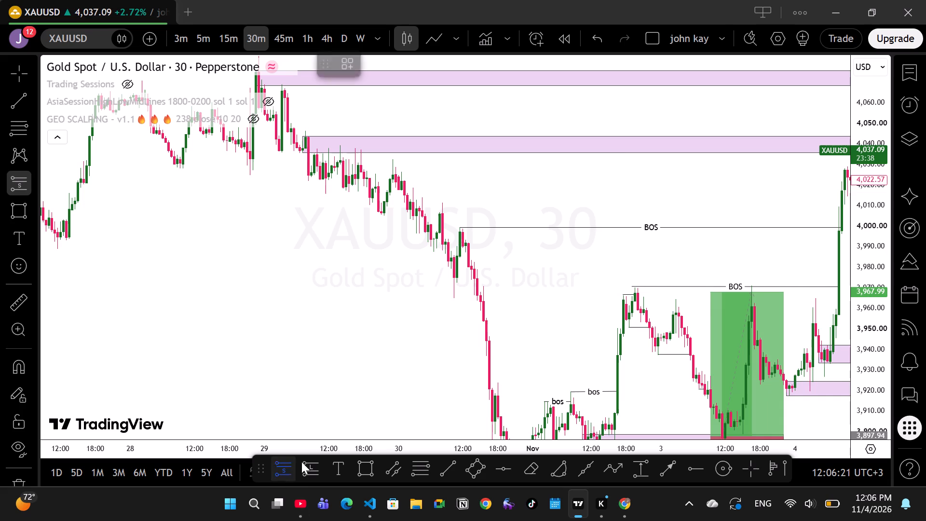
{"action": "left_click", "coordinate": [760, 145]}
{"action": "left_click_drag", "start_coordinate": [620, 209], "coordinate": [348, 195]}
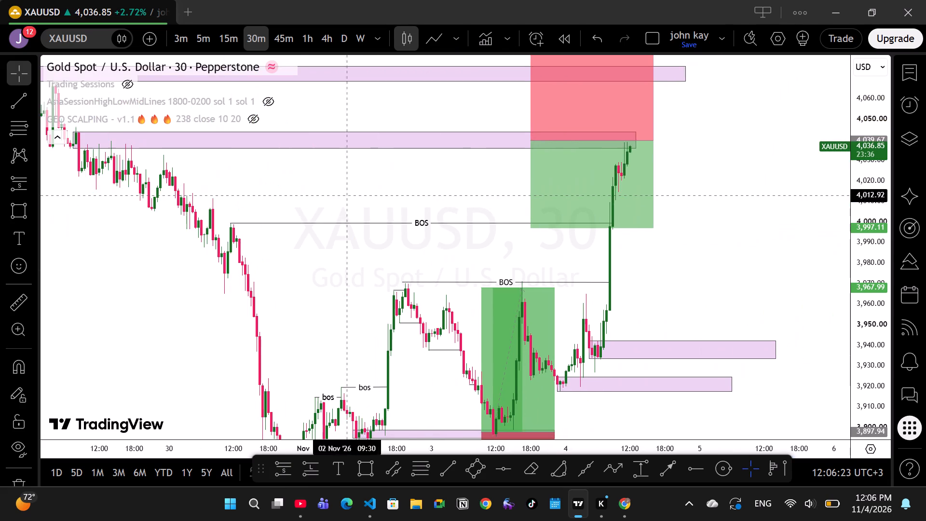
{"action": "left_click_drag", "start_coordinate": [564, 168], "coordinate": [637, 173]}
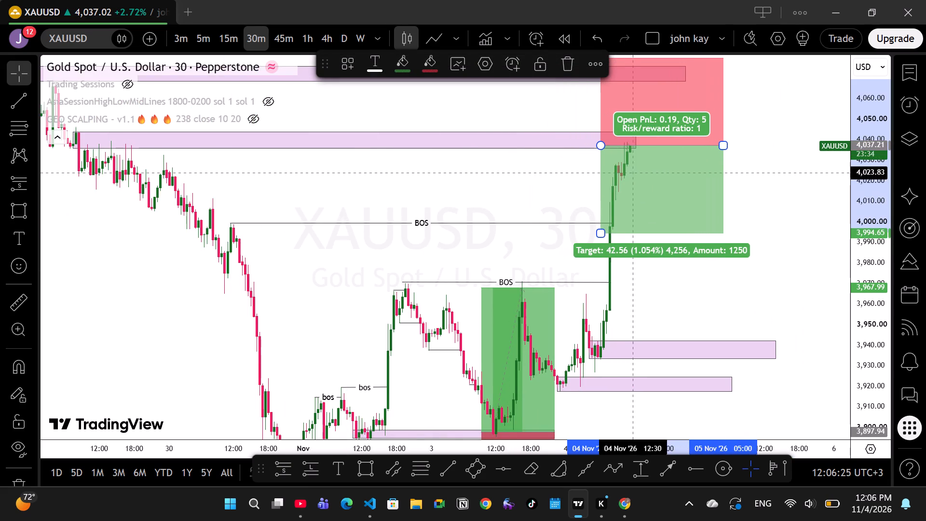
{"action": "left_click_drag", "start_coordinate": [637, 173], "coordinate": [653, 174]}
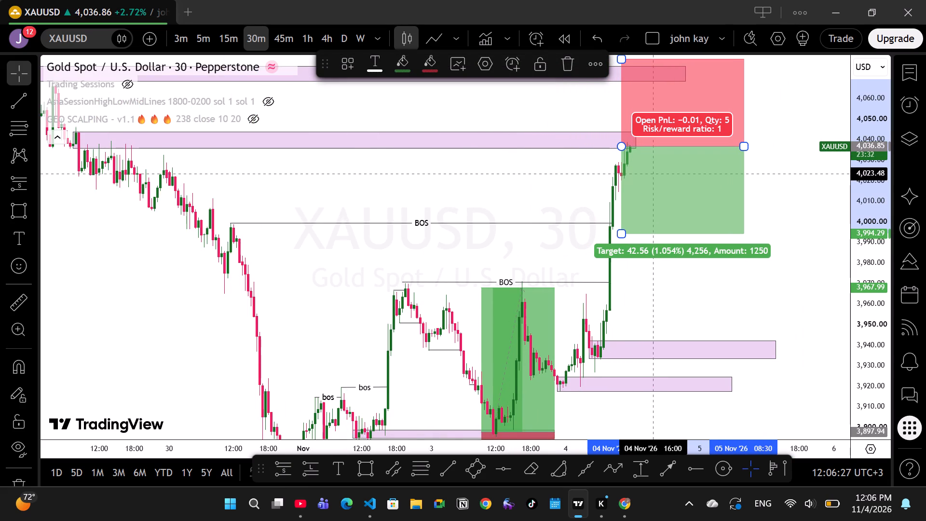
{"action": "left_click_drag", "start_coordinate": [653, 174], "coordinate": [653, 175]}
Extend the short position's target to about 3,951, just above the upper demand zone.
{"action": "left_click_drag", "start_coordinate": [623, 233], "coordinate": [645, 323]}
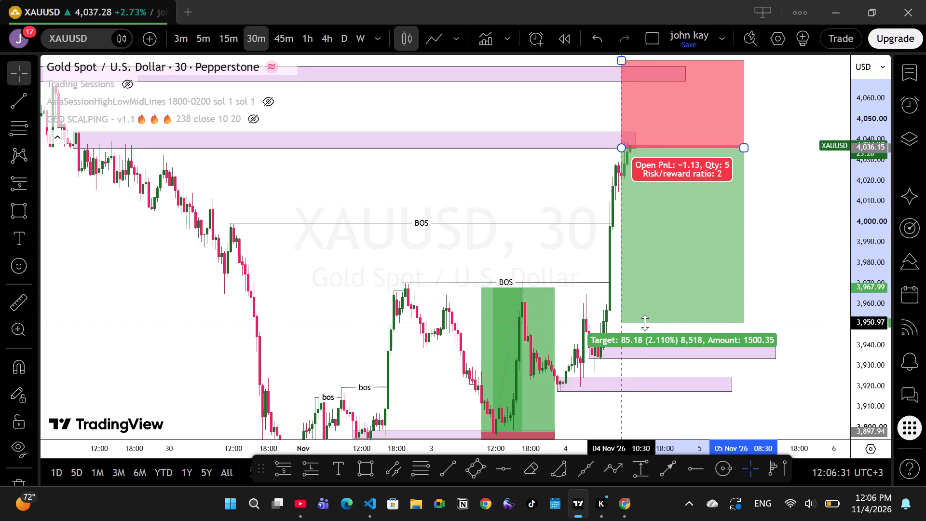
{"action": "left_click_drag", "start_coordinate": [645, 323], "coordinate": [644, 322]}
{"action": "left_click", "coordinate": [778, 238]}
Tighten the short position's stop to about 4,054, between the two overhead supply zones.
{"action": "left_click_drag", "start_coordinate": [780, 240], "coordinate": [812, 320]}
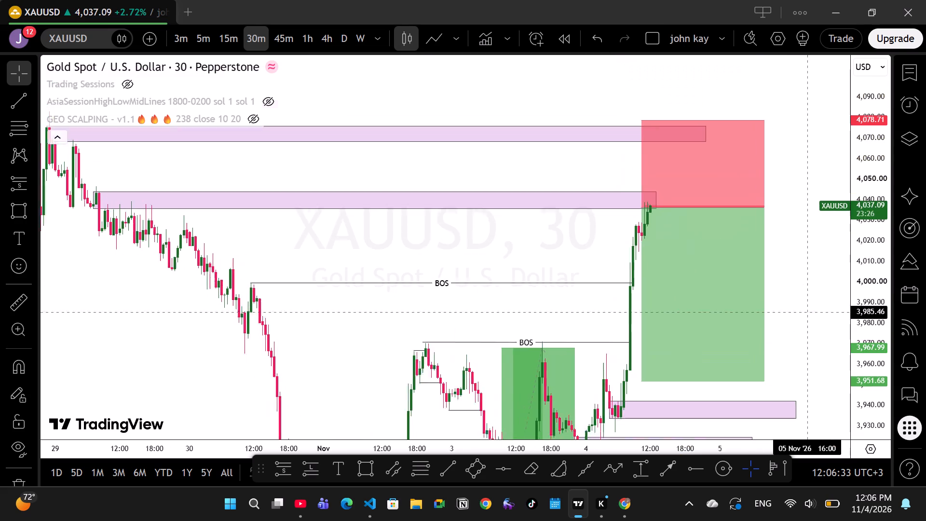
{"action": "left_click_drag", "start_coordinate": [812, 320], "coordinate": [815, 329]}
{"action": "left_click_drag", "start_coordinate": [494, 241], "coordinate": [566, 241]}
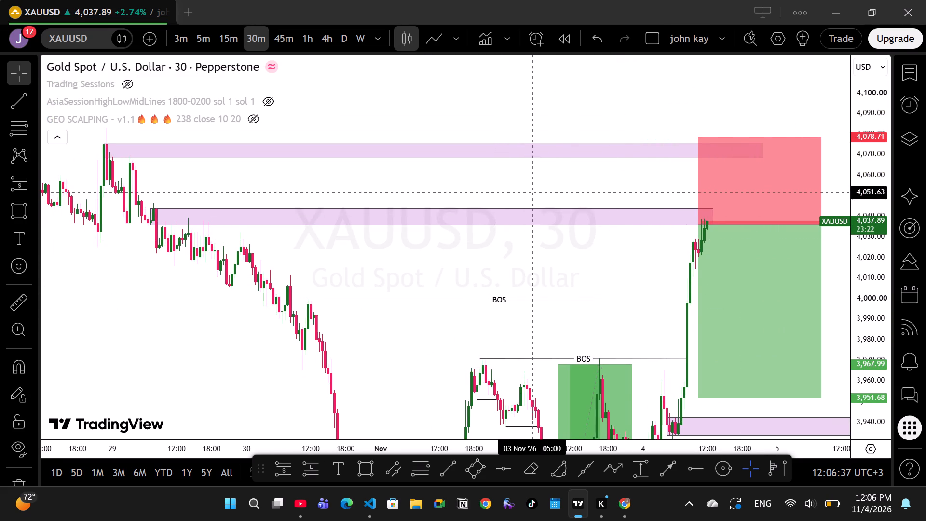
{"action": "left_click_drag", "start_coordinate": [533, 193], "coordinate": [410, 190]}
{"action": "left_click_drag", "start_coordinate": [597, 131], "coordinate": [600, 167]}
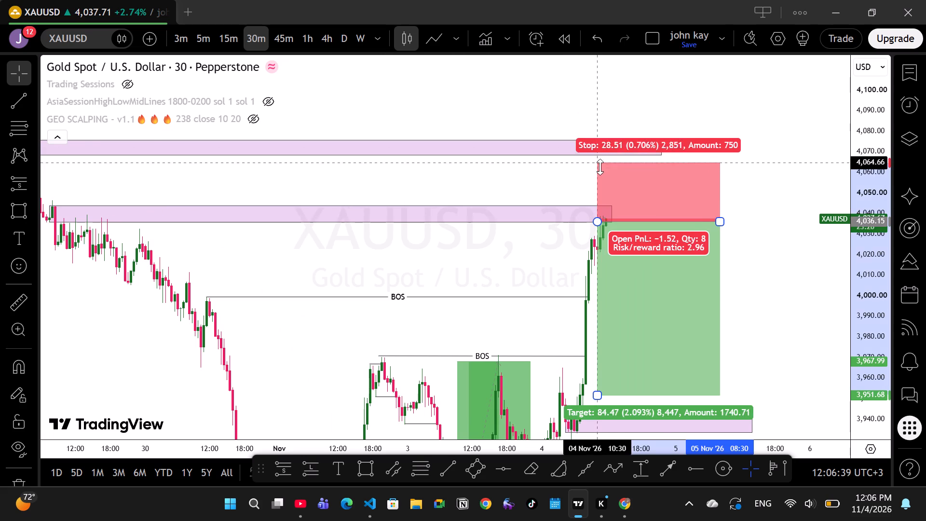
{"action": "left_click_drag", "start_coordinate": [600, 167], "coordinate": [603, 185]}
{"action": "left_click", "coordinate": [487, 179]}
{"action": "left_click_drag", "start_coordinate": [438, 179], "coordinate": [584, 181]}
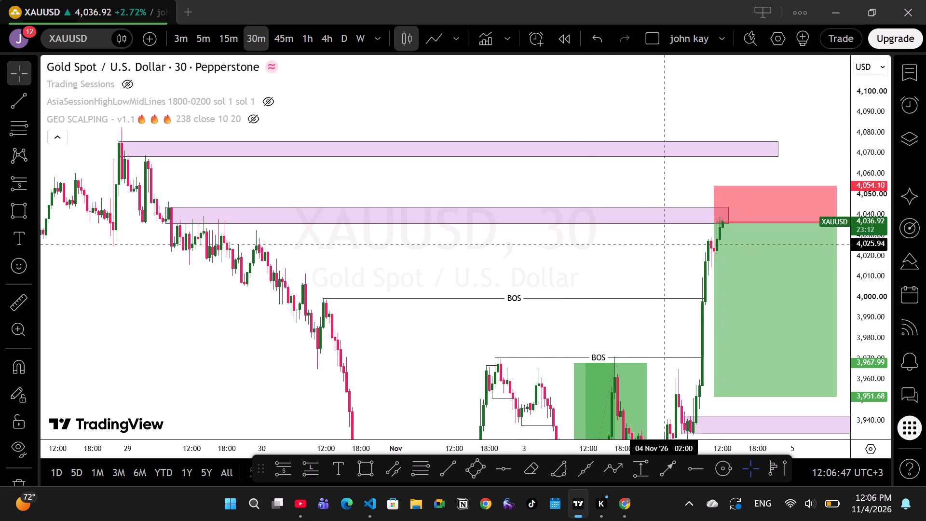
{"action": "left_click", "coordinate": [753, 260]}
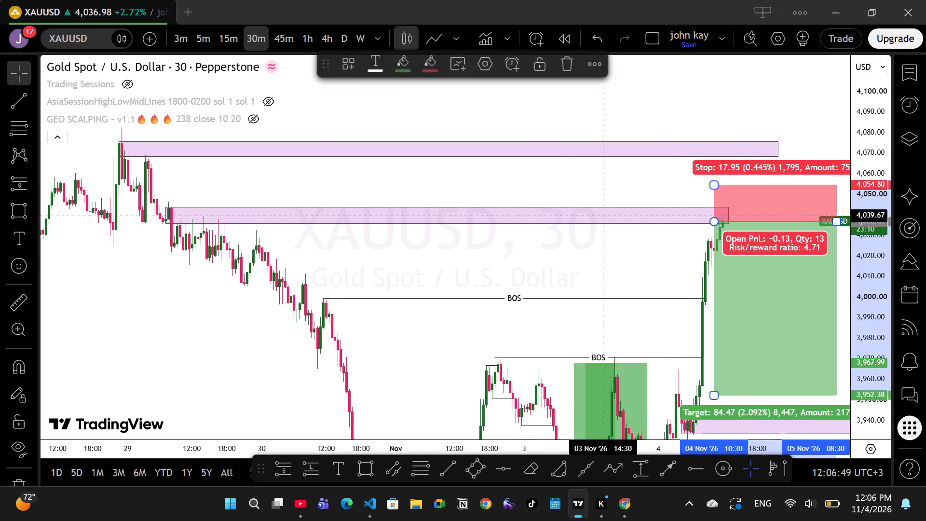
{"action": "left_click", "coordinate": [571, 188]}
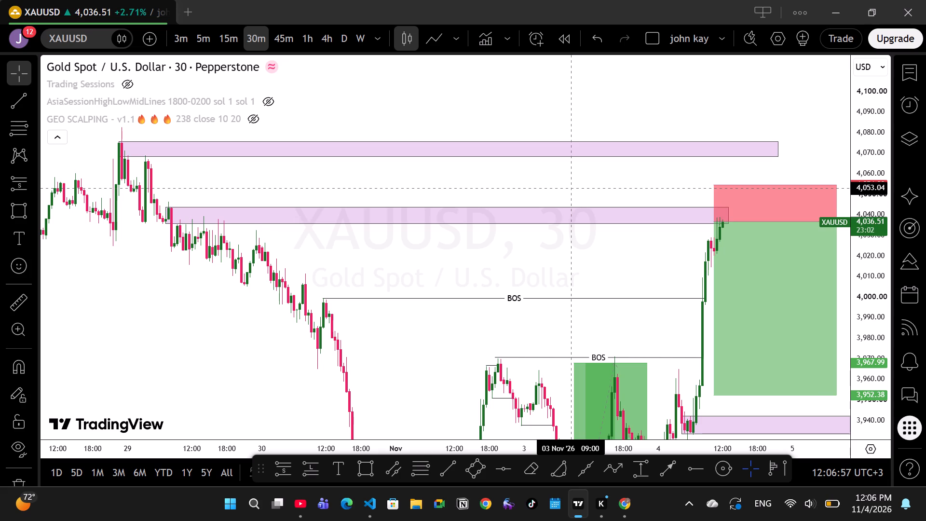
Shorten the short position box so that it ends early on 5 November.
{"action": "left_click_drag", "start_coordinate": [491, 263], "coordinate": [375, 235]}
{"action": "left_click_drag", "start_coordinate": [749, 202], "coordinate": [721, 202]}
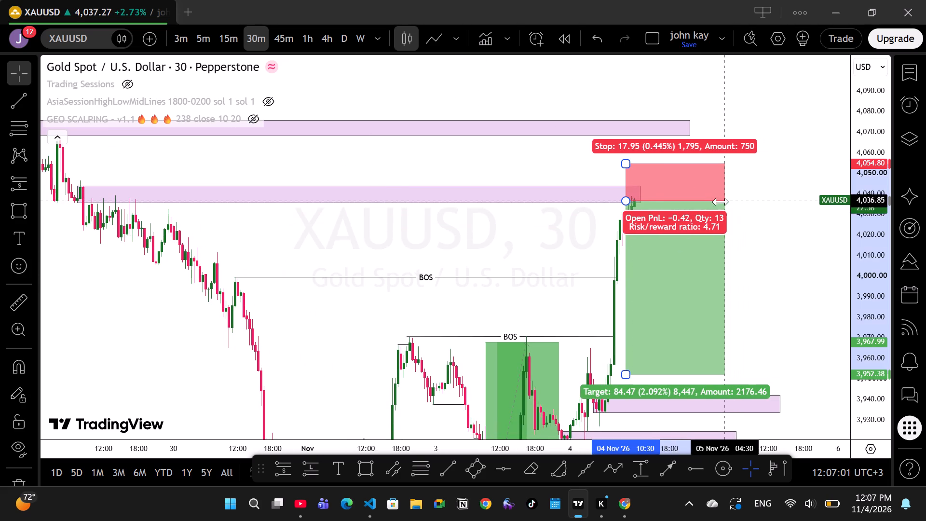
{"action": "left_click_drag", "start_coordinate": [721, 202], "coordinate": [709, 202]}
{"action": "left_click", "coordinate": [728, 229]}
Start a path at the upper supply zone's 29 October high, through the pullback into the nearer supply zone, down to the lowest swing low.
{"action": "left_click_drag", "start_coordinate": [749, 299], "coordinate": [801, 247]}
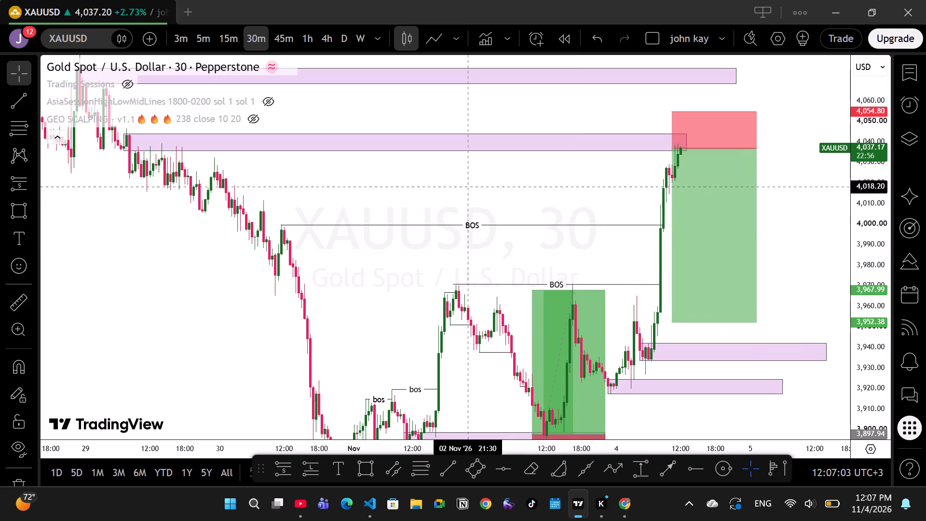
{"action": "left_click_drag", "start_coordinate": [469, 187], "coordinate": [595, 218]}
{"action": "left_click_drag", "start_coordinate": [512, 208], "coordinate": [504, 136]}
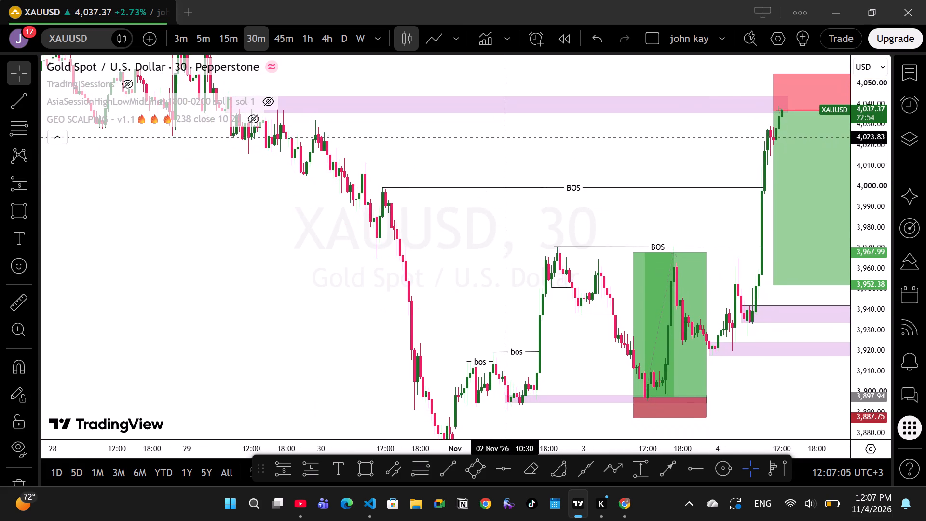
{"action": "left_click_drag", "start_coordinate": [865, 237], "coordinate": [869, 329]}
{"action": "scroll", "coordinate": [537, 197], "scroll_direction": "down", "scroll_amount": 10}
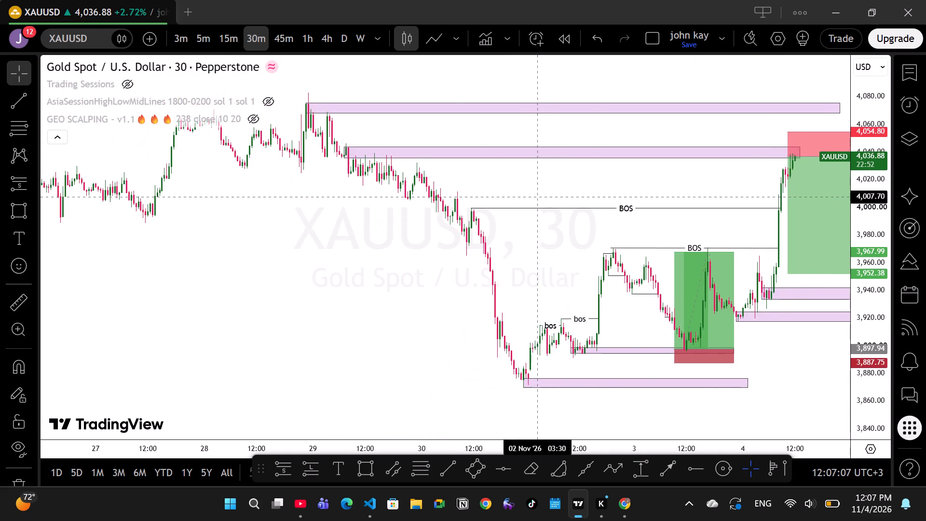
{"action": "scroll", "coordinate": [537, 198], "scroll_direction": "down", "scroll_amount": 16}
{"action": "left_click_drag", "start_coordinate": [632, 176], "coordinate": [626, 184]}
{"action": "left_click_drag", "start_coordinate": [522, 272], "coordinate": [385, 242]}
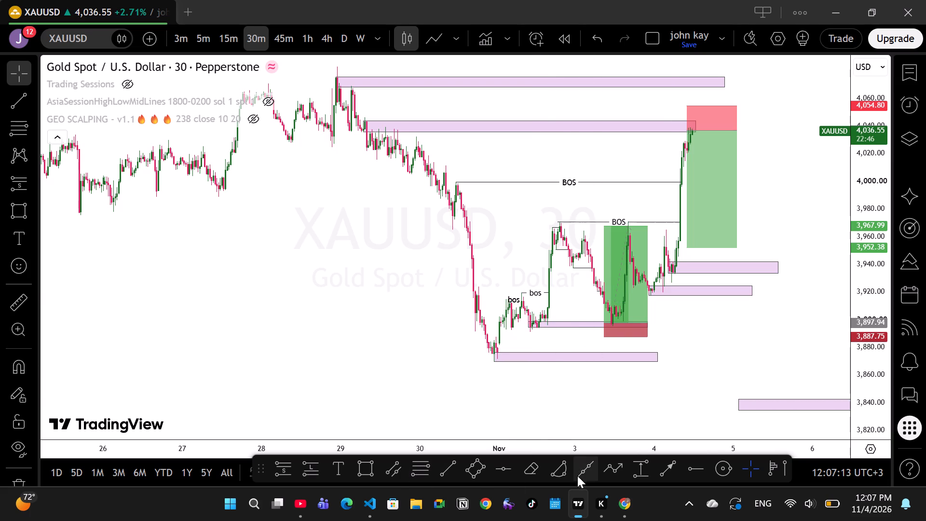
{"action": "left_click", "coordinate": [614, 467]}
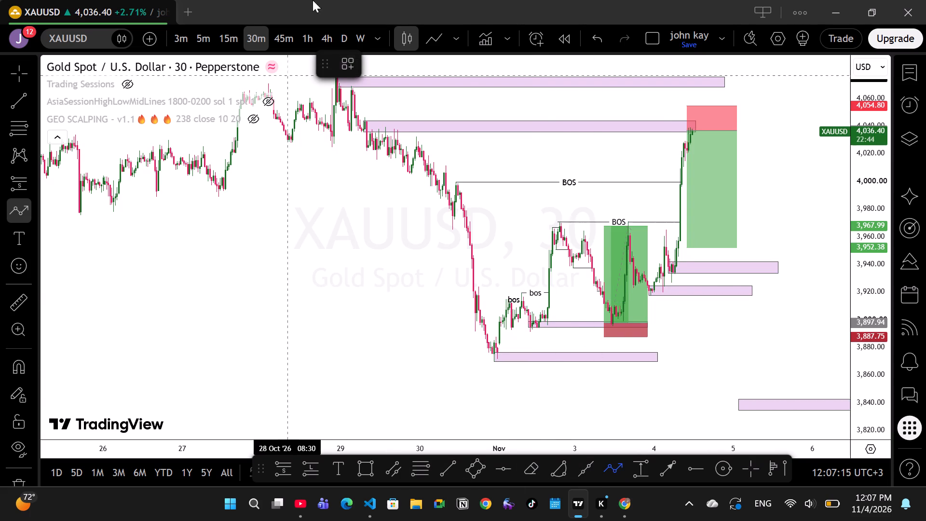
{"action": "left_click_drag", "start_coordinate": [333, 82], "coordinate": [358, 158]}
{"action": "left_click_drag", "start_coordinate": [358, 158], "coordinate": [367, 130]}
{"action": "left_click_drag", "start_coordinate": [367, 130], "coordinate": [482, 315]}
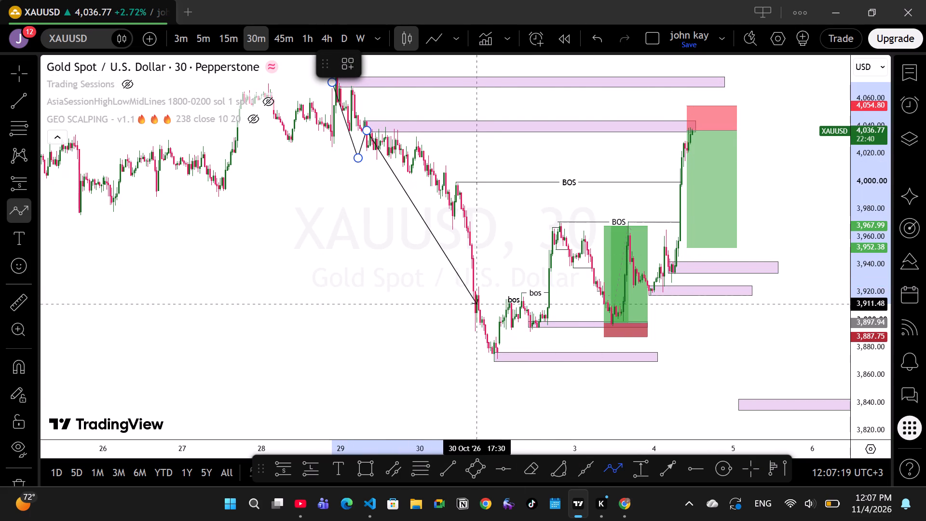
{"action": "left_click_drag", "start_coordinate": [482, 315], "coordinate": [497, 356]}
Continue the path from that low through the successive swing highs and lows, and finish it in the nearer supply zone.
{"action": "left_click_drag", "start_coordinate": [497, 356], "coordinate": [514, 301]}
{"action": "left_click_drag", "start_coordinate": [514, 301], "coordinate": [531, 316]}
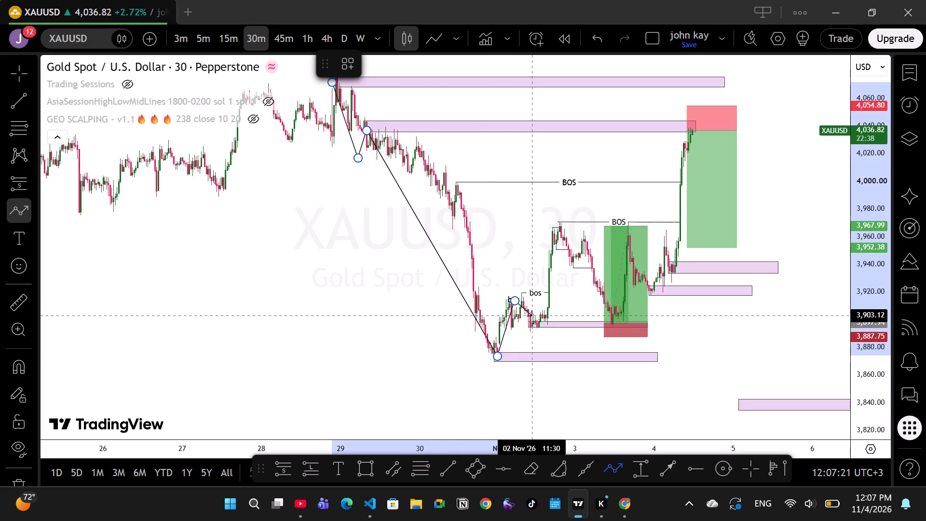
{"action": "left_click_drag", "start_coordinate": [531, 316], "coordinate": [534, 319]}
{"action": "left_click_drag", "start_coordinate": [534, 319], "coordinate": [565, 224]}
{"action": "left_click_drag", "start_coordinate": [565, 224], "coordinate": [607, 325]}
{"action": "left_click_drag", "start_coordinate": [607, 325], "coordinate": [629, 238]}
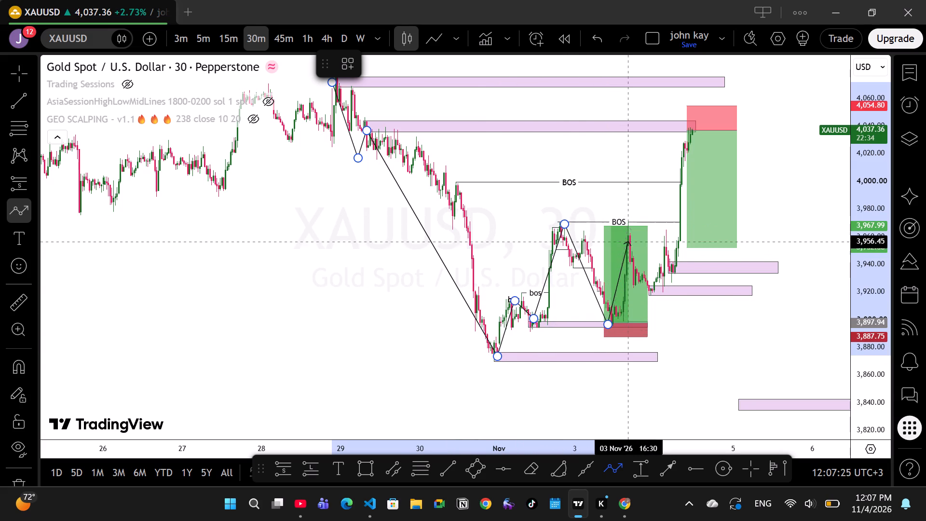
{"action": "left_click_drag", "start_coordinate": [629, 238], "coordinate": [631, 238]}
{"action": "left_click_drag", "start_coordinate": [632, 238], "coordinate": [654, 289]}
{"action": "left_click_drag", "start_coordinate": [654, 289], "coordinate": [689, 144]}
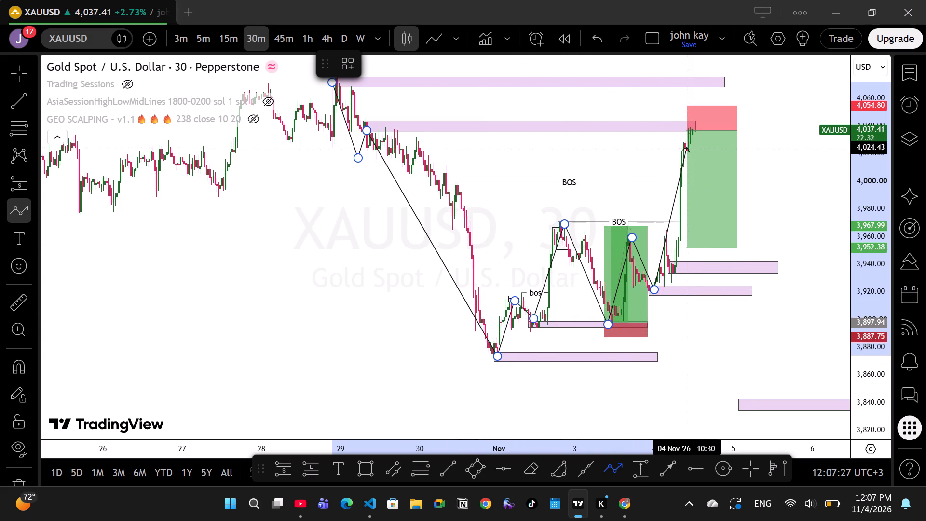
{"action": "left_click_drag", "start_coordinate": [689, 144], "coordinate": [694, 126]}
{"action": "double_click", "coordinate": [694, 126]}
{"action": "left_click", "coordinate": [637, 158]}
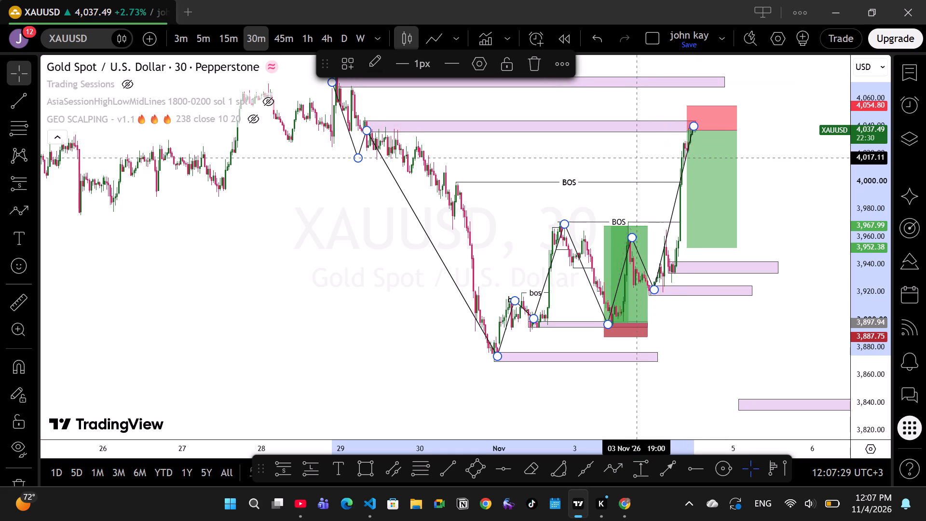
Fine-tune the path's first pullback low and high to fit the candles around the nearer supply zone.
{"action": "left_click_drag", "start_coordinate": [637, 158], "coordinate": [646, 165]}
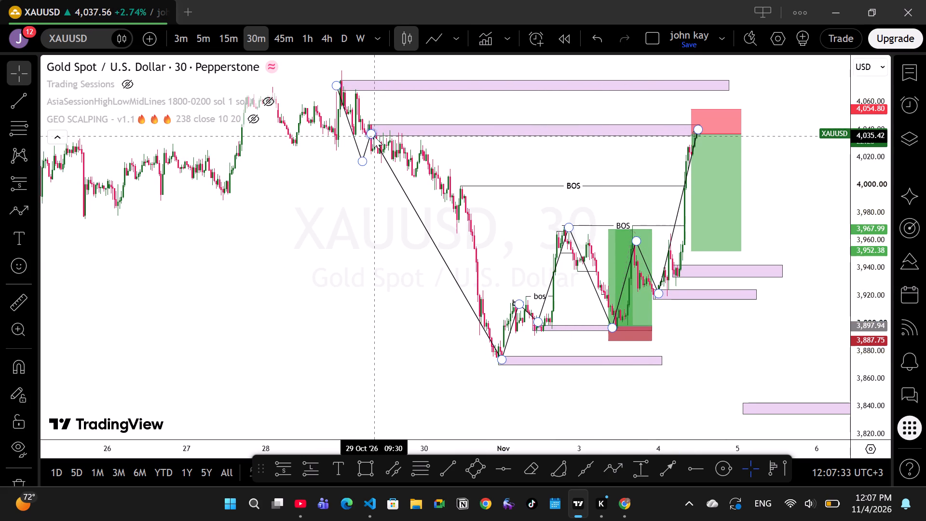
{"action": "left_click_drag", "start_coordinate": [374, 136], "coordinate": [376, 127]}
{"action": "left_click_drag", "start_coordinate": [359, 162], "coordinate": [368, 155]}
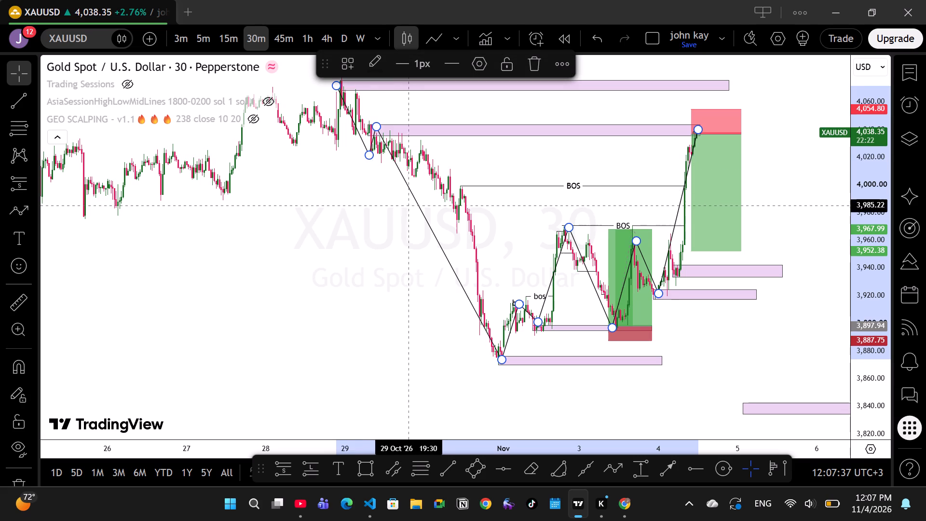
Move the whole swing path off the candles into the empty chart area below the demand zones.
{"action": "left_click_drag", "start_coordinate": [402, 236], "coordinate": [321, 193]}
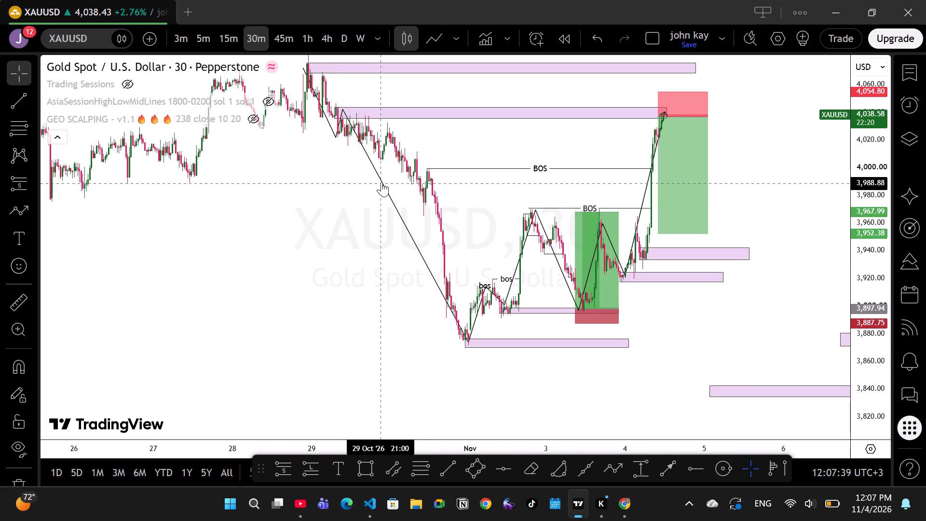
{"action": "left_click_drag", "start_coordinate": [381, 182], "coordinate": [374, 271]}
{"action": "left_click", "coordinate": [349, 295]}
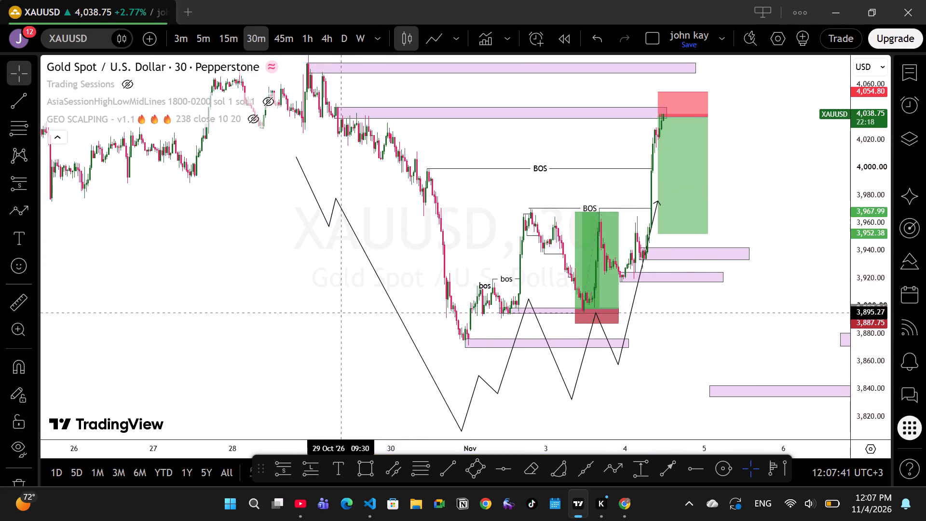
{"action": "left_click_drag", "start_coordinate": [342, 321], "coordinate": [312, 157]}
{"action": "left_click", "coordinate": [380, 196]}
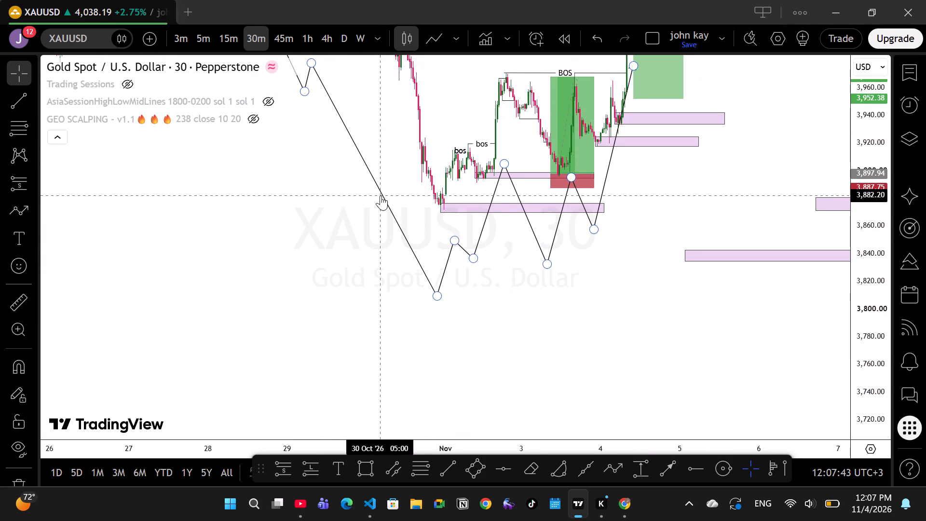
{"action": "left_click_drag", "start_coordinate": [380, 193], "coordinate": [427, 312]}
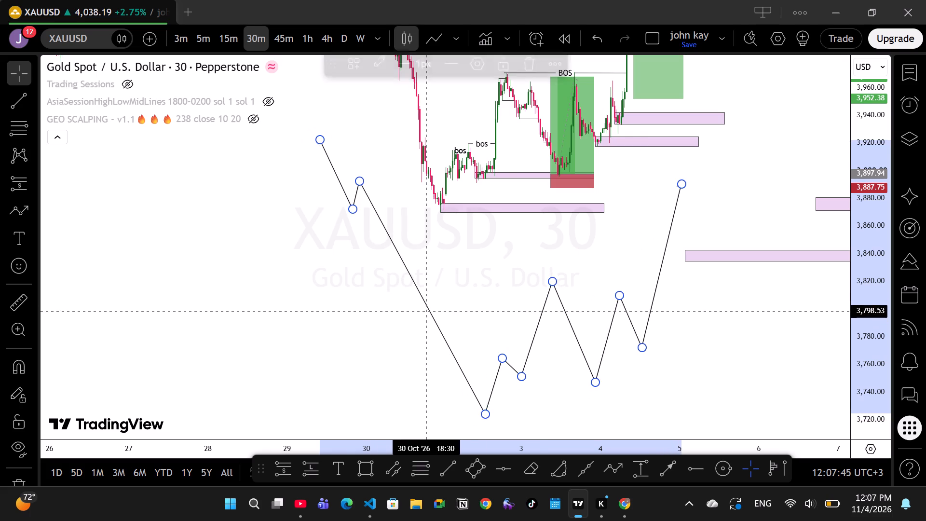
{"action": "left_click", "coordinate": [504, 258]}
Nudge the path's second rally peak upward to about 3,822.
{"action": "left_click_drag", "start_coordinate": [867, 191], "coordinate": [878, 243]}
{"action": "left_click_drag", "start_coordinate": [735, 203], "coordinate": [740, 242]}
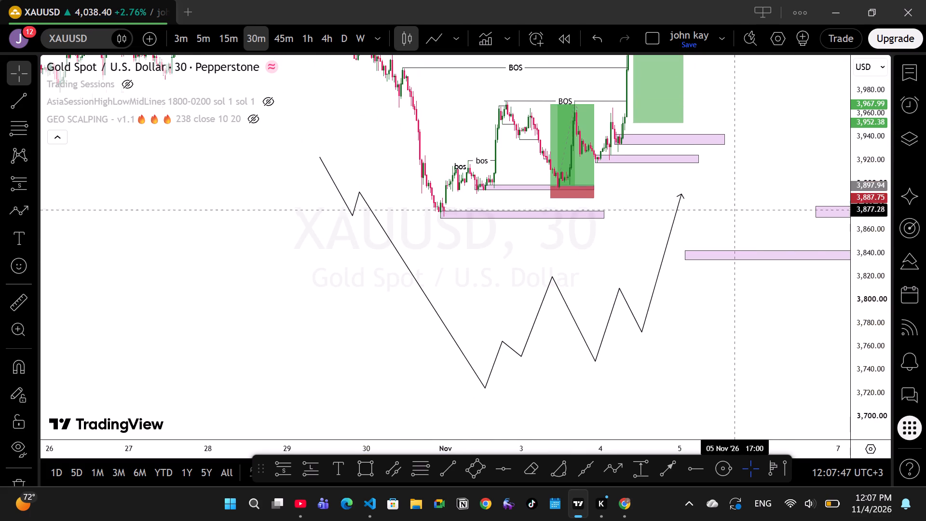
{"action": "left_click_drag", "start_coordinate": [740, 242], "coordinate": [742, 305]}
{"action": "left_click_drag", "start_coordinate": [873, 304], "coordinate": [872, 257]}
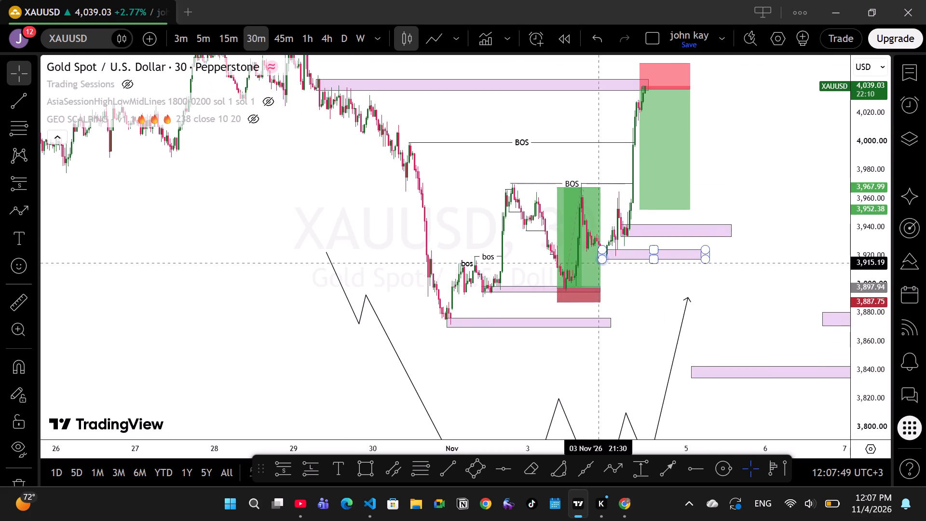
{"action": "left_click_drag", "start_coordinate": [476, 357], "coordinate": [513, 266]}
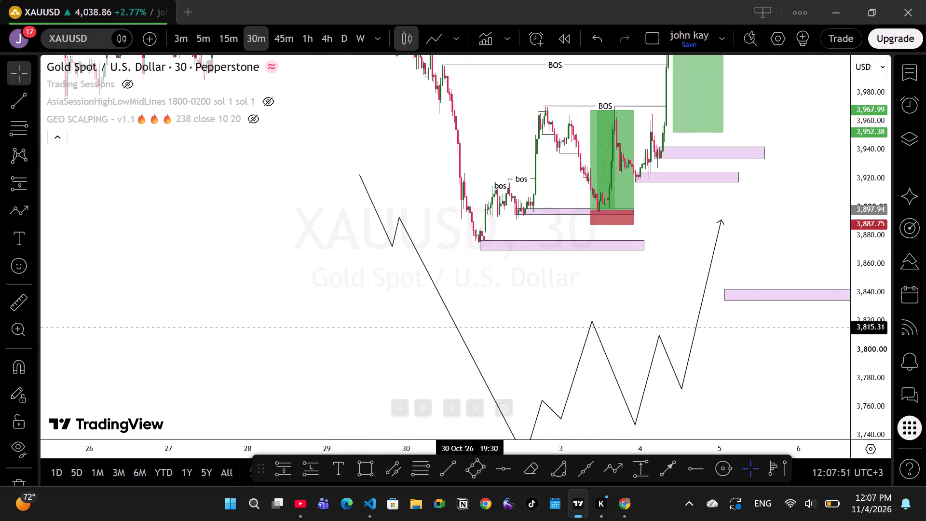
{"action": "left_click_drag", "start_coordinate": [509, 302], "coordinate": [214, 252]}
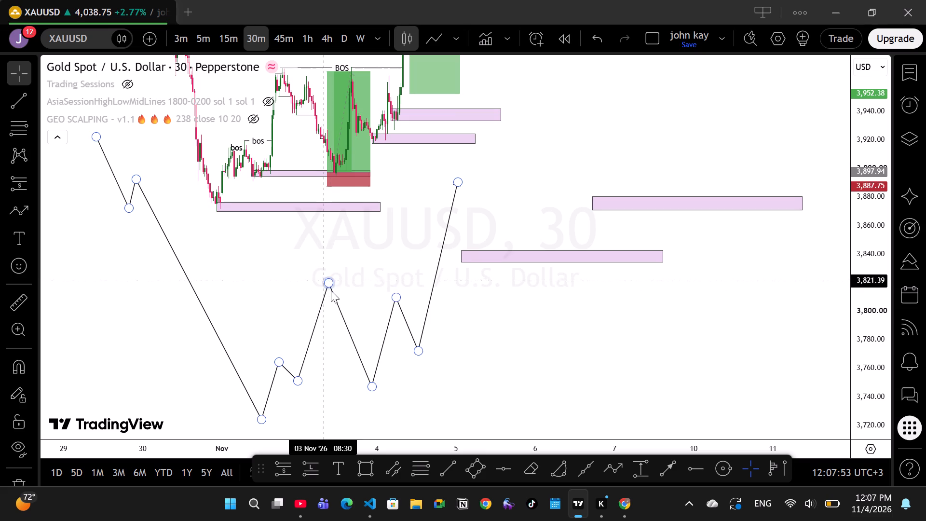
{"action": "left_click_drag", "start_coordinate": [330, 285], "coordinate": [332, 279]}
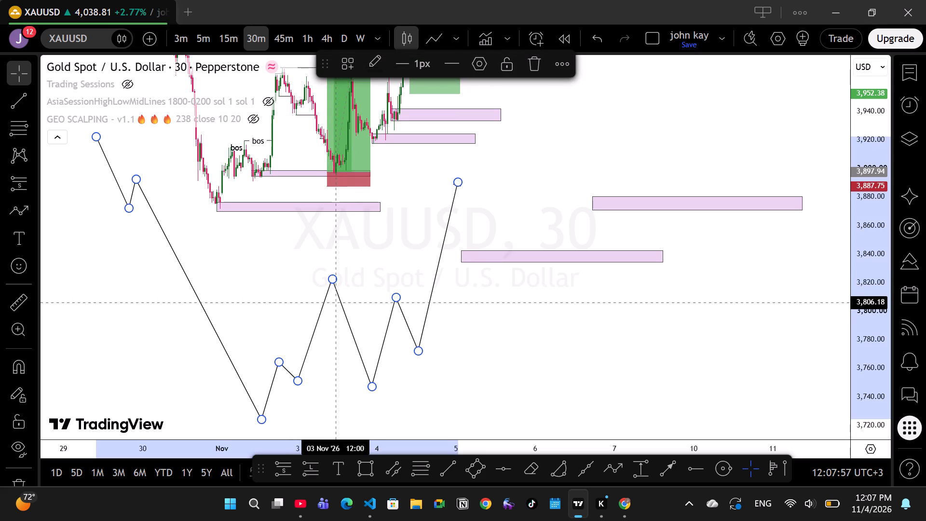
Move the whole swing path into the empty future area so that its start sits in the upper copied supply zone, at about 3,874.
{"action": "left_click_drag", "start_coordinate": [339, 298], "coordinate": [648, 329]}
{"action": "left_click", "coordinate": [523, 200]}
{"action": "left_click_drag", "start_coordinate": [523, 200], "coordinate": [460, 181]}
{"action": "left_click_drag", "start_coordinate": [460, 181], "coordinate": [348, 111]}
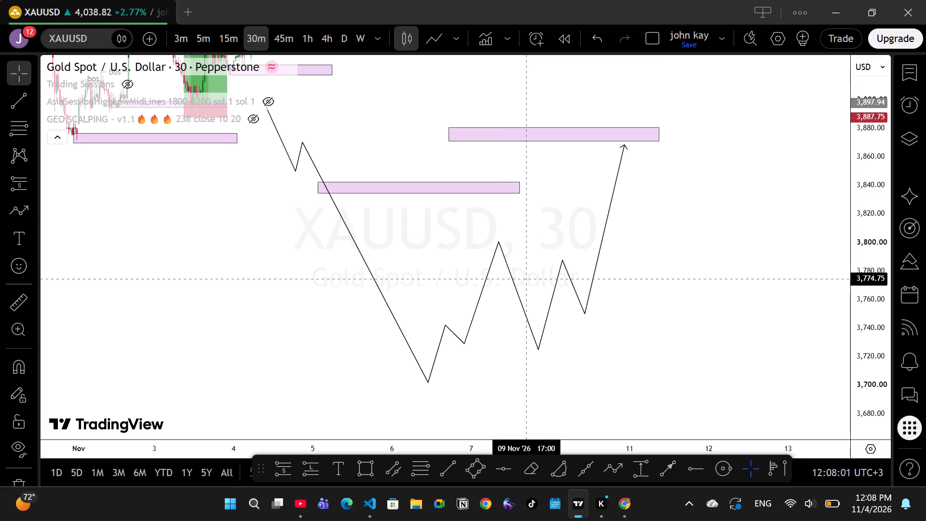
{"action": "left_click_drag", "start_coordinate": [516, 289], "coordinate": [709, 327]}
{"action": "left_click_drag", "start_coordinate": [613, 230], "coordinate": [336, 230]}
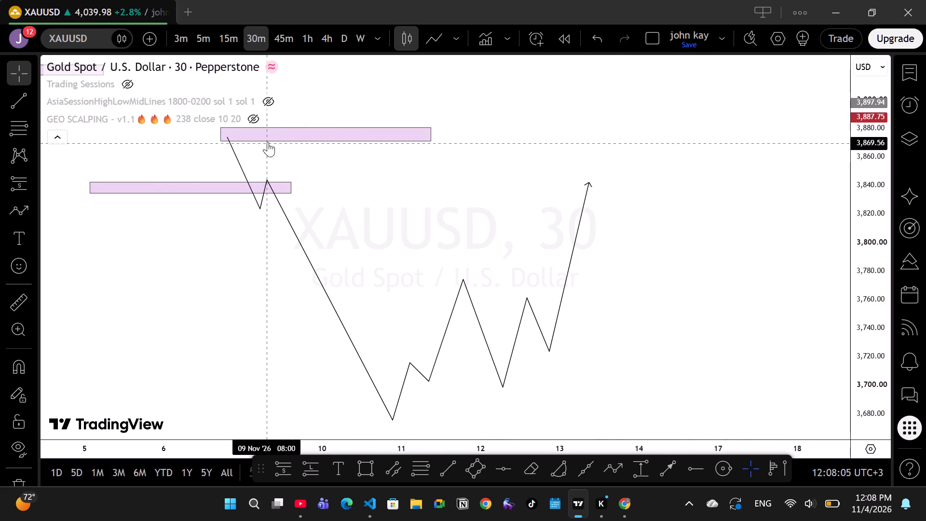
Move the lower supply zone onto the path's first pullback high at about 3,839–3,847 and extend it to about 14 Nov, past the arrow tip.
{"action": "left_click", "coordinate": [271, 142]}
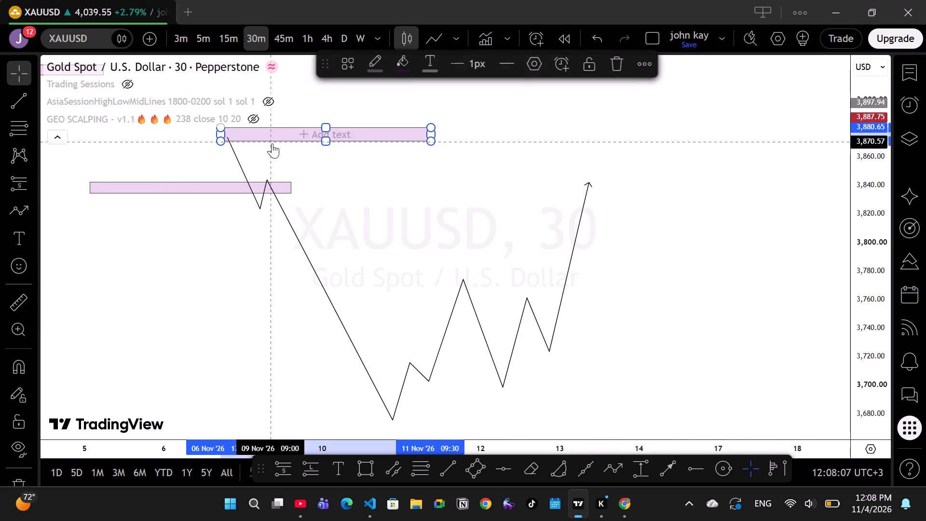
{"action": "left_click_drag", "start_coordinate": [257, 193], "coordinate": [442, 186]}
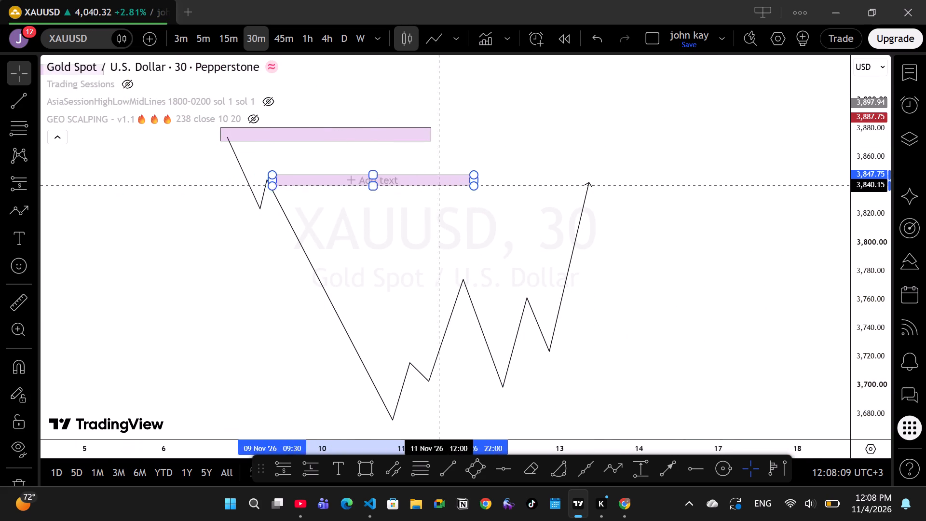
{"action": "left_click_drag", "start_coordinate": [442, 186], "coordinate": [427, 187]}
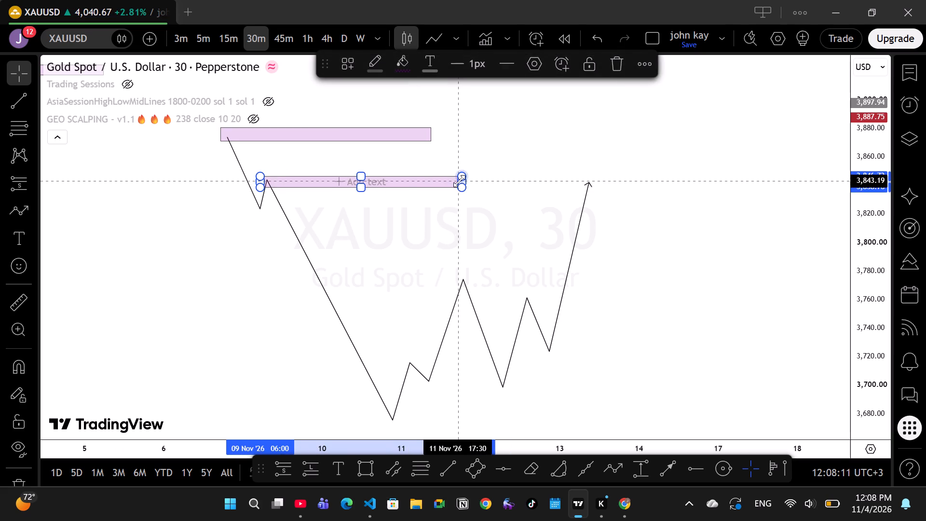
{"action": "left_click_drag", "start_coordinate": [460, 181], "coordinate": [634, 176]}
{"action": "left_click", "coordinate": [629, 153]}
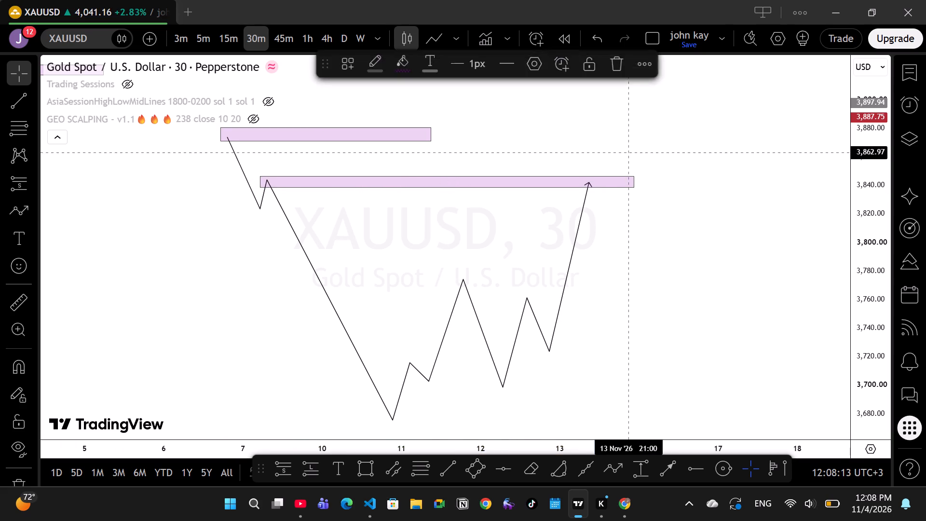
Draw a reaction path from the lower supply zone at about 3,839 down to about 3,729, beside the rally's arrow tip.
{"action": "left_click_drag", "start_coordinate": [621, 149], "coordinate": [751, 159]}
{"action": "left_click_drag", "start_coordinate": [751, 297], "coordinate": [749, 346]}
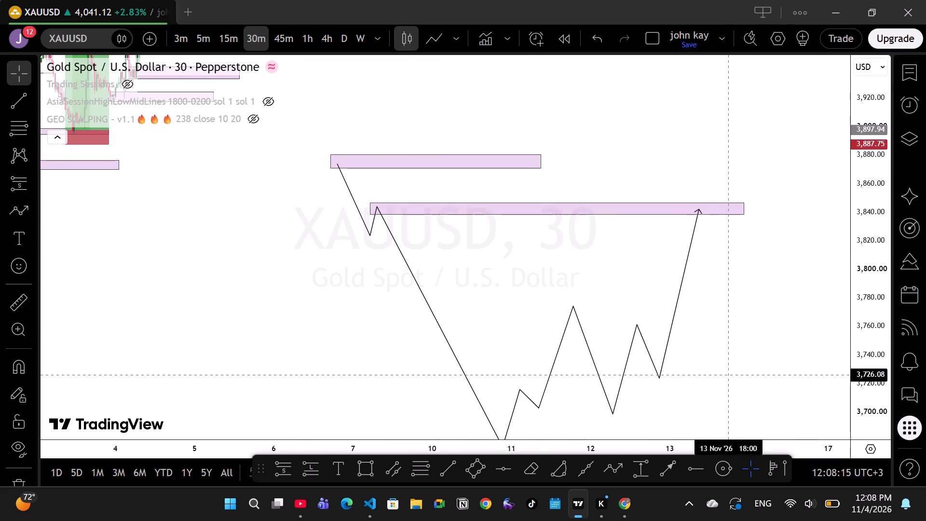
{"action": "left_click_drag", "start_coordinate": [710, 362], "coordinate": [380, 225]}
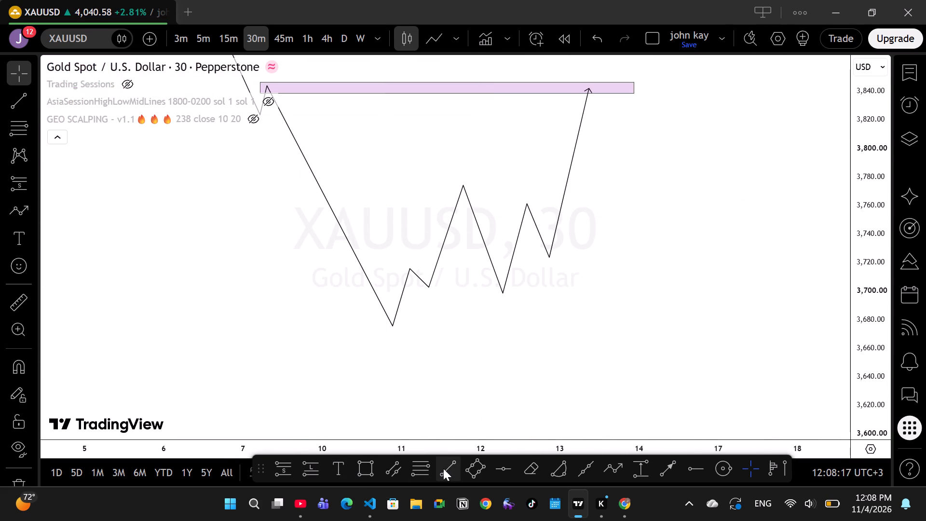
{"action": "left_click", "coordinate": [611, 470]}
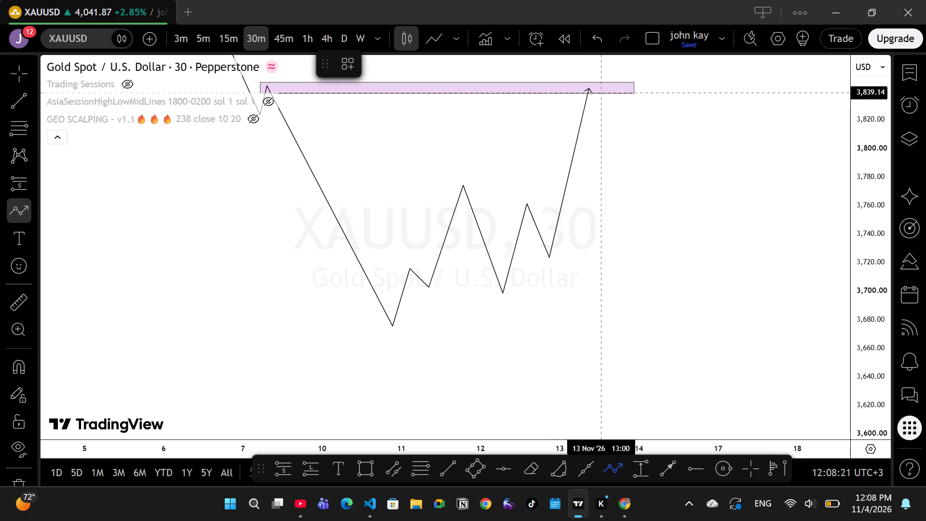
{"action": "left_click_drag", "start_coordinate": [601, 93], "coordinate": [630, 249]}
{"action": "double_click", "coordinate": [628, 249]}
{"action": "left_click", "coordinate": [643, 226]}
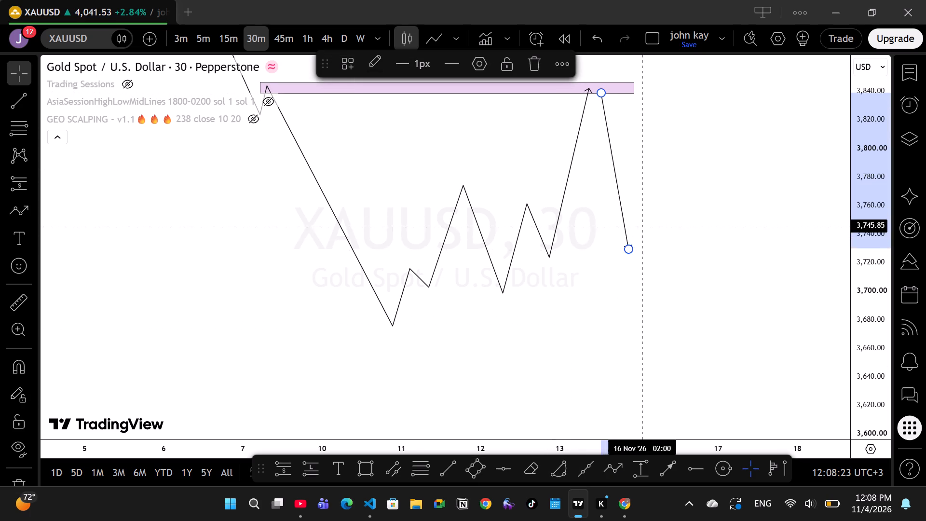
Extend the upper supply zone forward to about 17 Nov and raise its top edge to about 3,882.
{"action": "left_click", "coordinate": [650, 214]}
{"action": "left_click_drag", "start_coordinate": [651, 214], "coordinate": [667, 357]}
{"action": "left_click_drag", "start_coordinate": [448, 173], "coordinate": [743, 167]}
{"action": "left_click", "coordinate": [656, 269]}
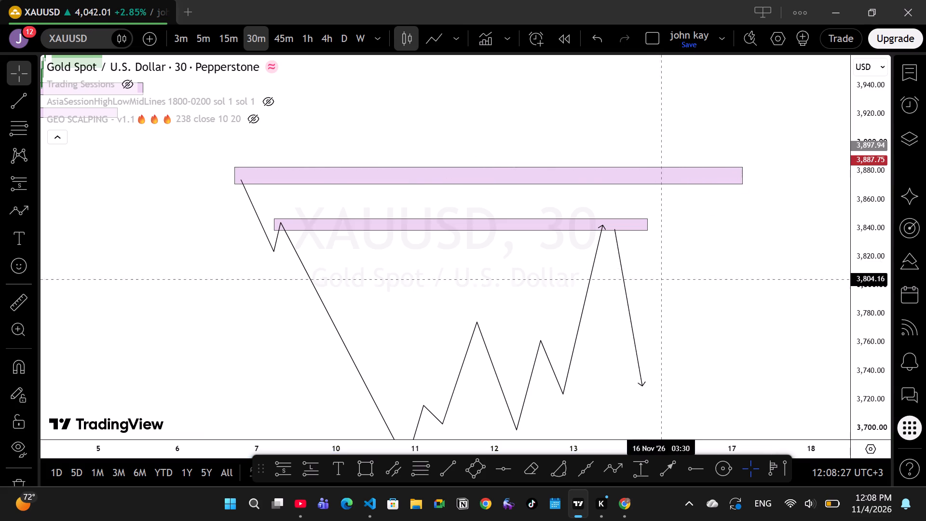
Draw a second reaction path starting in the upper supply zone, peaking at its top edge, and dropping to about 3,725.
{"action": "left_click_drag", "start_coordinate": [696, 362], "coordinate": [668, 290]}
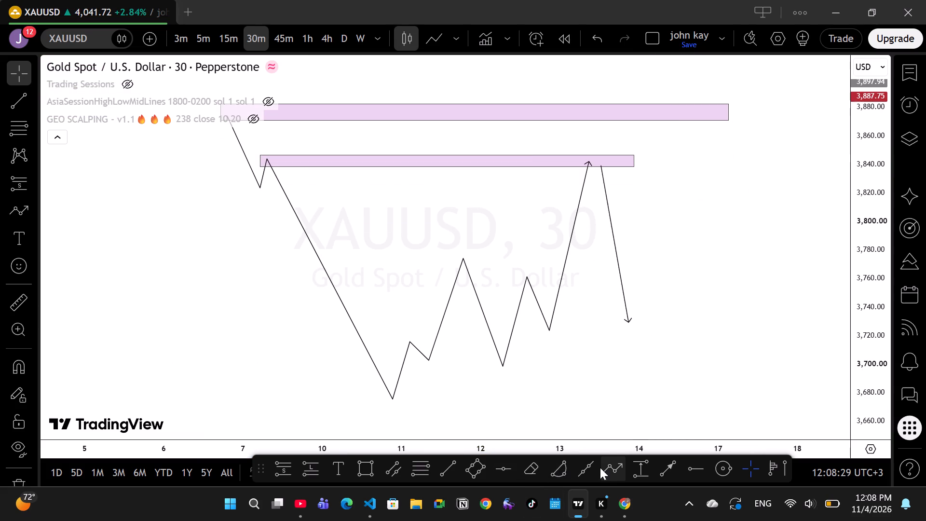
{"action": "left_click", "coordinate": [603, 467]}
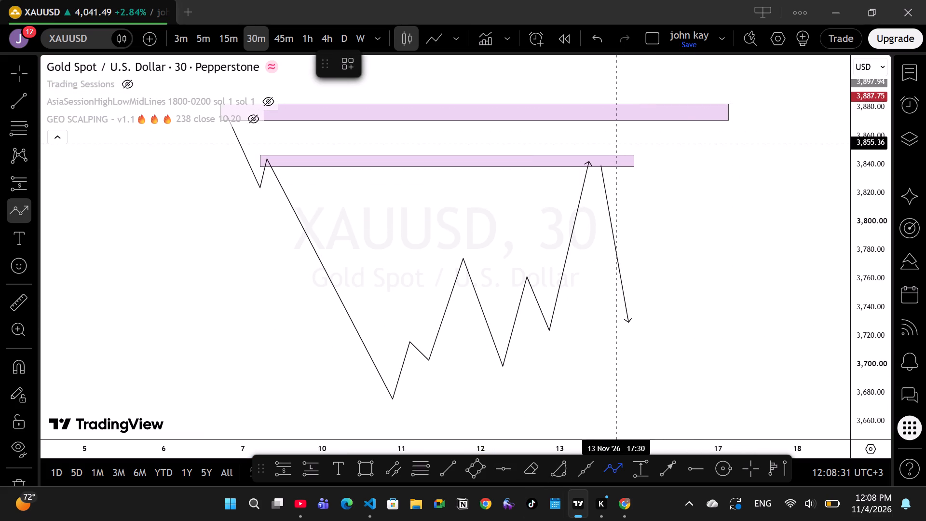
{"action": "left_click_drag", "start_coordinate": [621, 121], "coordinate": [633, 103]}
{"action": "left_click_drag", "start_coordinate": [633, 103], "coordinate": [680, 329]}
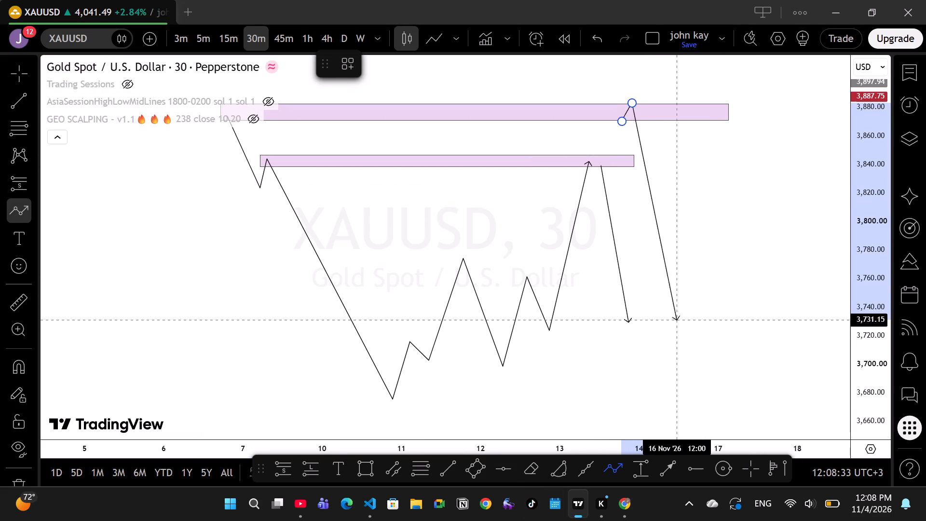
{"action": "left_click_drag", "start_coordinate": [680, 329], "coordinate": [677, 328]}
{"action": "double_click", "coordinate": [677, 328]}
{"action": "left_click", "coordinate": [716, 213]}
Lower the second reaction path's peak to about 3,880, just inside the upper supply zone.
{"action": "left_click_drag", "start_coordinate": [717, 206], "coordinate": [735, 263]}
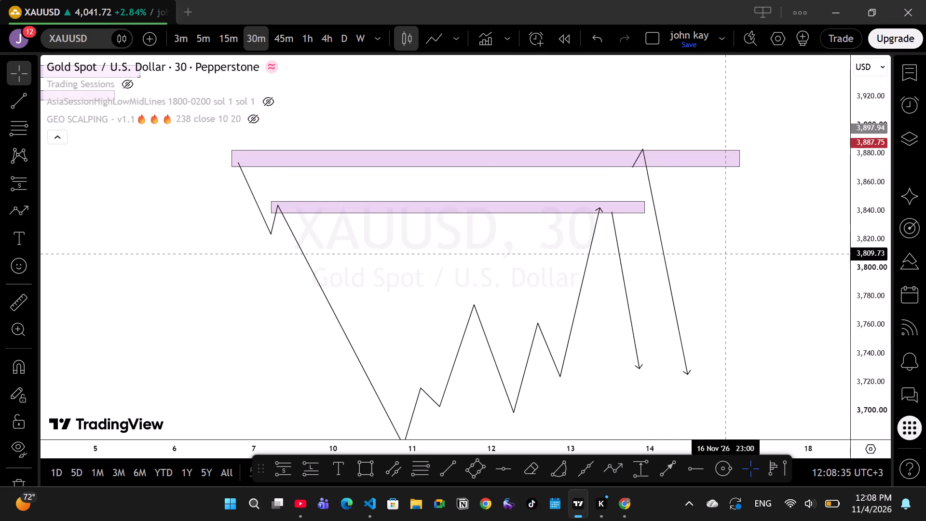
{"action": "left_click_drag", "start_coordinate": [645, 147], "coordinate": [640, 153]}
{"action": "left_click", "coordinate": [631, 165]}
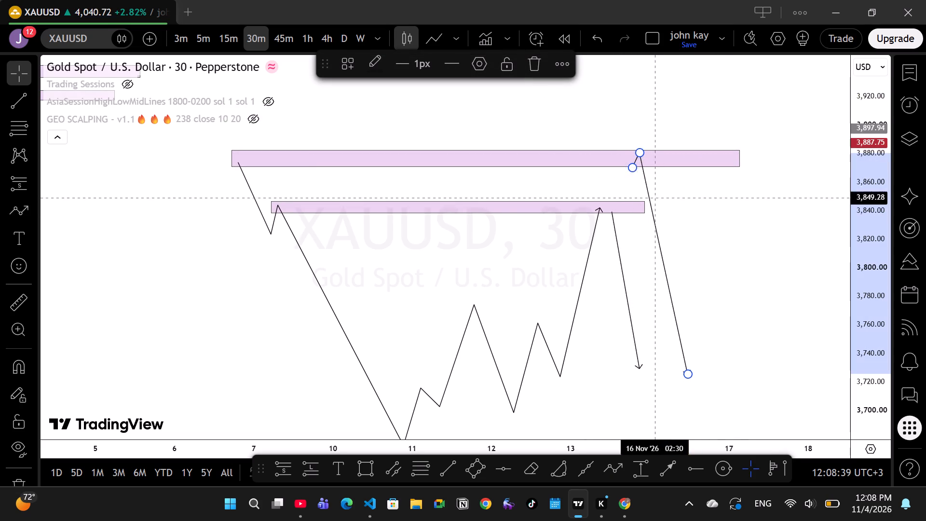
{"action": "left_click", "coordinate": [680, 228]}
Draw a demand zone rectangle at about 3,720–3,732 from the path's last swing low, extending past both reaction arrow tips.
{"action": "left_click_drag", "start_coordinate": [694, 263], "coordinate": [698, 209]}
{"action": "left_click", "coordinate": [371, 470]}
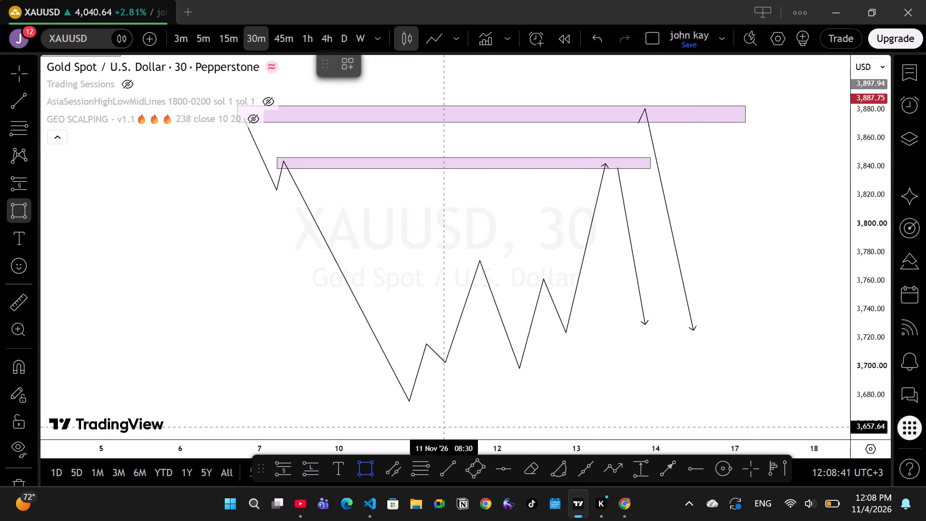
{"action": "left_click_drag", "start_coordinate": [560, 338], "coordinate": [682, 321]}
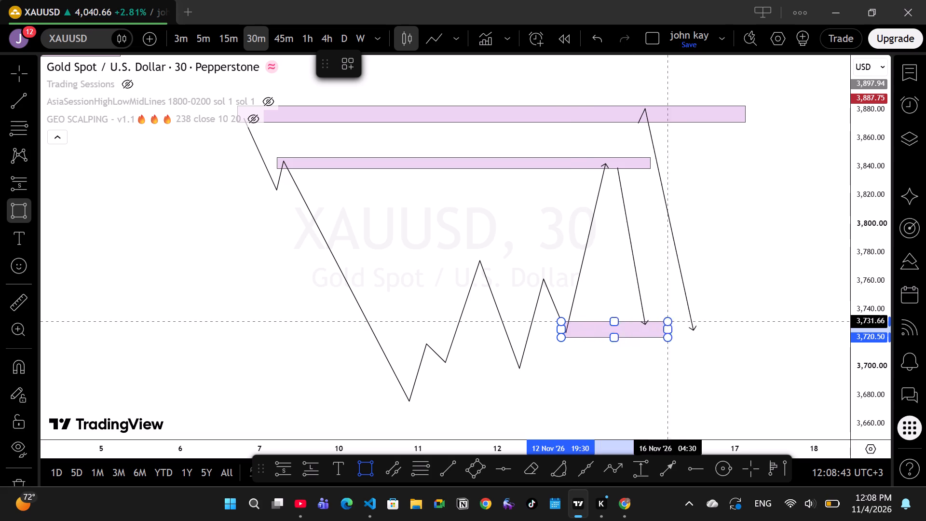
{"action": "left_click_drag", "start_coordinate": [682, 321], "coordinate": [720, 322]}
{"action": "left_click", "coordinate": [721, 322]}
{"action": "left_click", "coordinate": [726, 259]}
Draw another demand zone rectangle at about 3,698–3,706 from the first pullback low after the bottom, across the next swing low.
{"action": "left_click", "coordinate": [718, 247]}
{"action": "left_click_drag", "start_coordinate": [718, 247], "coordinate": [740, 240]}
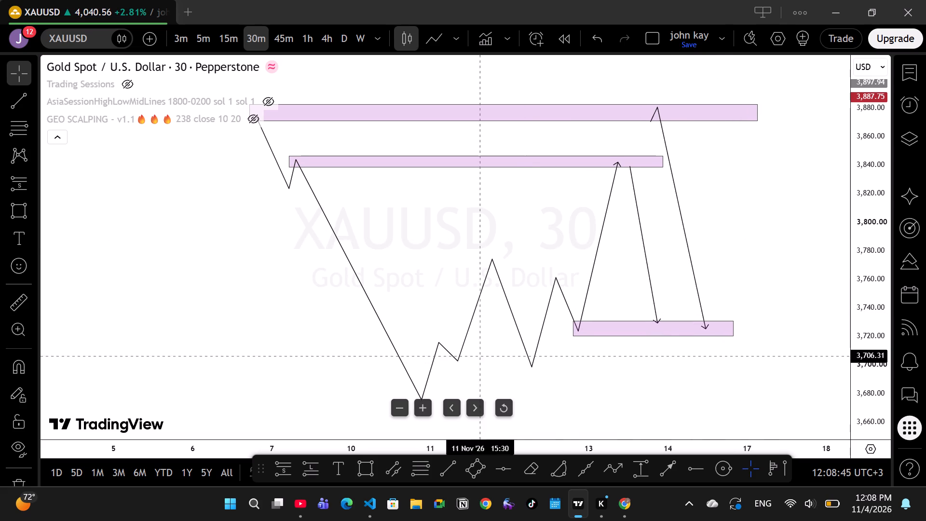
{"action": "left_click_drag", "start_coordinate": [599, 382], "coordinate": [621, 324]}
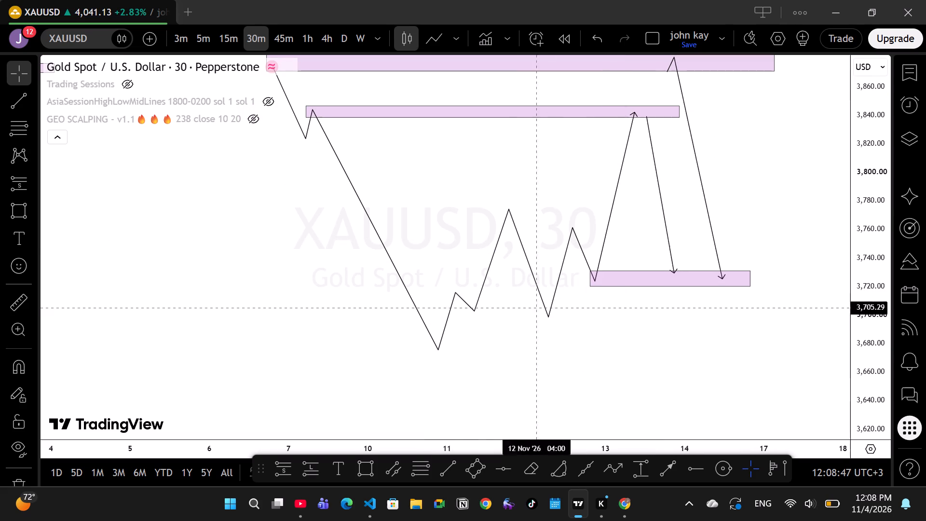
{"action": "left_click", "coordinate": [376, 471]}
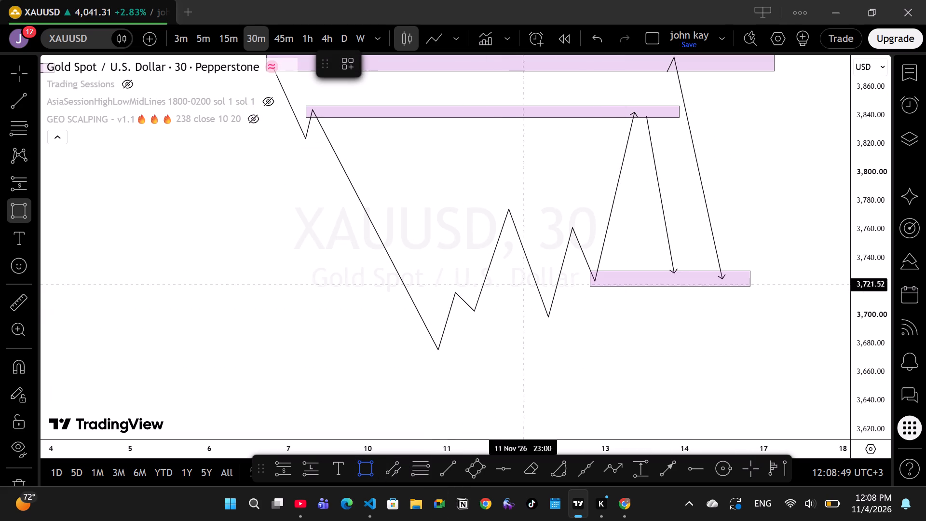
{"action": "left_click_drag", "start_coordinate": [467, 318], "coordinate": [658, 306]}
{"action": "triple_click", "coordinate": [658, 306]}
{"action": "left_click", "coordinate": [861, 121]}
Move the swing path's first low, between the two supply zones' origins, to about 3,818.
{"action": "left_click_drag", "start_coordinate": [754, 178], "coordinate": [775, 349]}
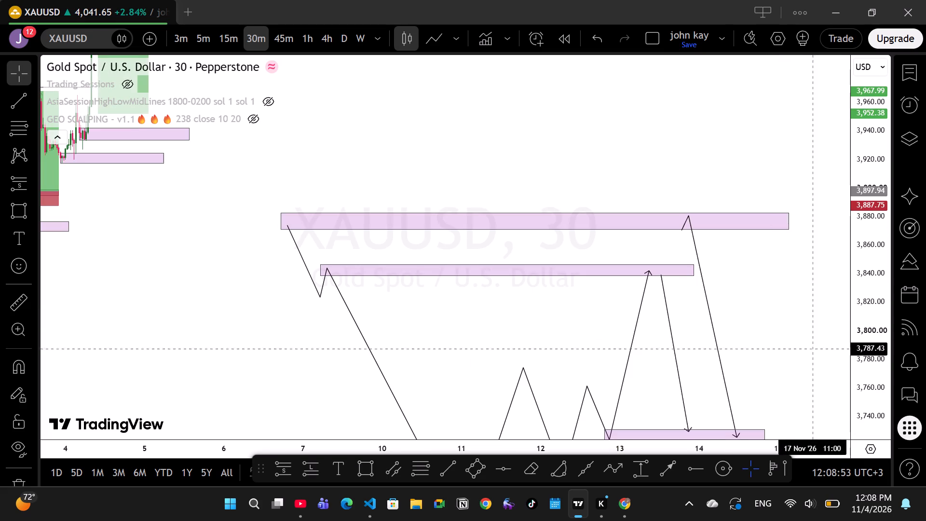
{"action": "left_click", "coordinate": [854, 376]}
{"action": "left_click_drag", "start_coordinate": [814, 378], "coordinate": [812, 298]}
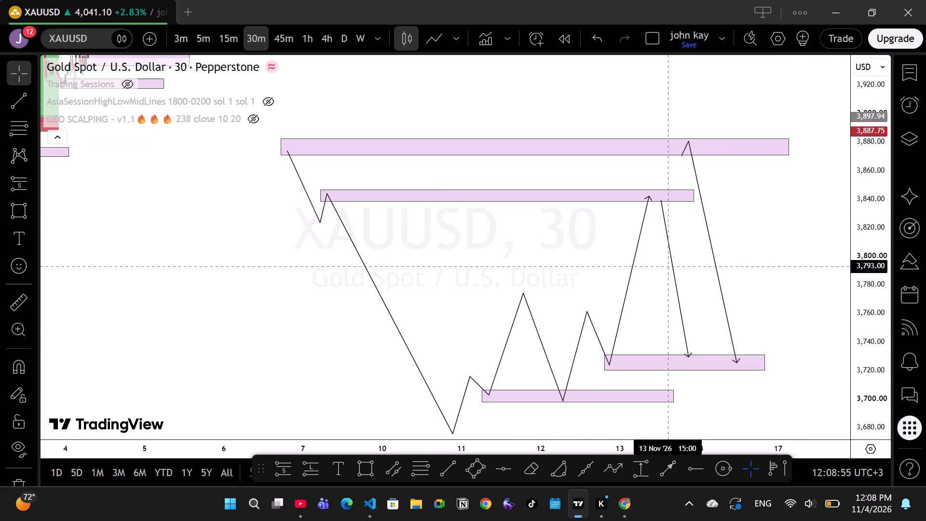
{"action": "left_click_drag", "start_coordinate": [554, 244], "coordinate": [667, 216]}
{"action": "left_click_drag", "start_coordinate": [487, 259], "coordinate": [506, 330]}
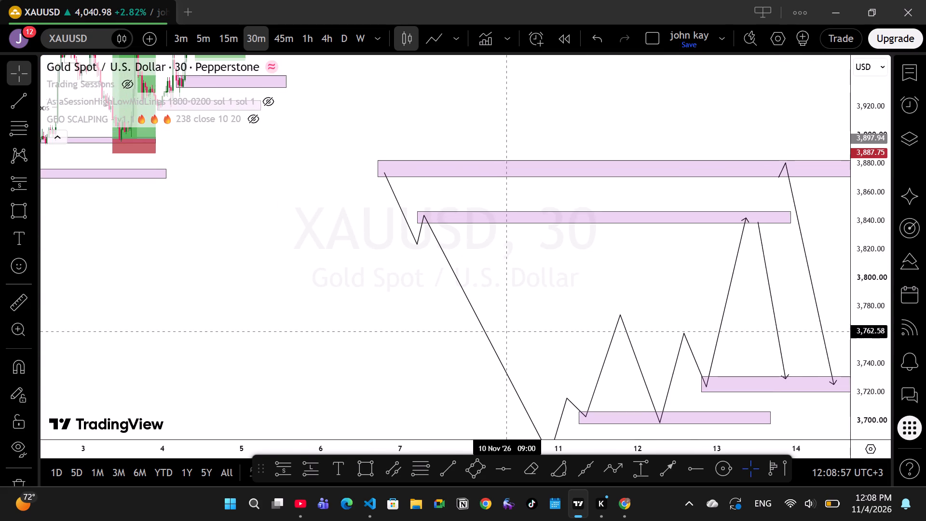
{"action": "left_click_drag", "start_coordinate": [415, 241], "coordinate": [411, 245]}
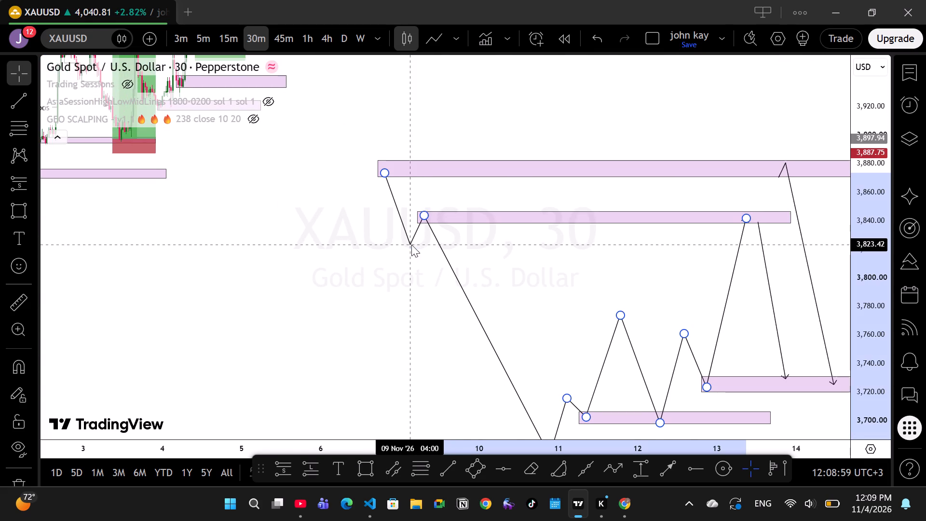
{"action": "left_click_drag", "start_coordinate": [411, 245], "coordinate": [412, 252]}
{"action": "left_click", "coordinate": [409, 283]}
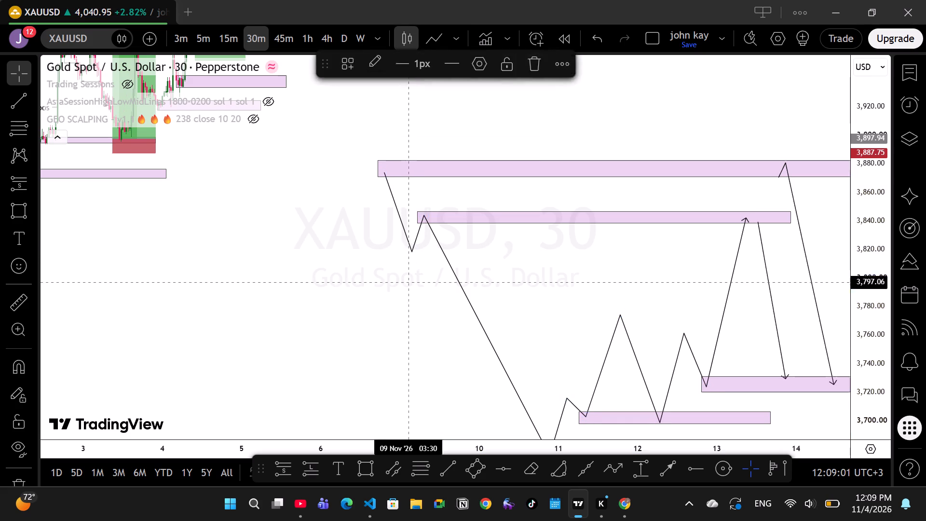
Adjust the first rally after the path's bottom, setting its high at about 3,721 and its pullback low at about 3,699.
{"action": "left_click_drag", "start_coordinate": [599, 296], "coordinate": [472, 181]}
{"action": "left_click_drag", "start_coordinate": [505, 234], "coordinate": [454, 274]}
{"action": "left_click_drag", "start_coordinate": [457, 276], "coordinate": [472, 133]}
{"action": "left_click_drag", "start_coordinate": [467, 237], "coordinate": [468, 226]}
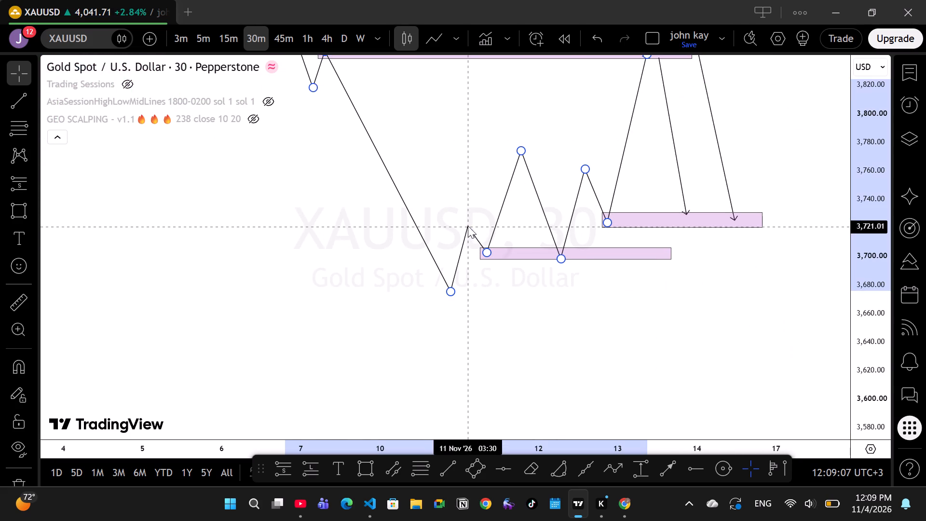
{"action": "left_click_drag", "start_coordinate": [468, 226], "coordinate": [467, 225]}
{"action": "left_click_drag", "start_coordinate": [486, 250], "coordinate": [484, 257]}
{"action": "left_click", "coordinate": [531, 219]}
Compare the finished schematic with the real candles, examining the supply and demand zones, the structure breaks and the short position.
{"action": "left_click_drag", "start_coordinate": [518, 231], "coordinate": [546, 304]}
{"action": "left_click_drag", "start_coordinate": [488, 233], "coordinate": [492, 238]}
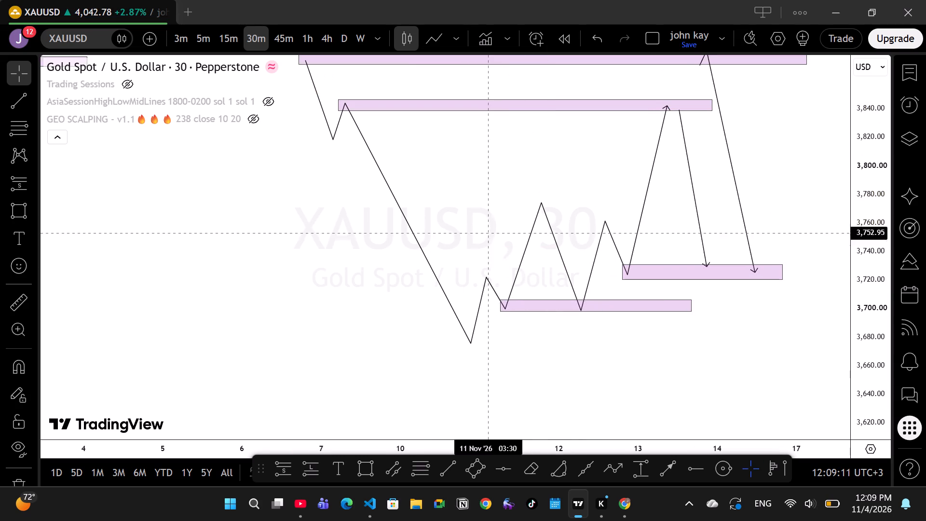
{"action": "left_click_drag", "start_coordinate": [492, 238], "coordinate": [507, 260]}
{"action": "left_click_drag", "start_coordinate": [491, 247], "coordinate": [531, 312]}
{"action": "left_click_drag", "start_coordinate": [486, 259], "coordinate": [443, 288]}
{"action": "left_click", "coordinate": [457, 267]}
{"action": "left_click_drag", "start_coordinate": [463, 268], "coordinate": [600, 289]}
{"action": "left_click_drag", "start_coordinate": [533, 96], "coordinate": [644, 273]}
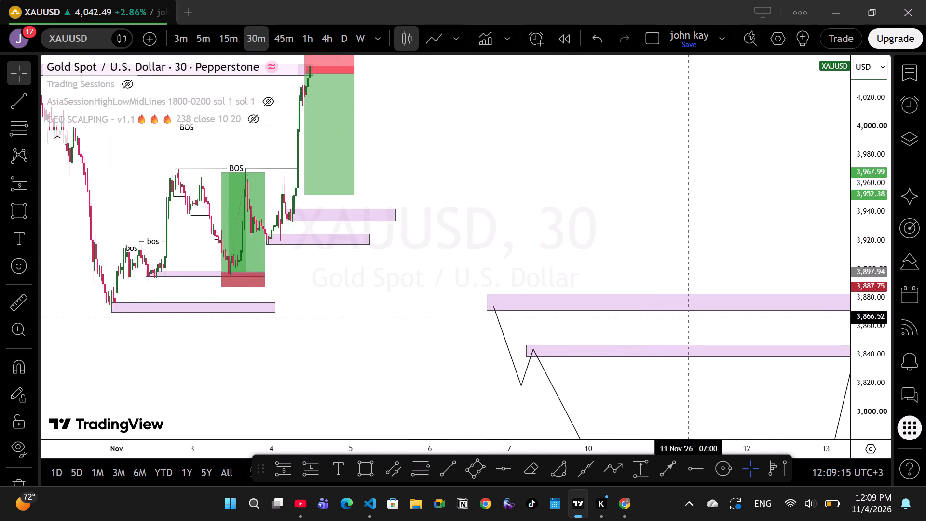
{"action": "left_click_drag", "start_coordinate": [503, 163], "coordinate": [719, 279]}
{"action": "scroll", "coordinate": [646, 229], "scroll_direction": "up", "scroll_amount": 18}
{"action": "left_click_drag", "start_coordinate": [626, 222], "coordinate": [656, 222]}
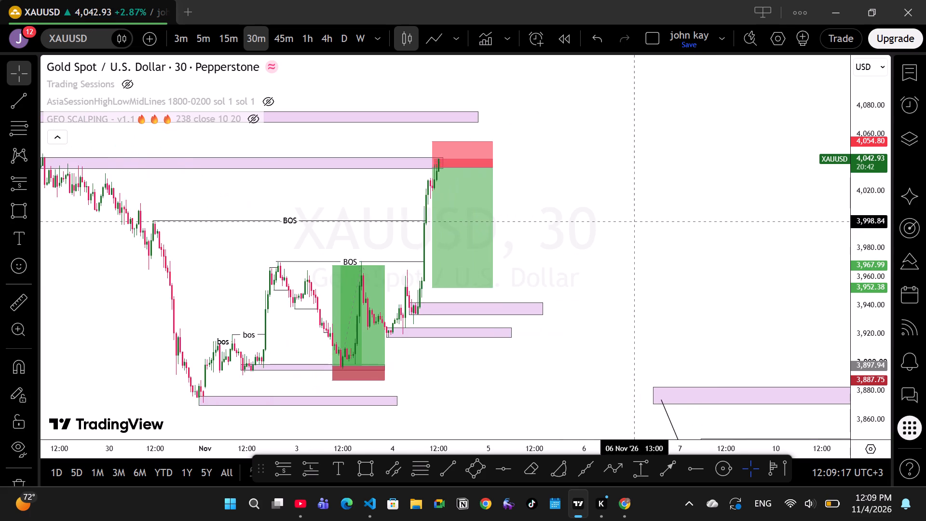
{"action": "left_click_drag", "start_coordinate": [656, 222], "coordinate": [813, 243]}
{"action": "left_click_drag", "start_coordinate": [862, 335], "coordinate": [860, 242]}
{"action": "left_click_drag", "start_coordinate": [748, 249], "coordinate": [781, 206]}
{"action": "scroll", "coordinate": [769, 211], "scroll_direction": "up", "scroll_amount": 5}
{"action": "double_click", "coordinate": [684, 240]}
{"action": "left_click_drag", "start_coordinate": [686, 240], "coordinate": [813, 212]}
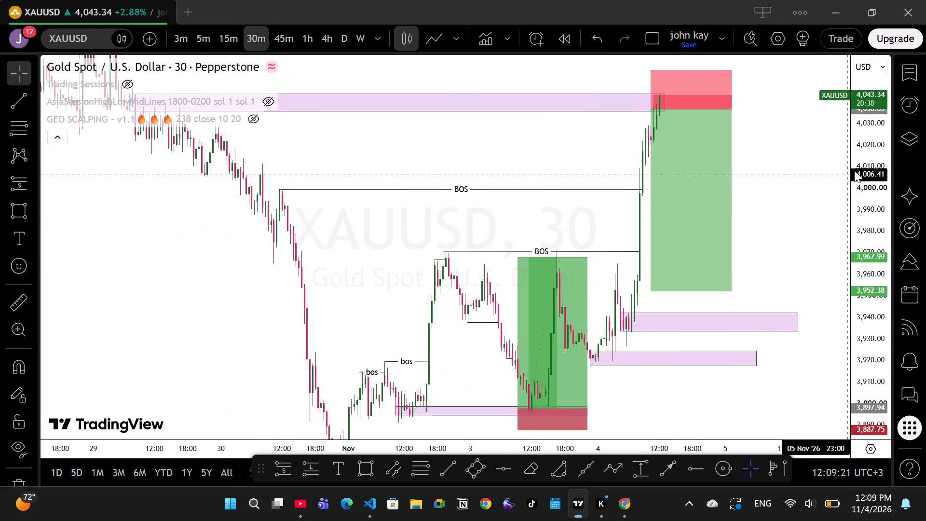
{"action": "left_click_drag", "start_coordinate": [864, 167], "coordinate": [865, 234]}
{"action": "left_click_drag", "start_coordinate": [438, 167], "coordinate": [608, 209]}
{"action": "left_click", "coordinate": [608, 209]}
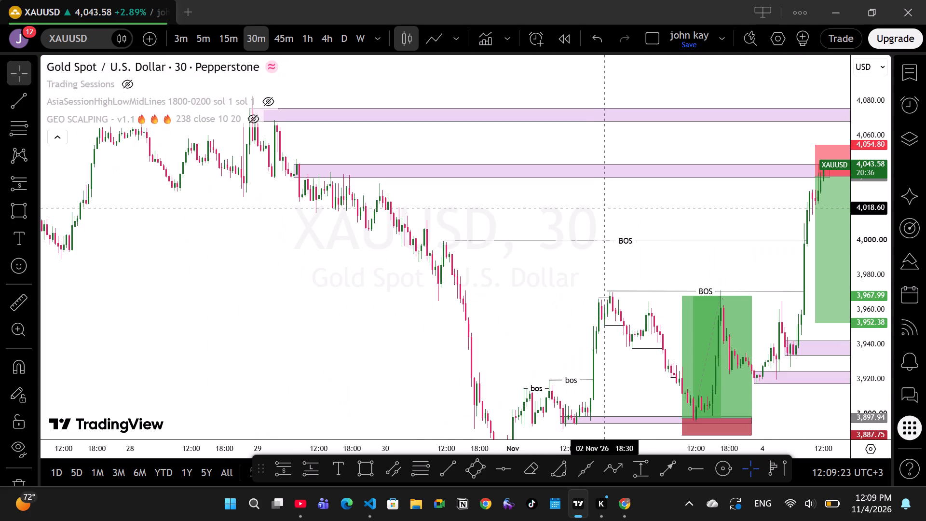
{"action": "left_click_drag", "start_coordinate": [599, 196], "coordinate": [604, 217]}
{"action": "left_click_drag", "start_coordinate": [604, 217], "coordinate": [435, 219]}
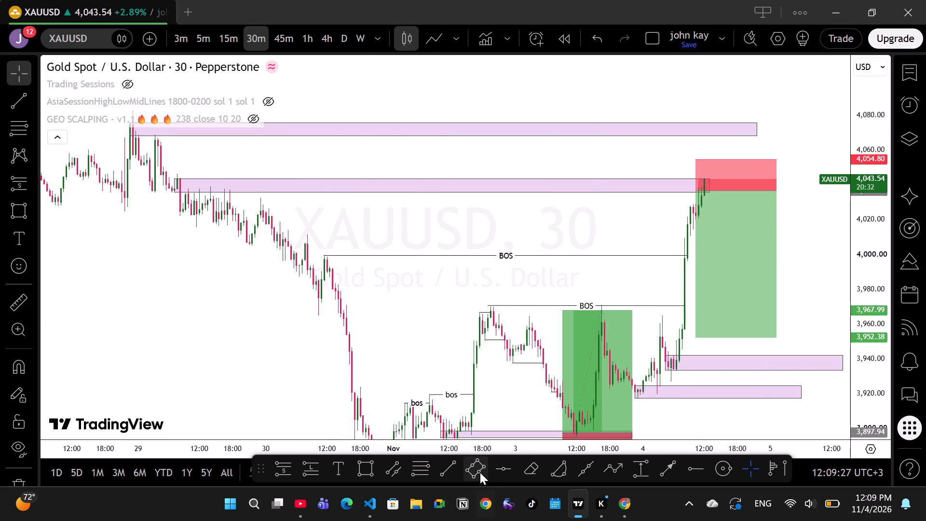
Draw a near-horizontal trend line at about 4,046.5 just above the lower supply zone, from 29 Oct 07:30 to 4 Nov 15:30, labelled "$$$".
{"action": "left_click", "coordinate": [450, 470]}
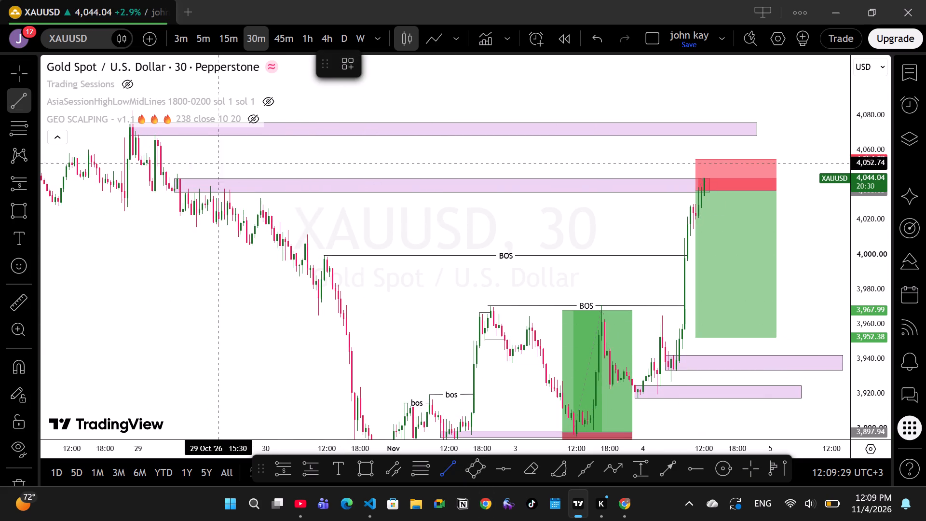
{"action": "left_click_drag", "start_coordinate": [175, 174], "coordinate": [703, 177]}
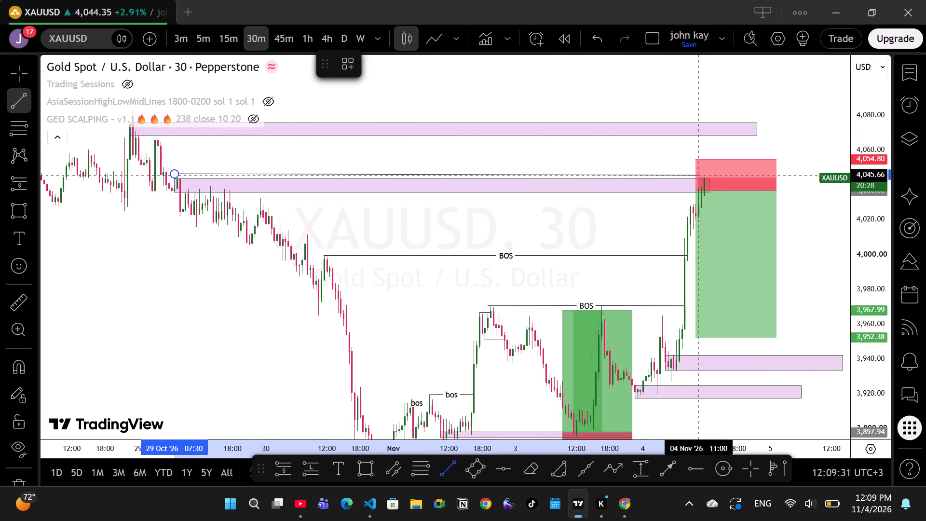
{"action": "left_click_drag", "start_coordinate": [703, 177], "coordinate": [721, 172]}
{"action": "left_click", "coordinate": [721, 172]}
{"action": "left_click", "coordinate": [721, 172]}
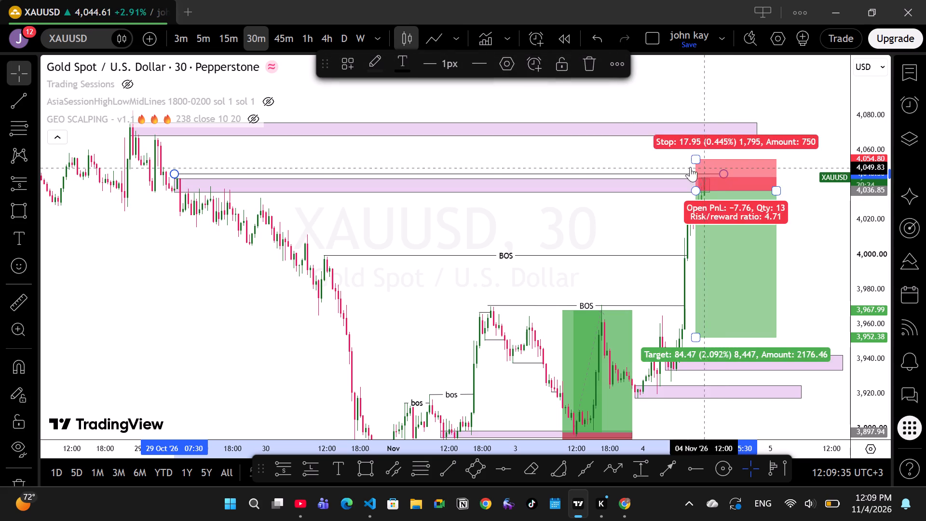
{"action": "left_click", "coordinate": [459, 174]}
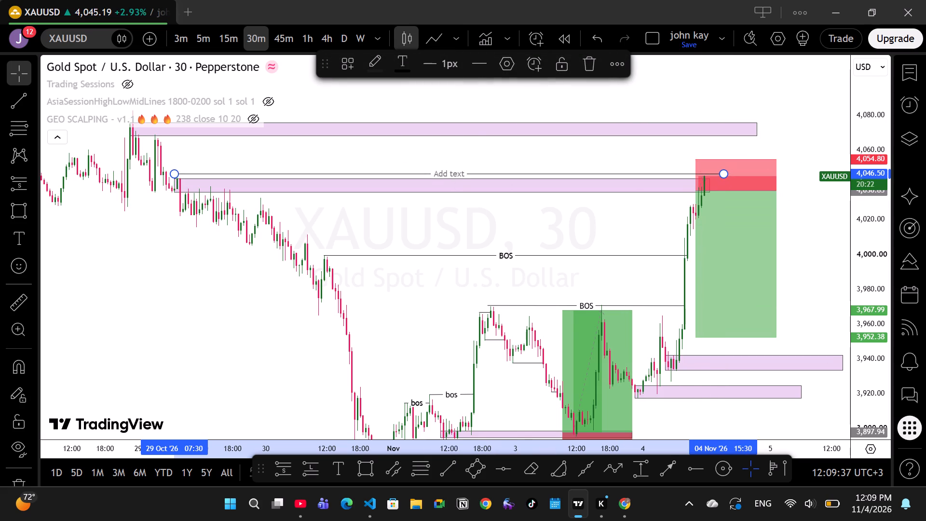
{"action": "type", "text": "$$$"}
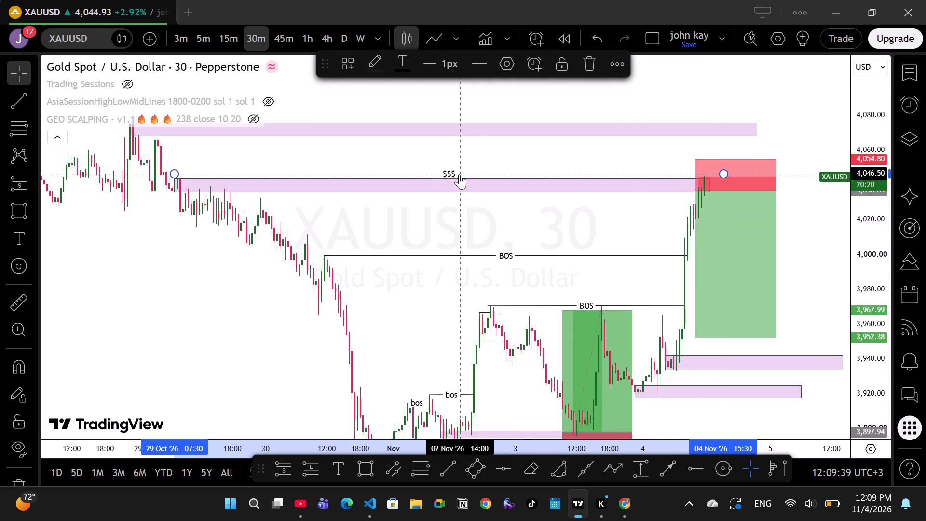
{"action": "left_click", "coordinate": [464, 237]}
Move the $$$ line's starting point onto the swing high at 29 Oct 08:00, at about 4,047.3.
{"action": "left_click_drag", "start_coordinate": [394, 234], "coordinate": [500, 234]}
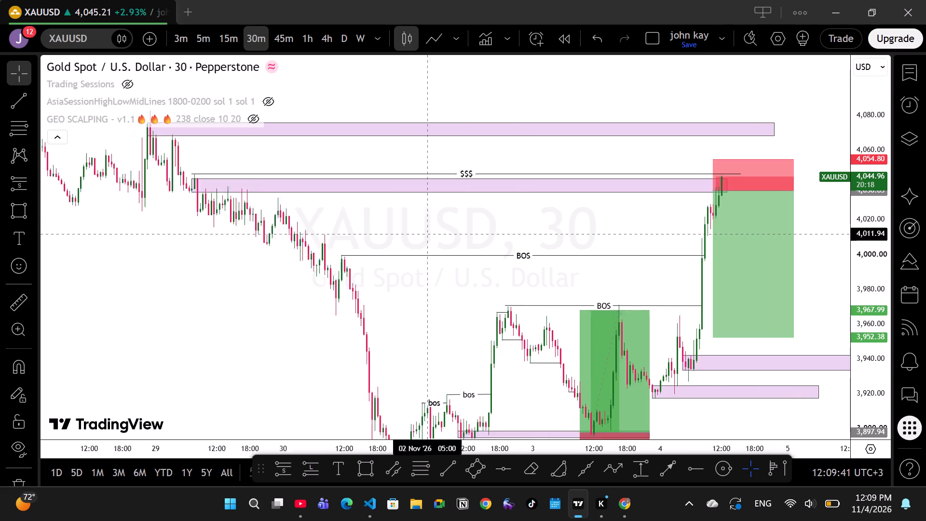
{"action": "left_click_drag", "start_coordinate": [500, 234], "coordinate": [531, 234]}
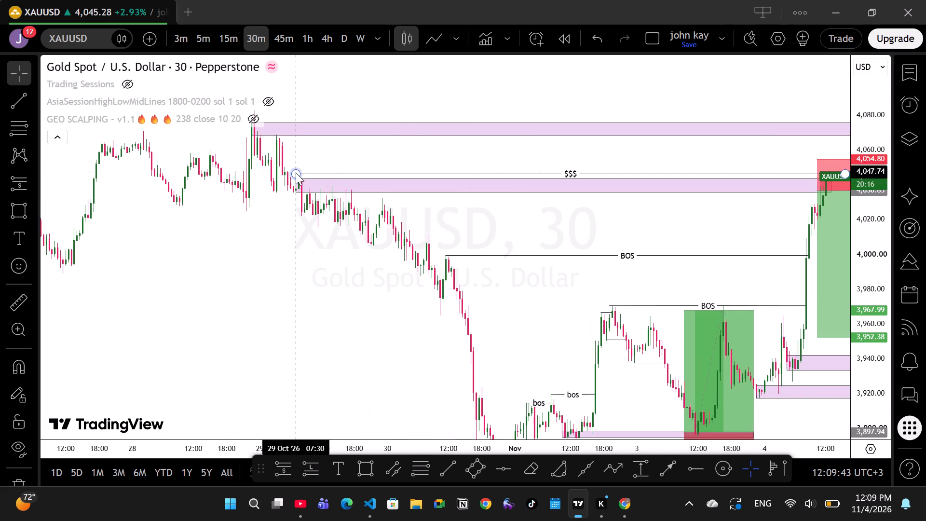
{"action": "left_click_drag", "start_coordinate": [293, 175], "coordinate": [295, 173]}
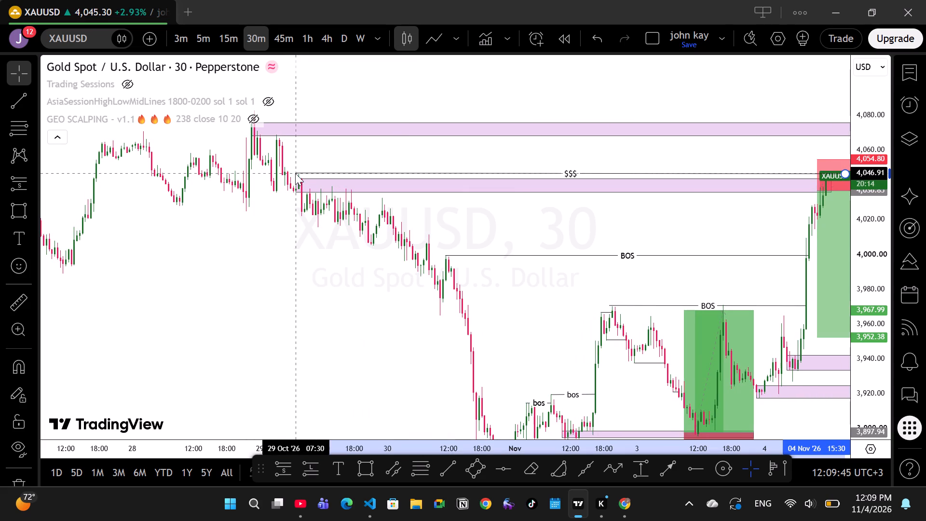
{"action": "left_click_drag", "start_coordinate": [295, 173], "coordinate": [299, 173]}
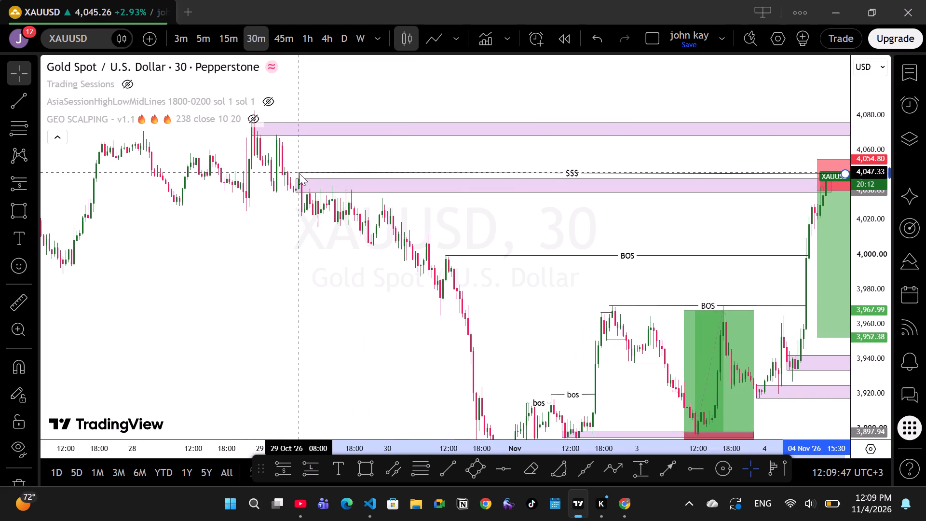
{"action": "left_click_drag", "start_coordinate": [299, 173], "coordinate": [300, 173]}
{"action": "left_click", "coordinate": [299, 173]}
{"action": "left_click", "coordinate": [338, 158]}
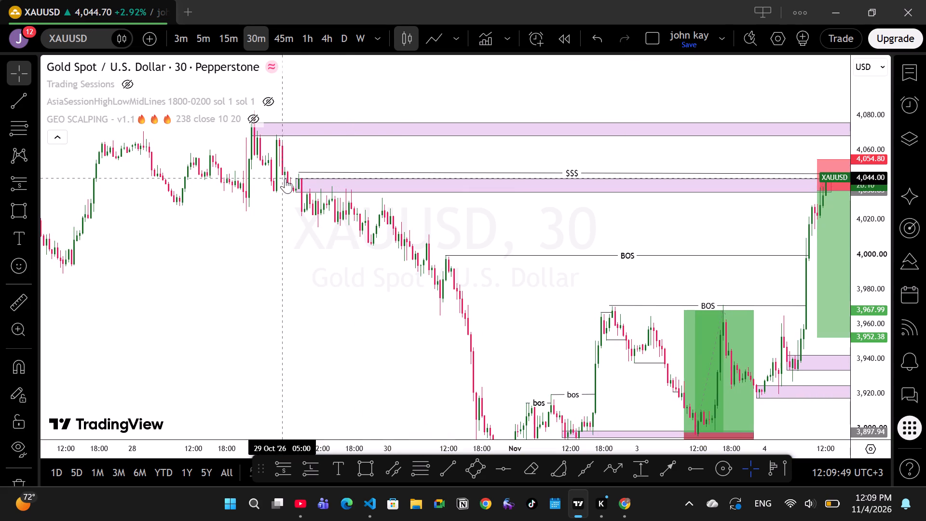
{"action": "left_click", "coordinate": [298, 176]}
{"action": "left_click", "coordinate": [309, 157]}
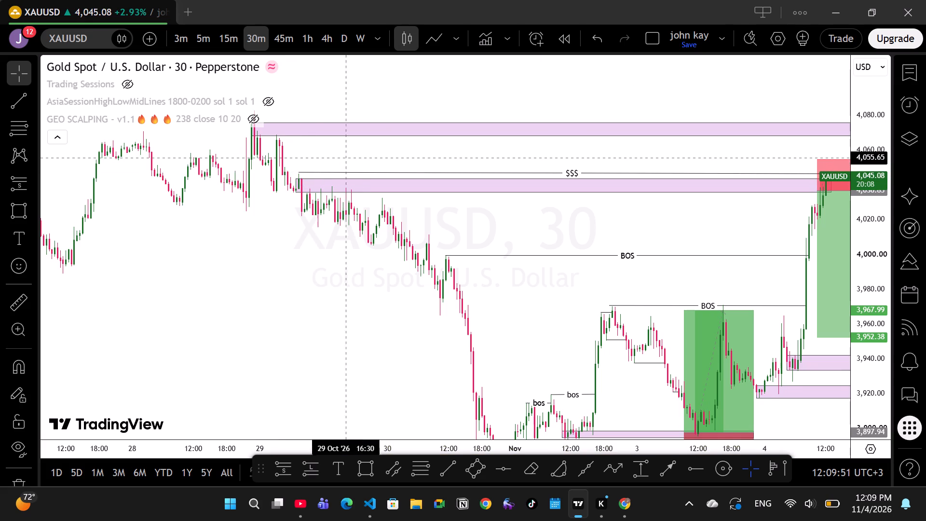
Raise the short position's stop level to 4,057.52, above the $$$ line.
{"action": "left_click_drag", "start_coordinate": [375, 158], "coordinate": [282, 158]}
{"action": "left_click_drag", "start_coordinate": [568, 227], "coordinate": [452, 227]}
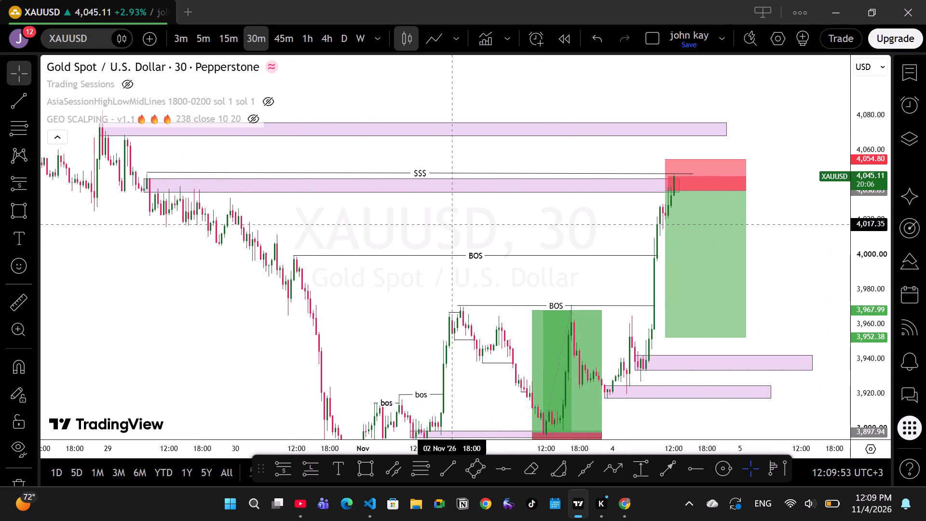
{"action": "scroll", "coordinate": [452, 224], "scroll_direction": "up", "scroll_amount": 3}
{"action": "left_click_drag", "start_coordinate": [478, 221], "coordinate": [410, 239]}
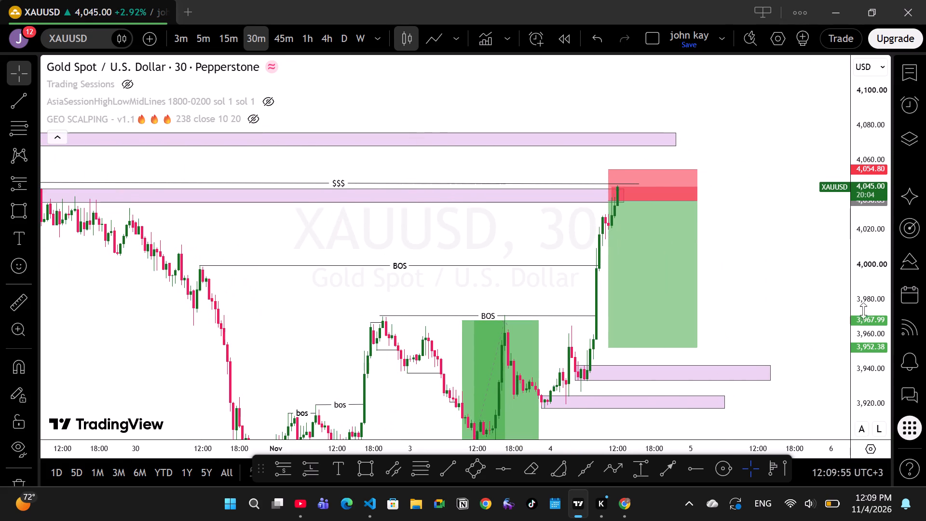
{"action": "left_click_drag", "start_coordinate": [863, 310], "coordinate": [863, 271]}
{"action": "left_click_drag", "start_coordinate": [790, 272], "coordinate": [914, 244]}
{"action": "left_click_drag", "start_coordinate": [598, 204], "coordinate": [550, 216]}
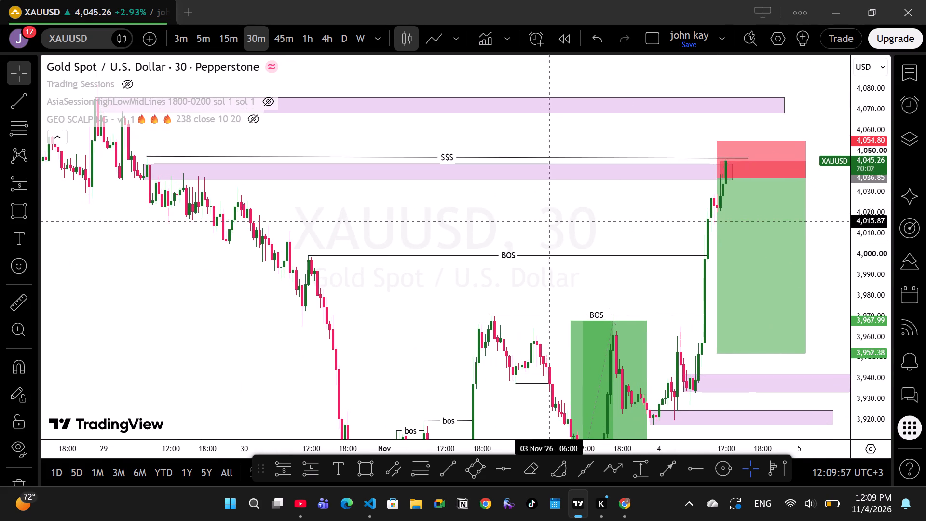
{"action": "left_click_drag", "start_coordinate": [556, 223], "coordinate": [544, 224]}
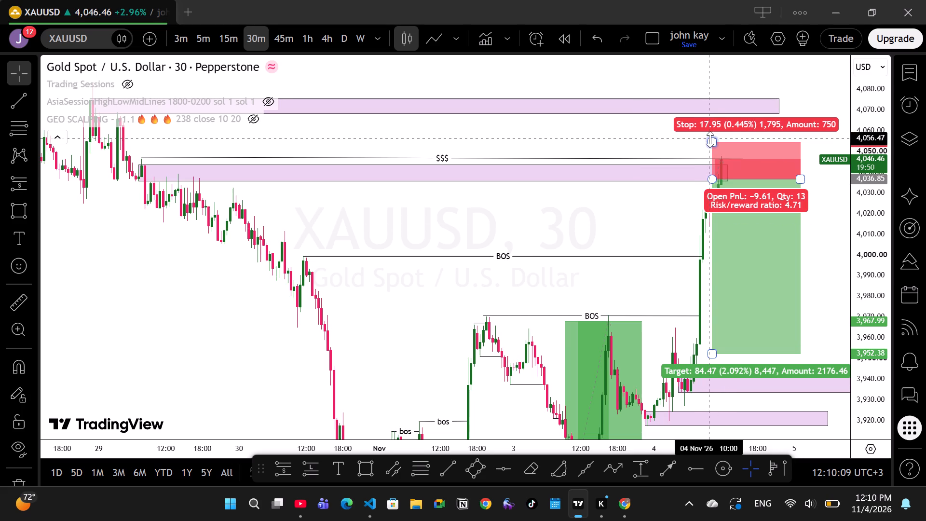
{"action": "left_click_drag", "start_coordinate": [711, 141], "coordinate": [711, 136]}
{"action": "left_click_drag", "start_coordinate": [654, 150], "coordinate": [625, 155]}
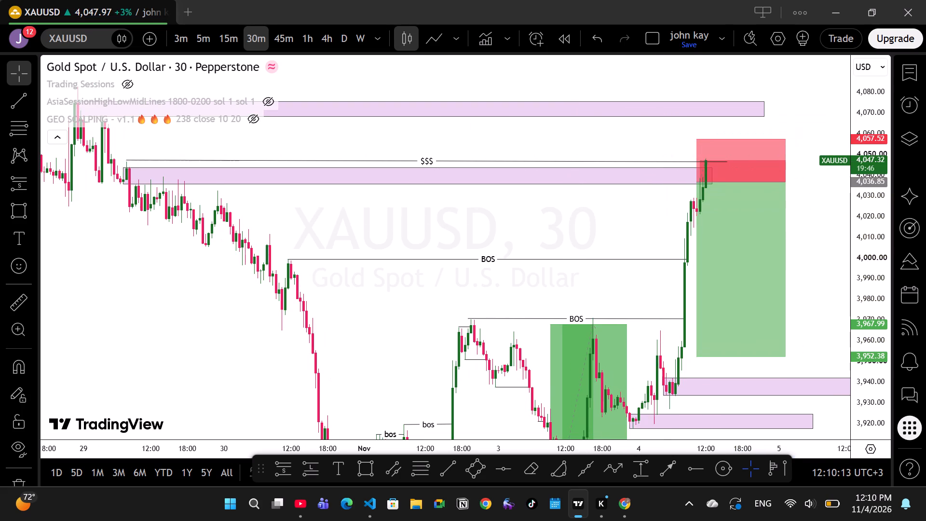
Switch the XAUUSD chart to the 15-minute timeframe.
{"action": "left_click_drag", "start_coordinate": [889, 302], "coordinate": [883, 306]}
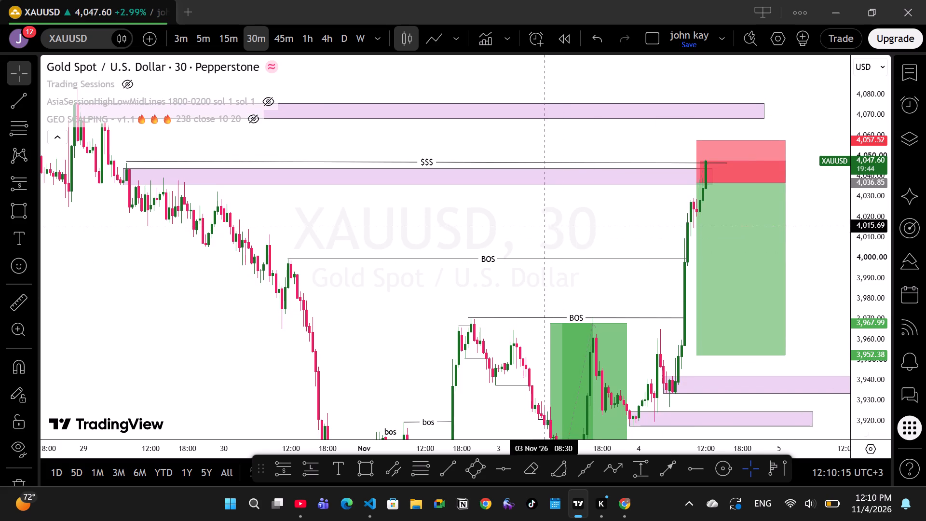
{"action": "left_click_drag", "start_coordinate": [542, 226], "coordinate": [594, 229]}
{"action": "left_click_drag", "start_coordinate": [633, 137], "coordinate": [499, 137]}
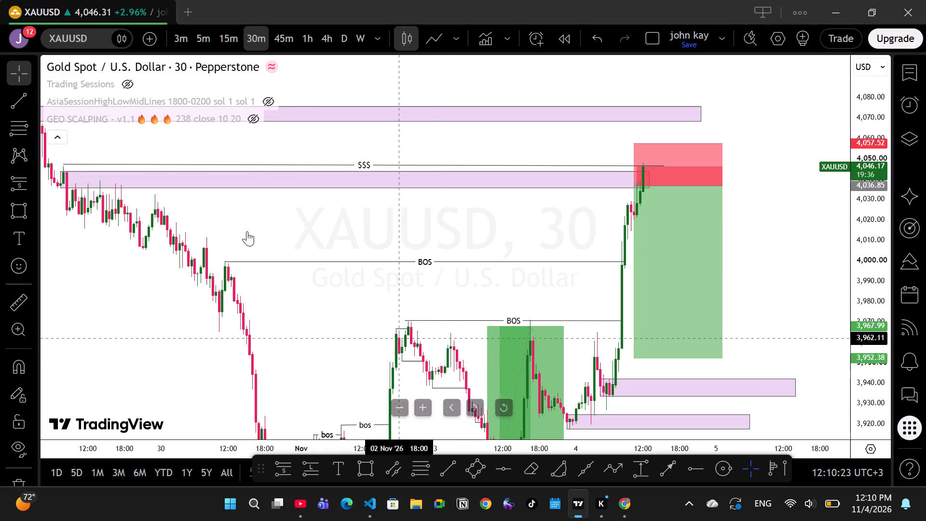
{"action": "left_click_drag", "start_coordinate": [300, 217], "coordinate": [433, 236]}
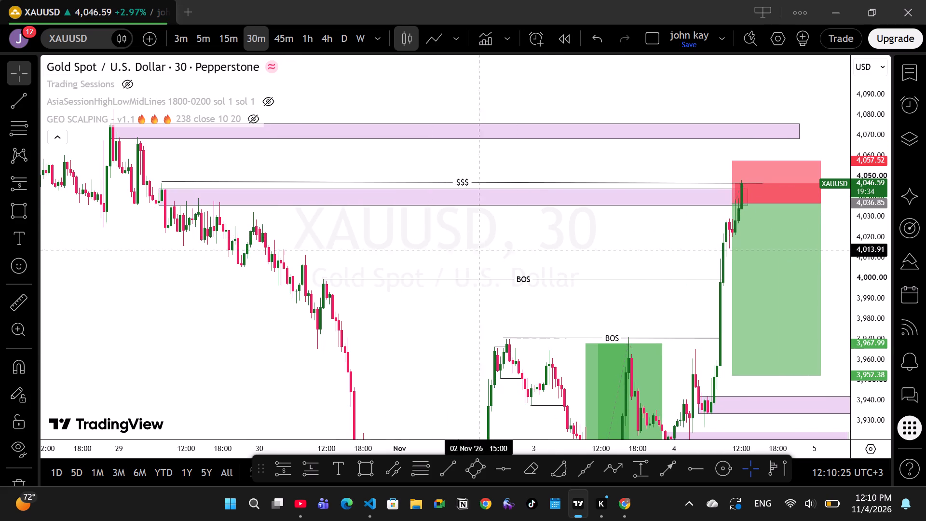
{"action": "left_click_drag", "start_coordinate": [655, 233], "coordinate": [397, 233]}
{"action": "left_click", "coordinate": [868, 307]}
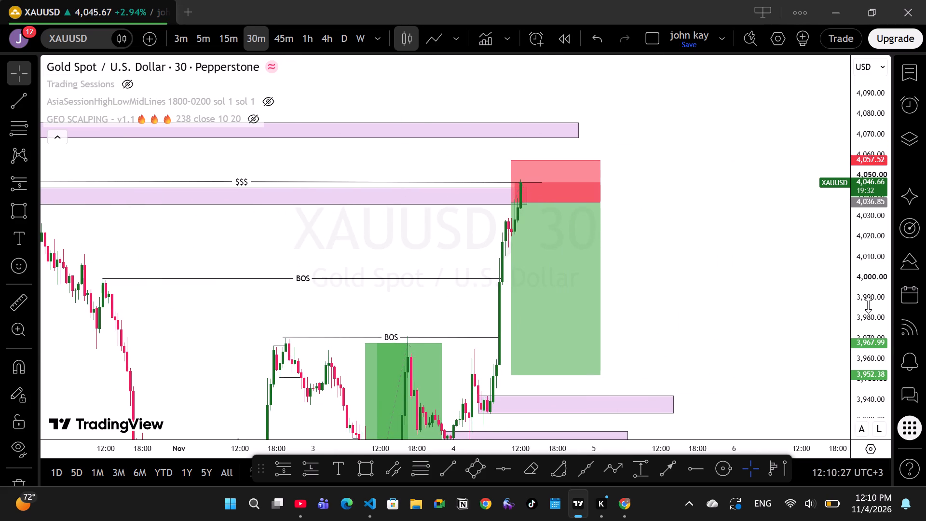
{"action": "left_click", "coordinate": [227, 39]}
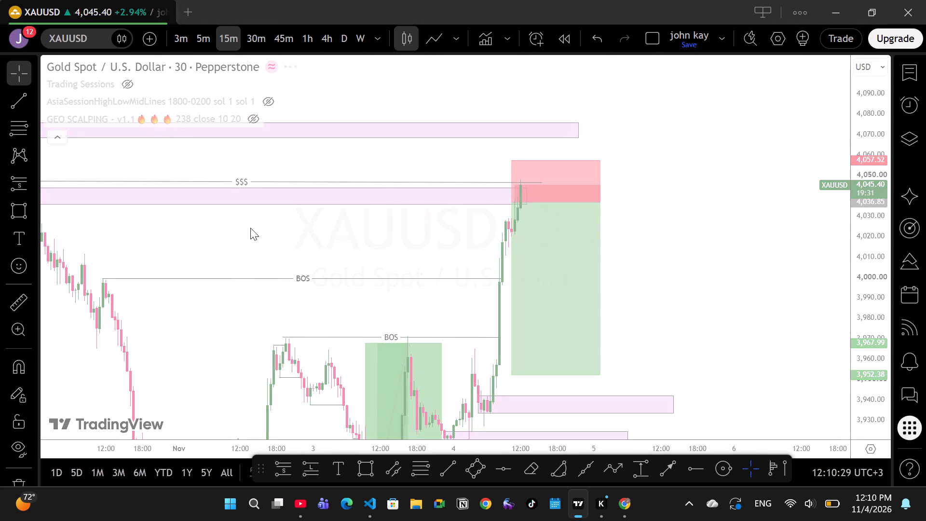
Examine the $$$ line, supply zones, structure breaks and short position against the 15-minute candles.
{"action": "left_click_drag", "start_coordinate": [233, 232], "coordinate": [630, 252]}
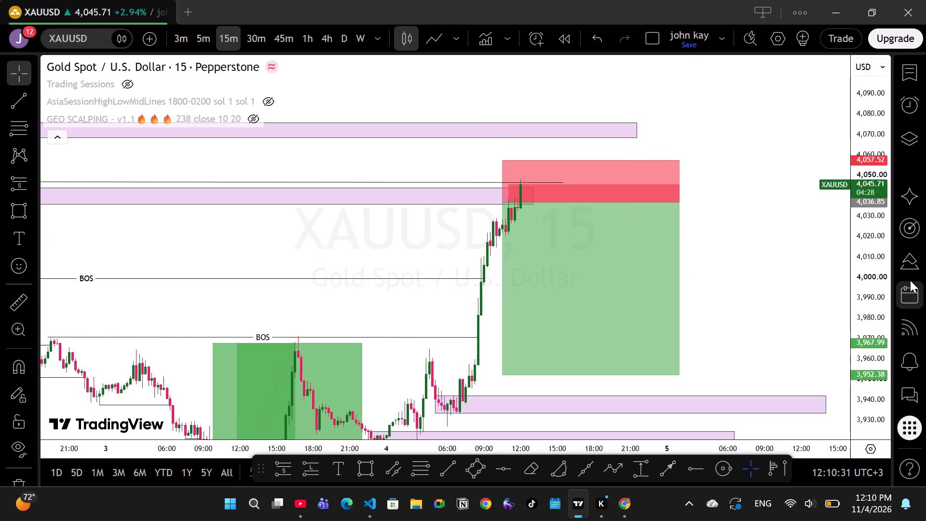
{"action": "left_click", "coordinate": [760, 294]}
{"action": "left_click_drag", "start_coordinate": [757, 293], "coordinate": [902, 322]}
{"action": "scroll", "coordinate": [226, 174], "scroll_direction": "down", "scroll_amount": 15}
{"action": "scroll", "coordinate": [460, 255], "scroll_direction": "down", "scroll_amount": 3}
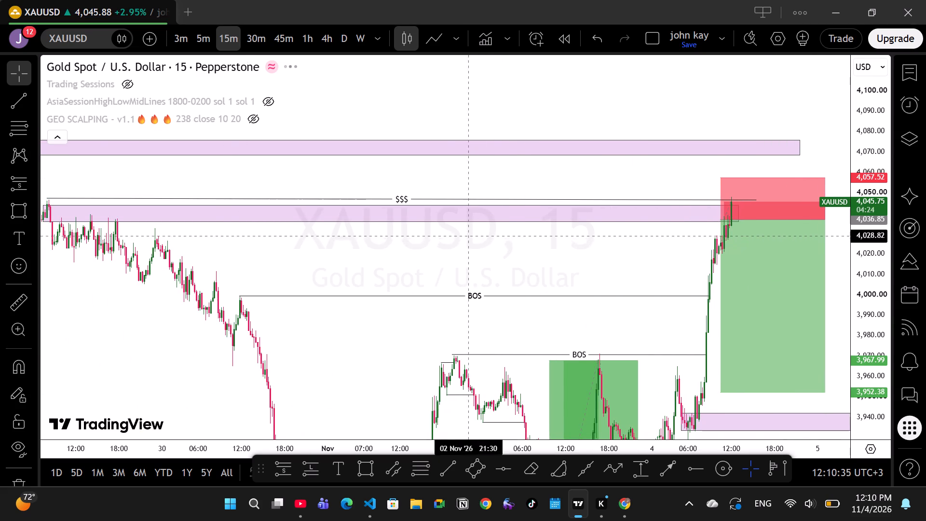
{"action": "left_click_drag", "start_coordinate": [427, 239], "coordinate": [570, 242]}
{"action": "scroll", "coordinate": [570, 242], "scroll_direction": "up", "scroll_amount": 11}
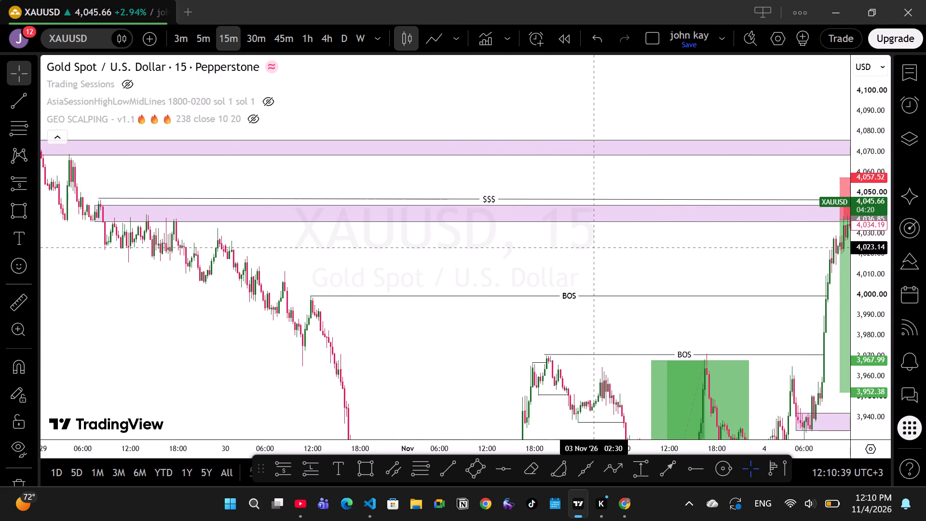
{"action": "left_click_drag", "start_coordinate": [601, 249], "coordinate": [261, 234]}
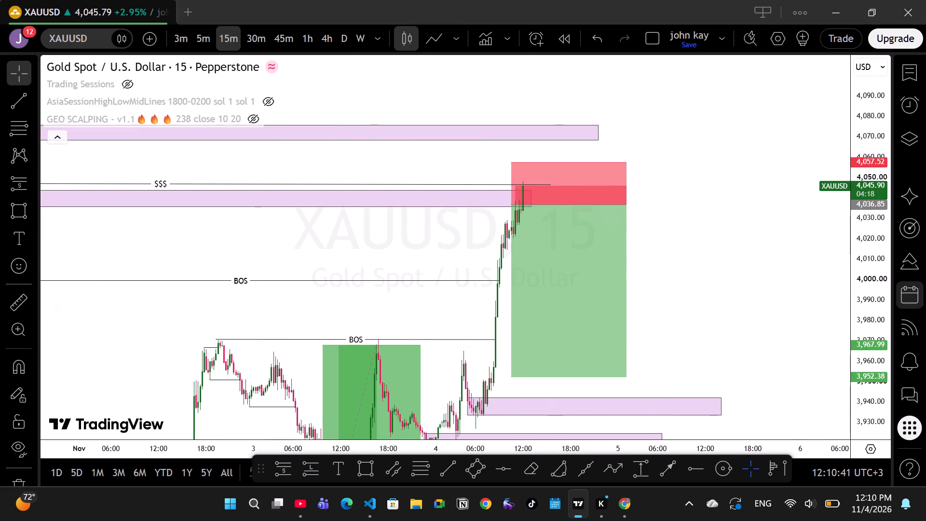
{"action": "left_click_drag", "start_coordinate": [727, 303], "coordinate": [821, 298]}
{"action": "left_click_drag", "start_coordinate": [877, 347], "coordinate": [881, 293]}
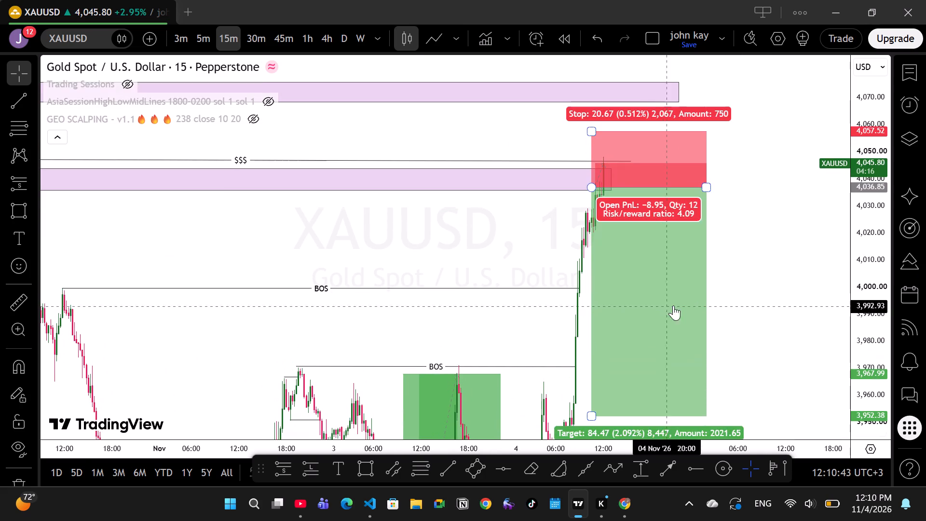
{"action": "scroll", "coordinate": [719, 296], "scroll_direction": "up", "scroll_amount": 6}
{"action": "left_click_drag", "start_coordinate": [701, 307], "coordinate": [925, 229]}
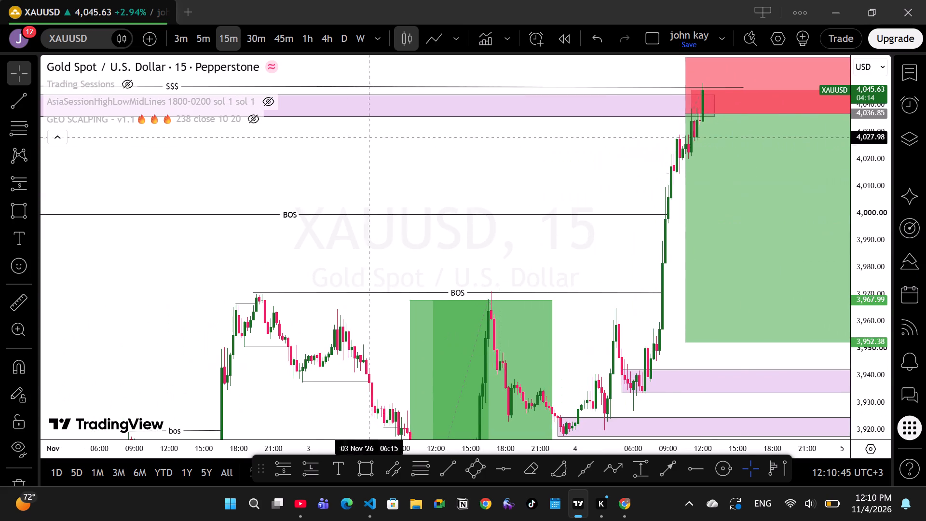
{"action": "left_click_drag", "start_coordinate": [457, 161], "coordinate": [118, 249]}
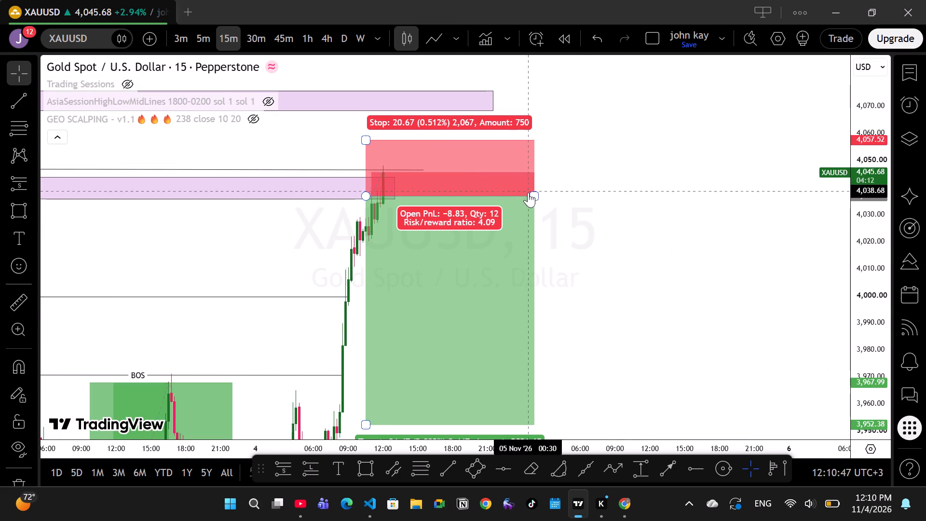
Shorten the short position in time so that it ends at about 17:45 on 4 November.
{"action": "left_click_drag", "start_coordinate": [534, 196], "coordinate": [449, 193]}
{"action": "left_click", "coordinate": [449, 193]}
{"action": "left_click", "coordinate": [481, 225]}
Extend the short position in time so that it ends at about 23:30 on 4 November.
{"action": "left_click_drag", "start_coordinate": [480, 300], "coordinate": [900, 350]}
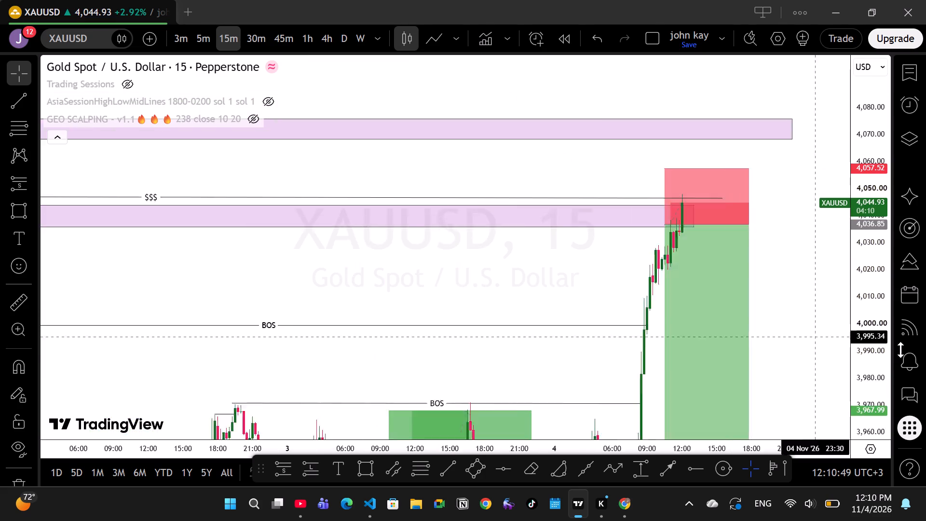
{"action": "left_click_drag", "start_coordinate": [900, 350], "coordinate": [923, 356]}
{"action": "scroll", "coordinate": [425, 284], "scroll_direction": "down", "scroll_amount": 6}
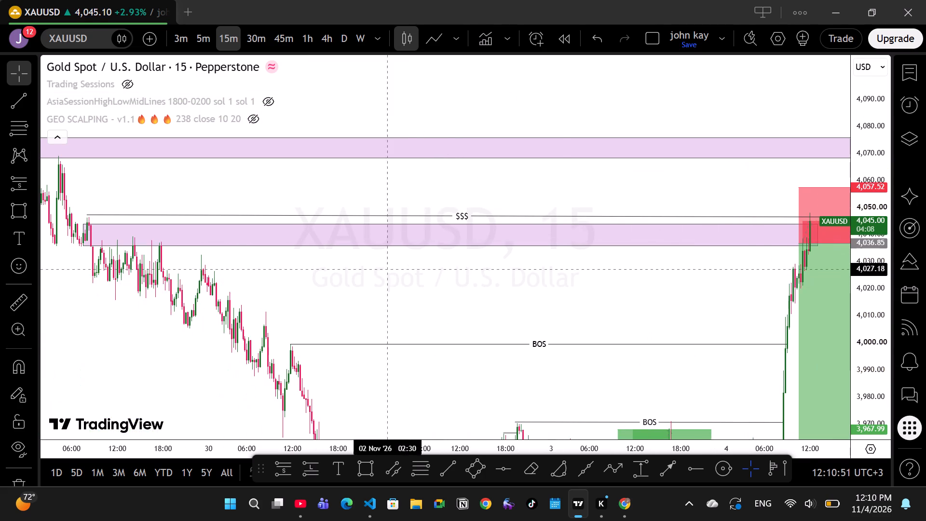
{"action": "left_click_drag", "start_coordinate": [366, 277], "coordinate": [551, 279]}
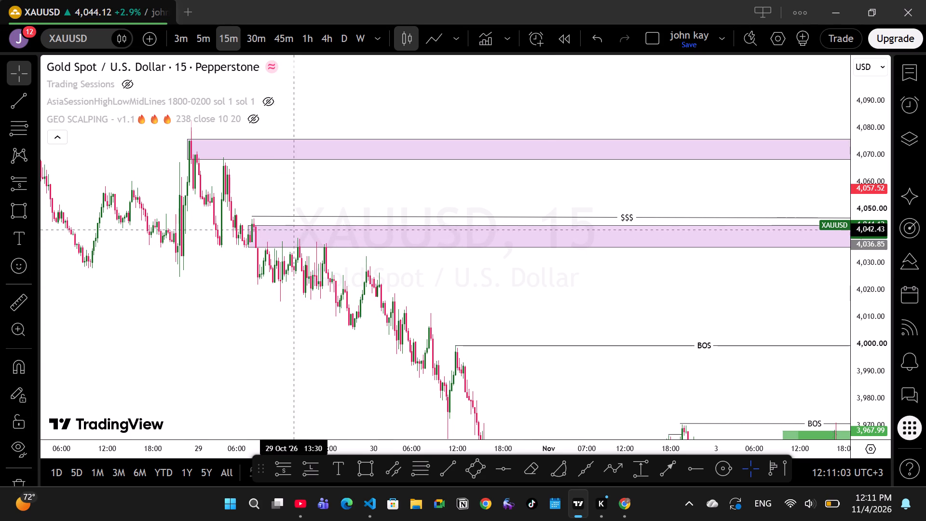
{"action": "left_click_drag", "start_coordinate": [570, 313], "coordinate": [211, 315]}
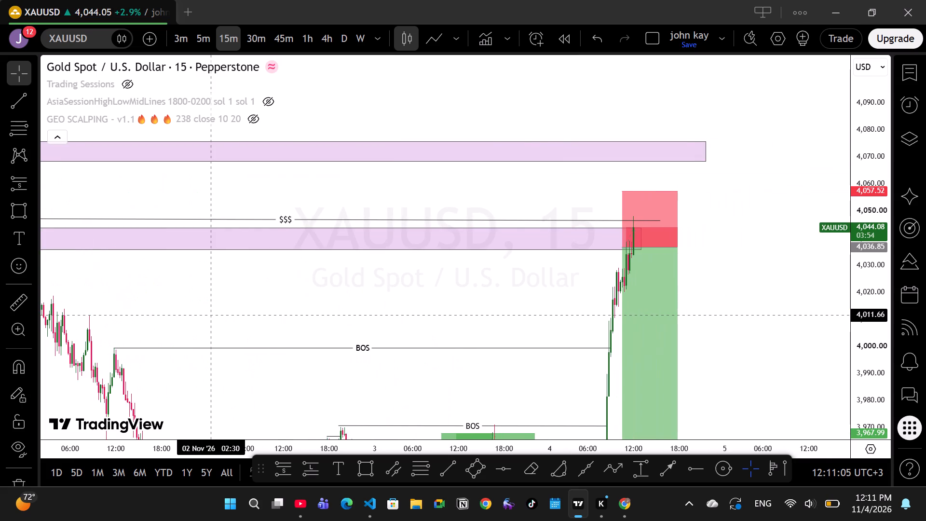
{"action": "left_click_drag", "start_coordinate": [211, 315], "coordinate": [395, 311]}
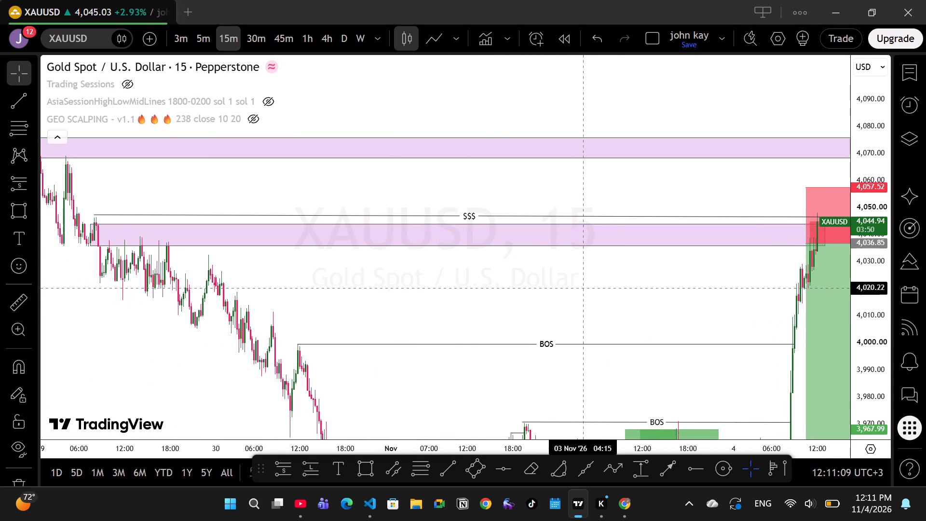
{"action": "left_click_drag", "start_coordinate": [574, 275], "coordinate": [353, 238]}
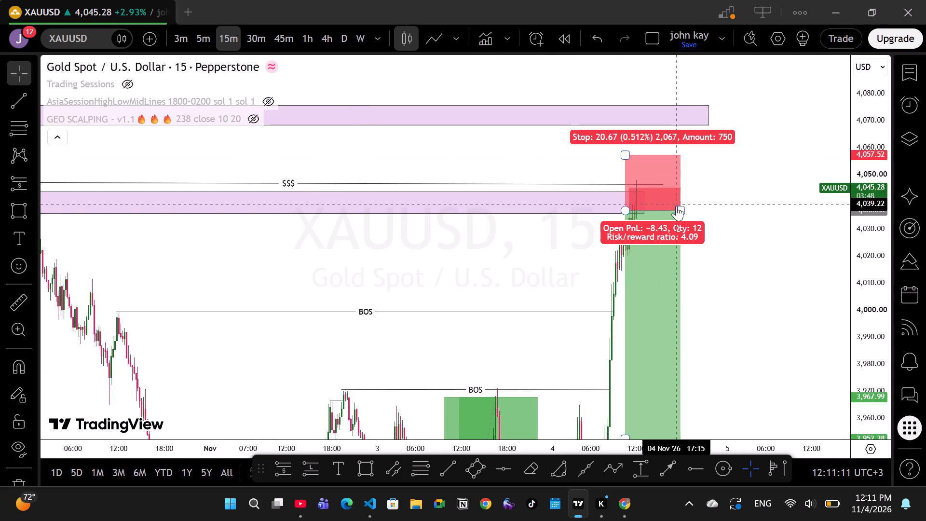
{"action": "left_click_drag", "start_coordinate": [677, 207], "coordinate": [724, 211]}
{"action": "left_click", "coordinate": [764, 185]}
{"action": "left_click_drag", "start_coordinate": [763, 187], "coordinate": [775, 190]}
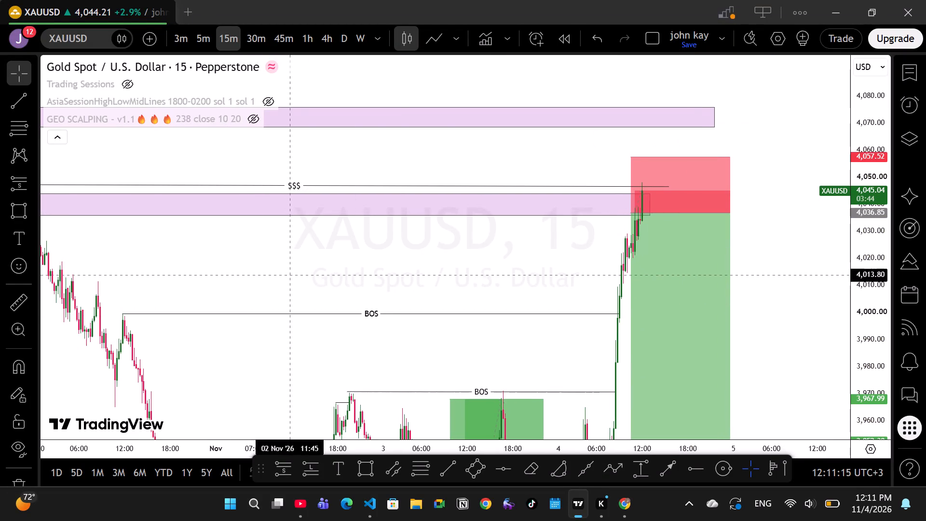
Lower the start of the $$$ line onto the swing high at about 08:00 on 29 October so the line runs nearly level.
{"action": "left_click_drag", "start_coordinate": [291, 275], "coordinate": [533, 287]}
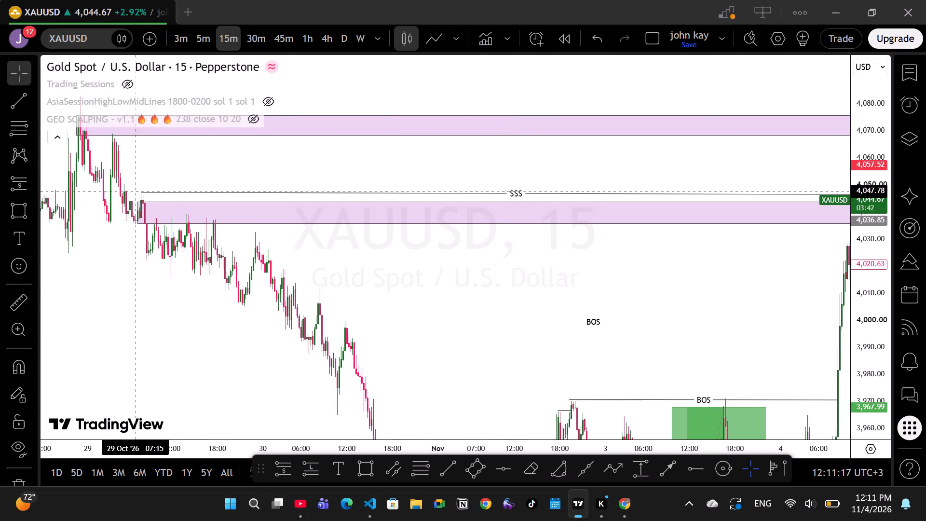
{"action": "left_click", "coordinate": [136, 191]}
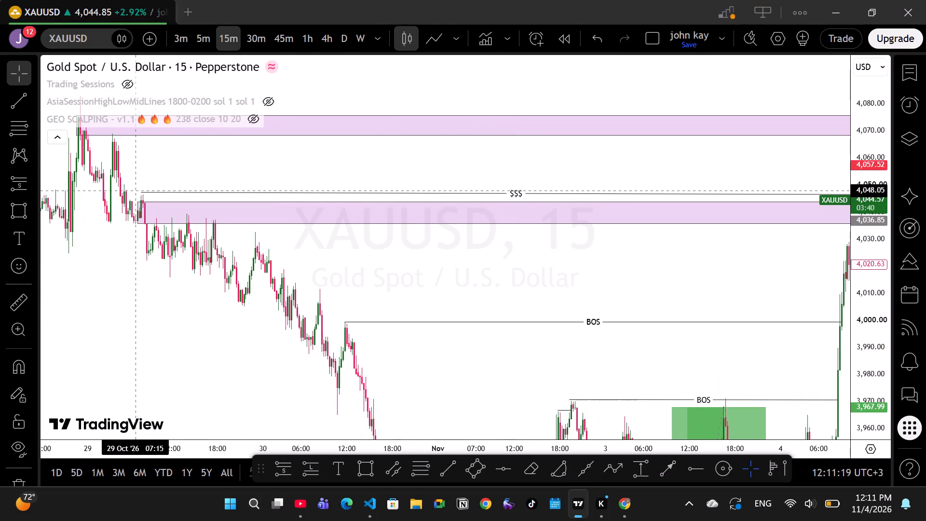
{"action": "left_click", "coordinate": [138, 192]}
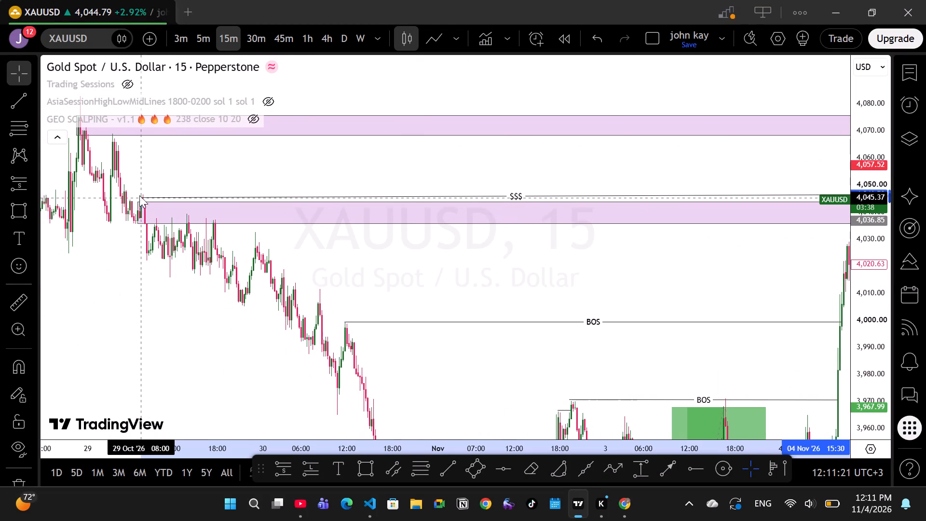
{"action": "left_click", "coordinate": [231, 167]}
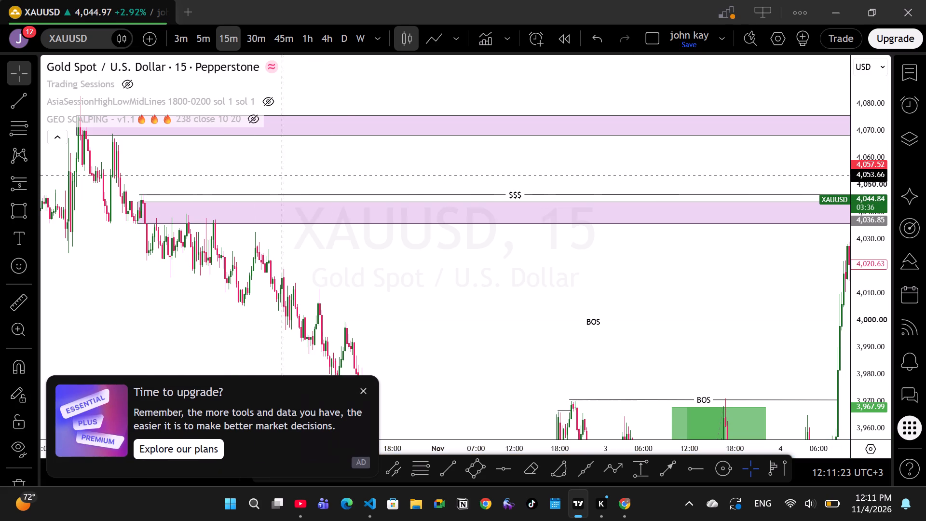
Examine the adjusted $$$ line, supply zones, BOS levels and short position across the 15-minute candles.
{"action": "left_click_drag", "start_coordinate": [406, 170], "coordinate": [191, 168]}
{"action": "left_click_drag", "start_coordinate": [424, 262], "coordinate": [443, 266]}
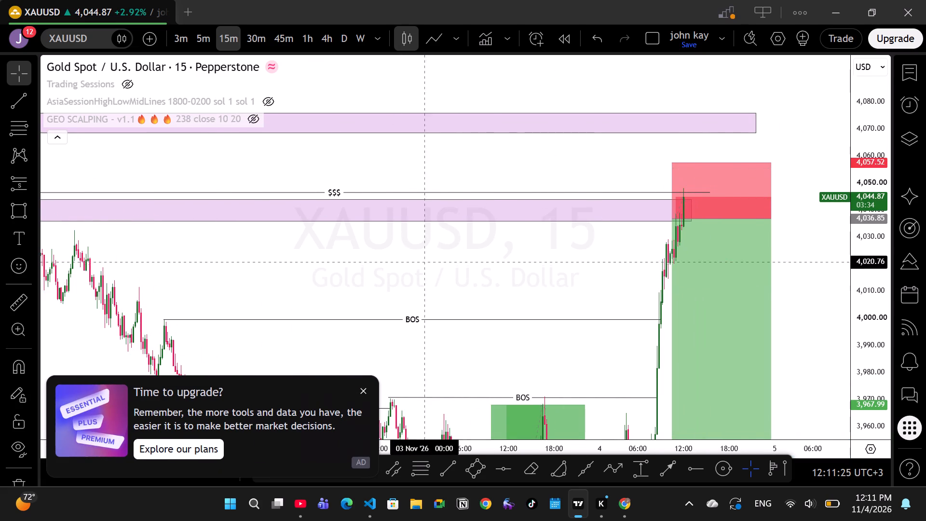
{"action": "left_click_drag", "start_coordinate": [443, 266], "coordinate": [525, 264]}
{"action": "left_click_drag", "start_coordinate": [525, 264], "coordinate": [603, 265]}
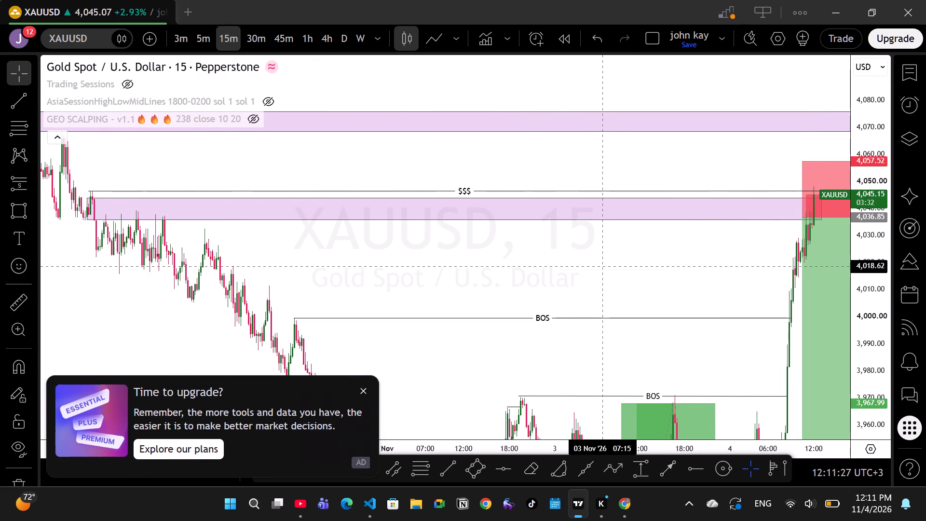
{"action": "left_click_drag", "start_coordinate": [634, 273], "coordinate": [354, 220]}
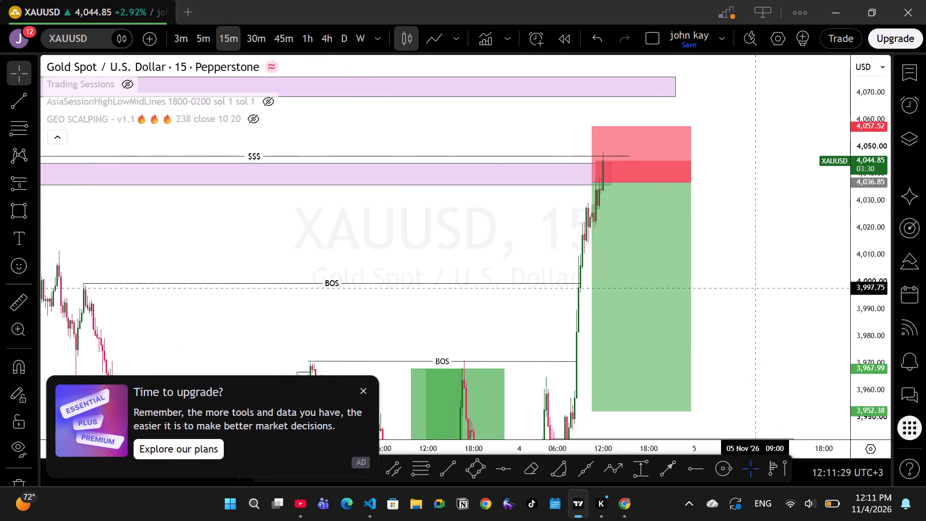
{"action": "left_click_drag", "start_coordinate": [740, 311], "coordinate": [773, 332]}
{"action": "left_click_drag", "start_coordinate": [859, 340], "coordinate": [861, 334]}
{"action": "left_click_drag", "start_coordinate": [748, 302], "coordinate": [768, 312]}
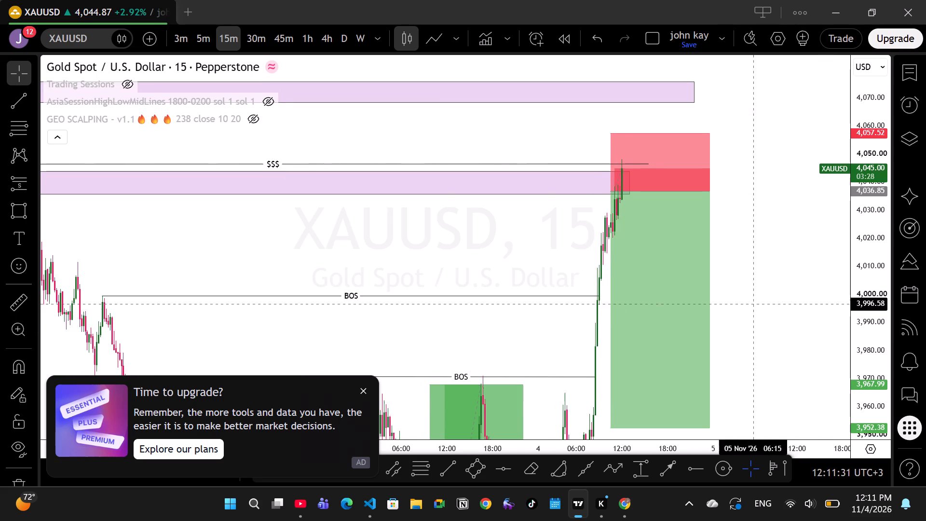
{"action": "left_click_drag", "start_coordinate": [768, 312], "coordinate": [810, 322]}
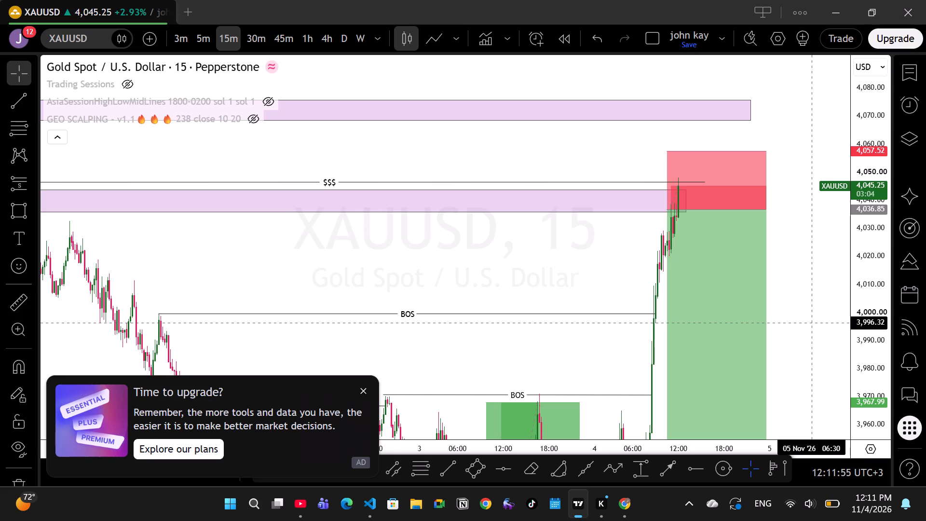
{"action": "left_click_drag", "start_coordinate": [411, 264], "coordinate": [464, 259]}
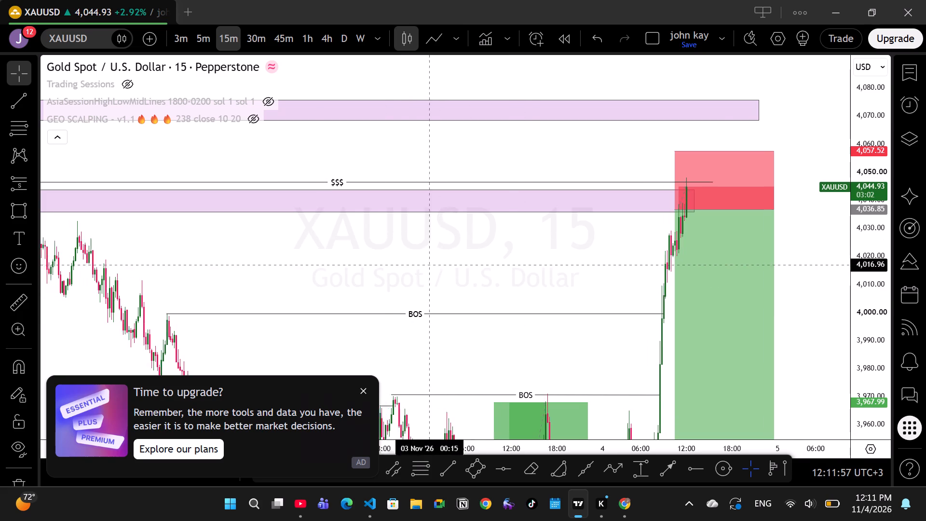
{"action": "left_click_drag", "start_coordinate": [464, 259], "coordinate": [732, 198]}
{"action": "left_click", "coordinate": [732, 198]}
{"action": "left_click_drag", "start_coordinate": [622, 208], "coordinate": [540, 238]}
{"action": "scroll", "coordinate": [576, 231], "scroll_direction": "up", "scroll_amount": 3}
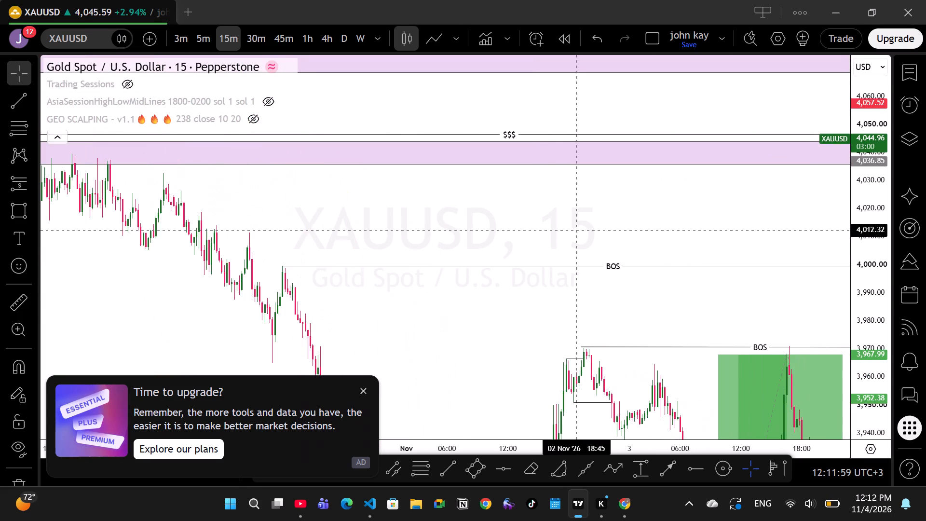
Dismiss the upgrade advertisement covering the chart.
{"action": "left_click", "coordinate": [360, 387]}
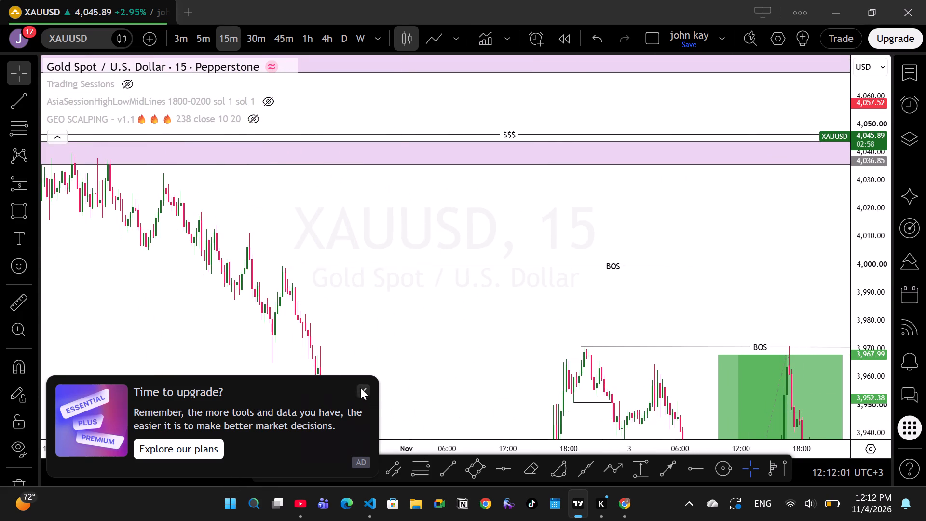
Examine the short position from its entry at the supply zone down to its target above the demand zone.
{"action": "left_click_drag", "start_coordinate": [614, 222], "coordinate": [411, 269]}
{"action": "scroll", "coordinate": [412, 268], "scroll_direction": "up", "scroll_amount": 1}
{"action": "left_click_drag", "start_coordinate": [541, 264], "coordinate": [247, 260]}
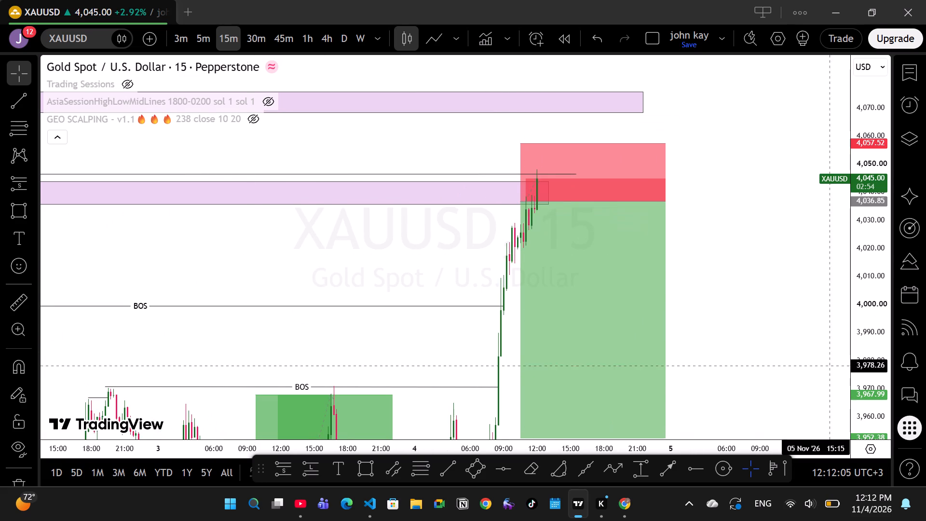
{"action": "left_click", "coordinate": [866, 353]}
{"action": "left_click_drag", "start_coordinate": [728, 348], "coordinate": [740, 278]}
{"action": "left_click", "coordinate": [748, 246]}
{"action": "left_click_drag", "start_coordinate": [726, 328], "coordinate": [737, 272]}
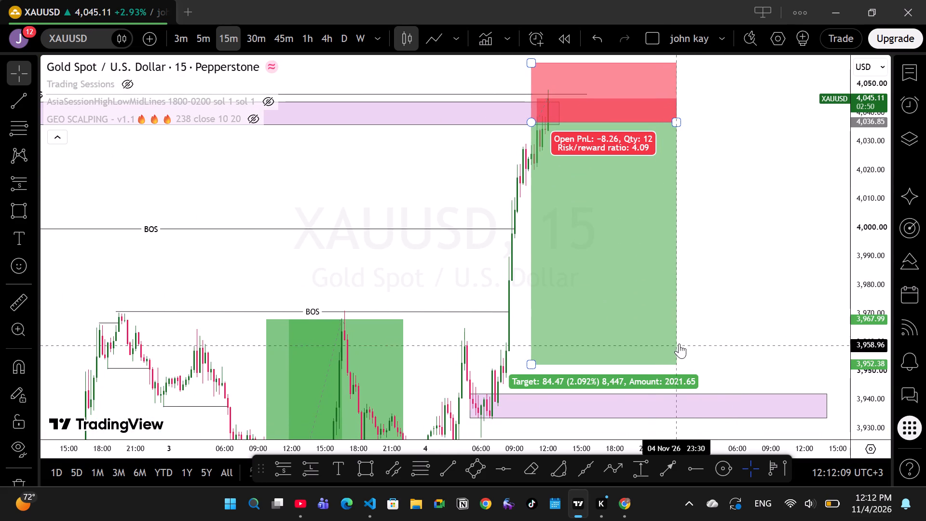
{"action": "left_click_drag", "start_coordinate": [719, 295], "coordinate": [726, 305]}
{"action": "left_click_drag", "start_coordinate": [710, 293], "coordinate": [745, 346]}
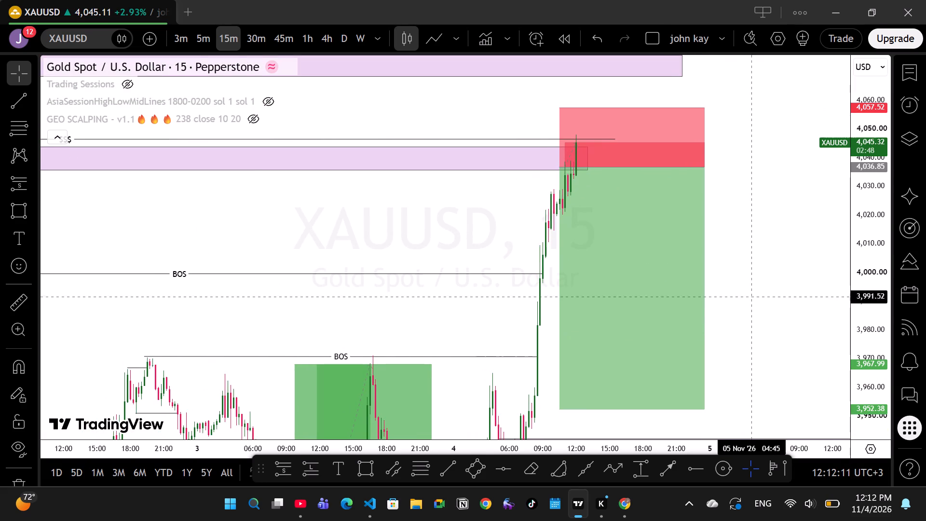
{"action": "left_click_drag", "start_coordinate": [752, 296], "coordinate": [758, 304]}
{"action": "left_click_drag", "start_coordinate": [756, 289], "coordinate": [809, 299]}
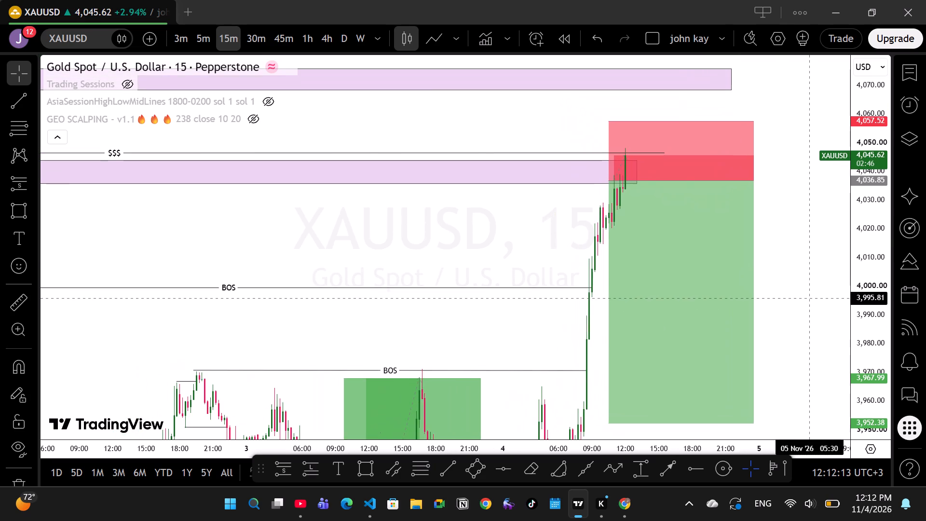
{"action": "left_click_drag", "start_coordinate": [867, 320], "coordinate": [862, 290]}
{"action": "left_click_drag", "start_coordinate": [858, 290], "coordinate": [868, 332]}
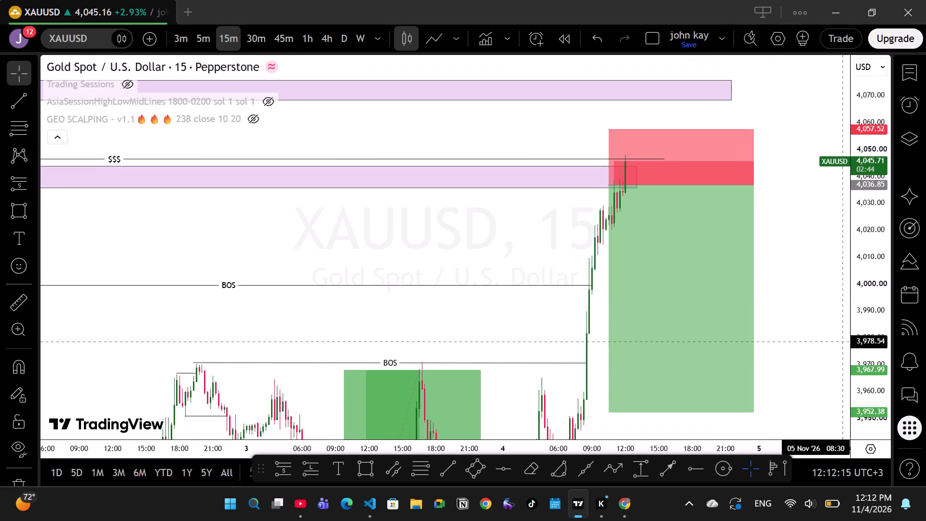
{"action": "left_click_drag", "start_coordinate": [791, 317], "coordinate": [797, 297]}
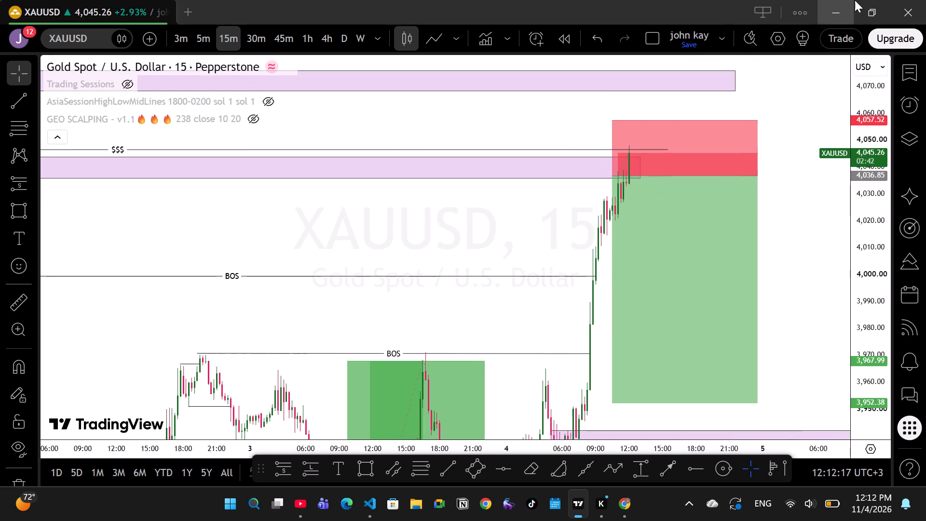
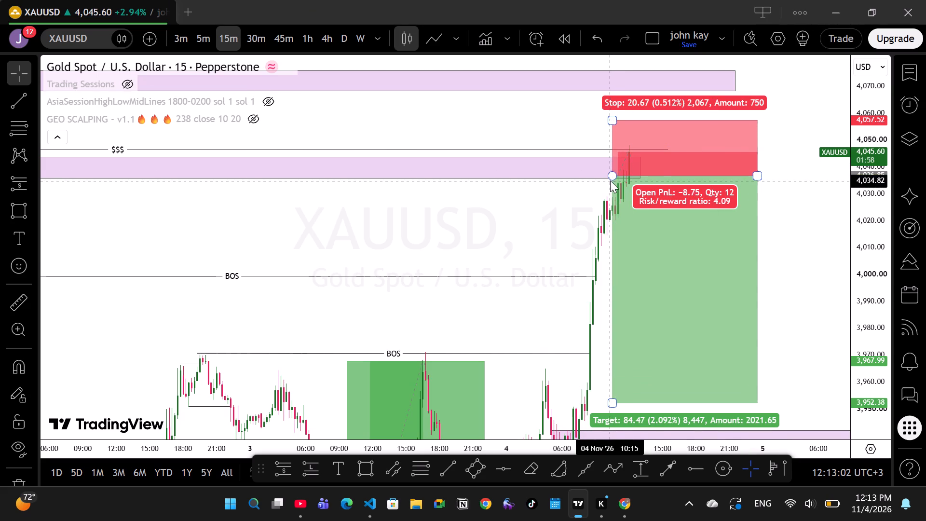
Examine the 15-minute short position against the supply zone, $$$ line and BOS levels, down to the demand zone below its target.
{"action": "left_click_drag", "start_coordinate": [463, 220], "coordinate": [639, 252]}
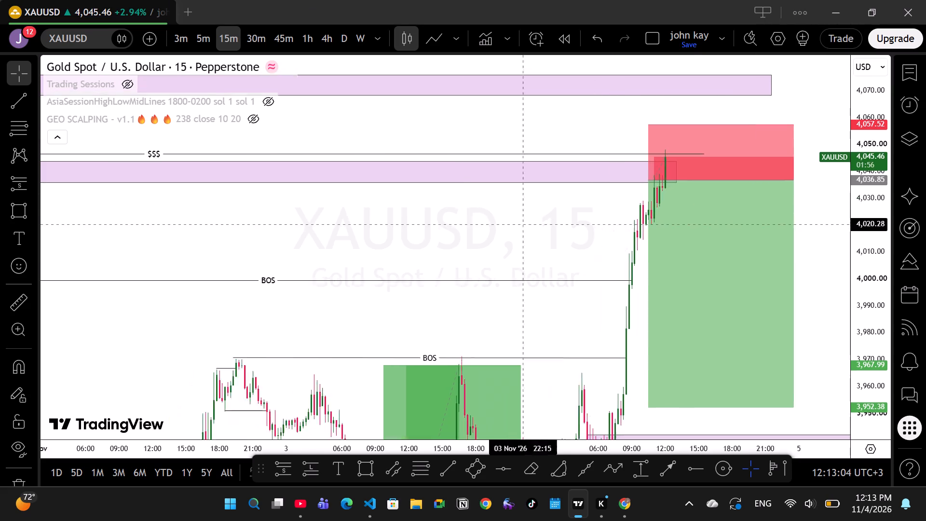
{"action": "left_click_drag", "start_coordinate": [639, 252], "coordinate": [645, 255]}
{"action": "left_click_drag", "start_coordinate": [665, 153], "coordinate": [490, 153]}
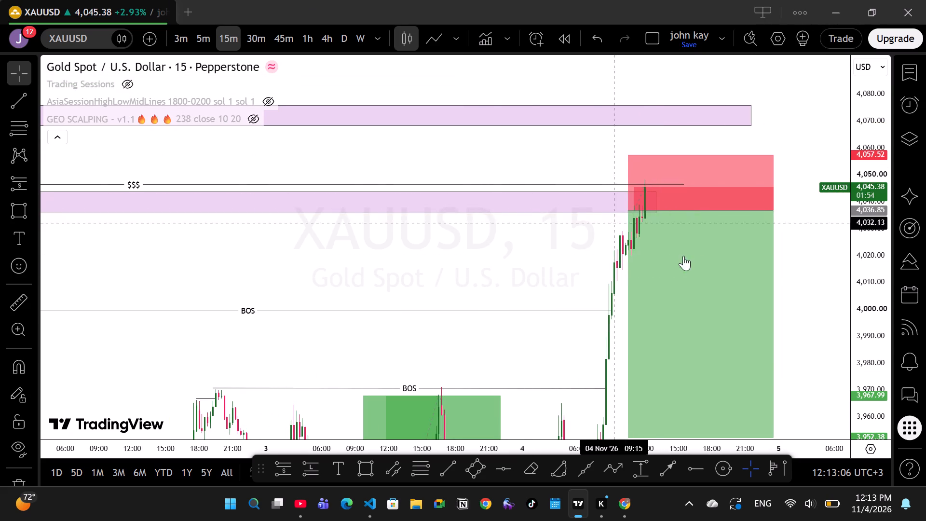
{"action": "left_click_drag", "start_coordinate": [854, 363], "coordinate": [857, 351]}
{"action": "left_click_drag", "start_coordinate": [803, 350], "coordinate": [800, 276]}
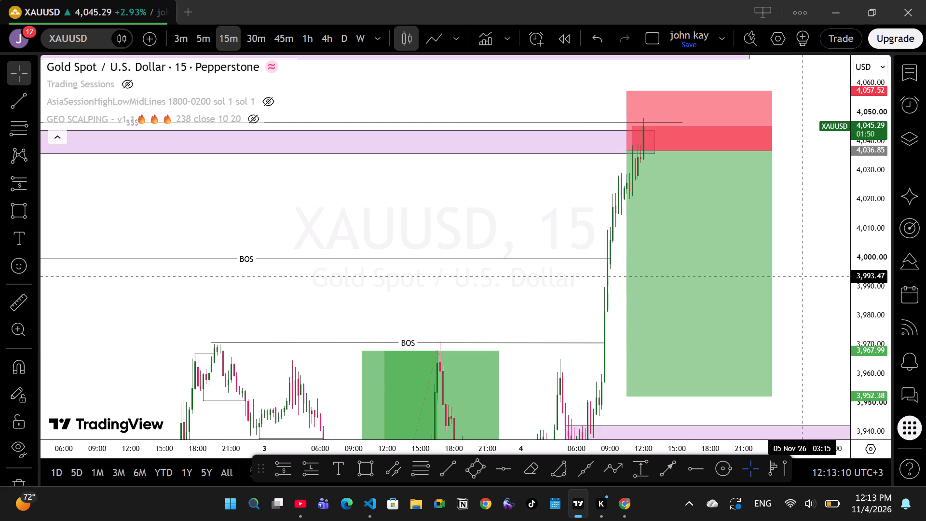
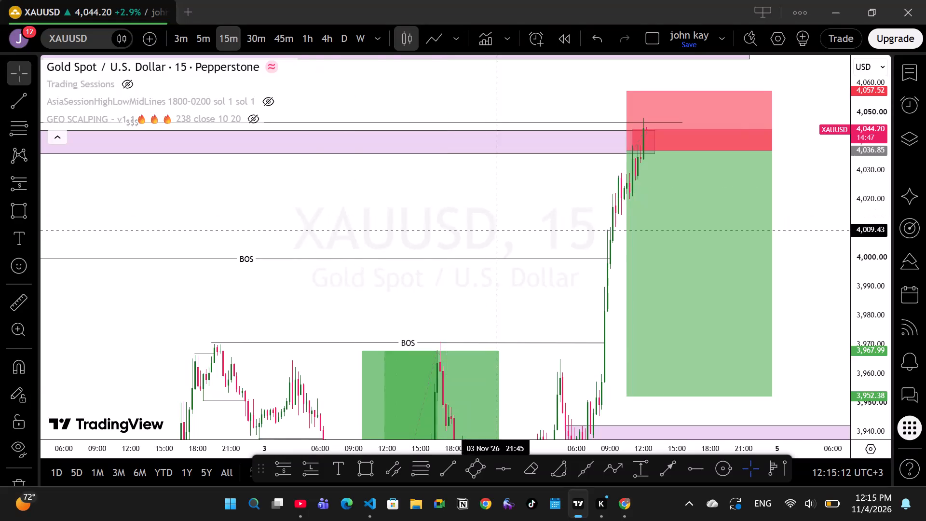
Examine the upper supply zone above the short's stop, comparing it with the $$$ line, the lower supply zone and the late-October swing highs.
{"action": "left_click_drag", "start_coordinate": [457, 234], "coordinate": [589, 234]}
{"action": "scroll", "coordinate": [589, 234], "scroll_direction": "down", "scroll_amount": 18}
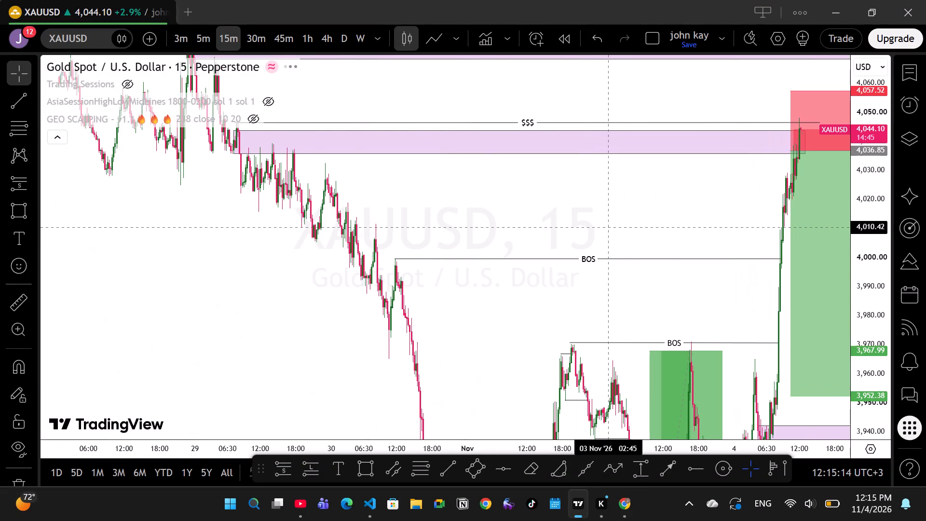
{"action": "scroll", "coordinate": [620, 227], "scroll_direction": "up", "scroll_amount": 2}
{"action": "left_click_drag", "start_coordinate": [496, 242], "coordinate": [589, 232]}
{"action": "left_click_drag", "start_coordinate": [555, 180], "coordinate": [618, 276]}
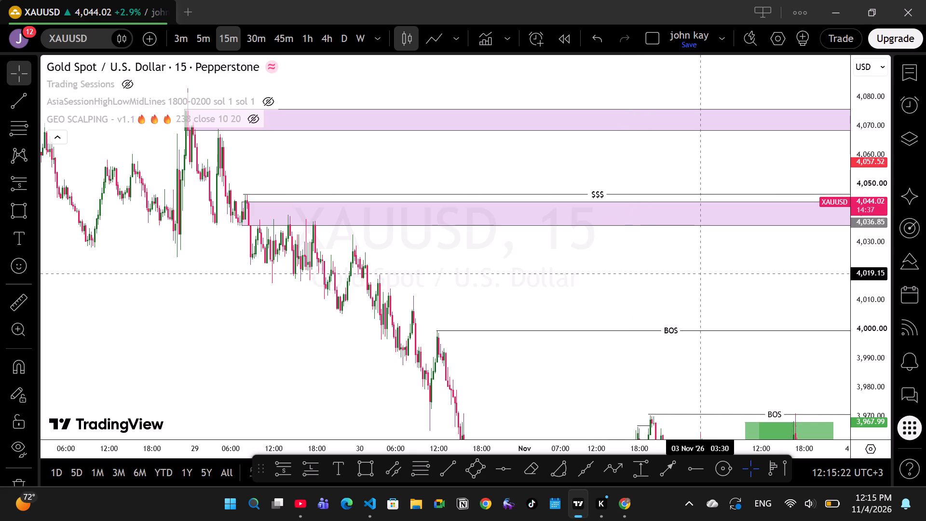
{"action": "left_click_drag", "start_coordinate": [697, 274], "coordinate": [504, 278]}
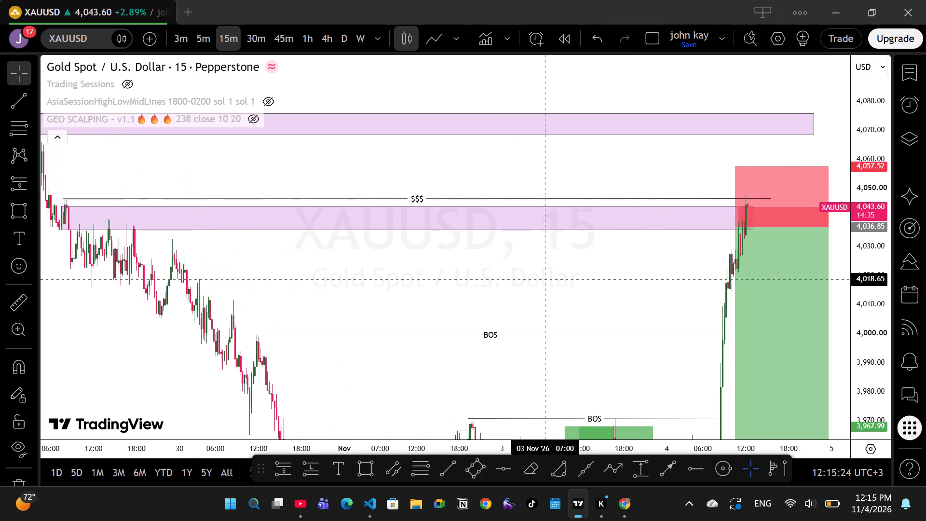
{"action": "left_click_drag", "start_coordinate": [551, 290], "coordinate": [496, 317]}
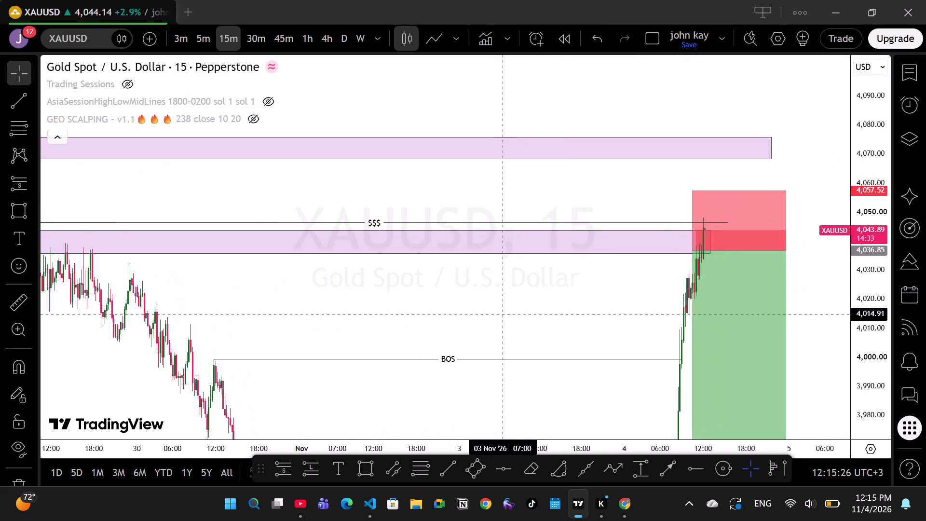
{"action": "left_click_drag", "start_coordinate": [433, 174], "coordinate": [765, 399]}
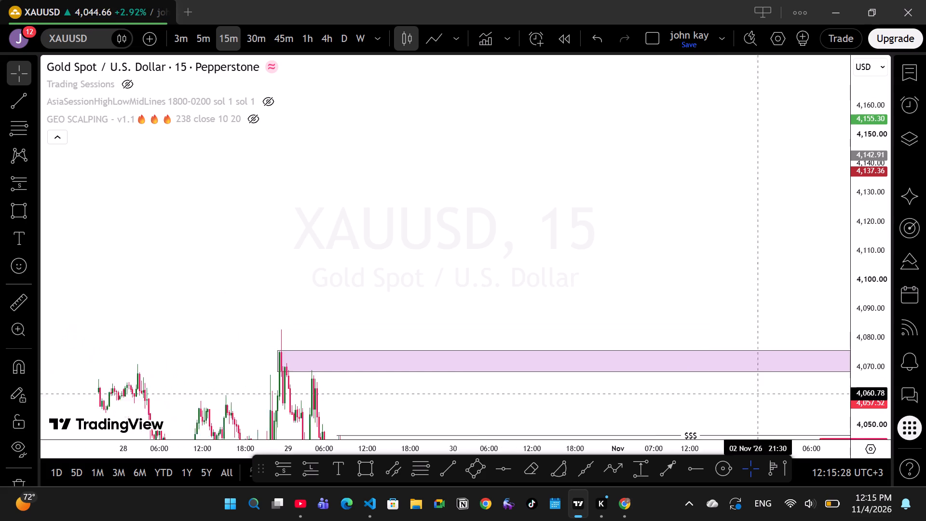
{"action": "left_click_drag", "start_coordinate": [765, 399], "coordinate": [820, 369]}
{"action": "left_click_drag", "start_coordinate": [637, 242], "coordinate": [318, 168]}
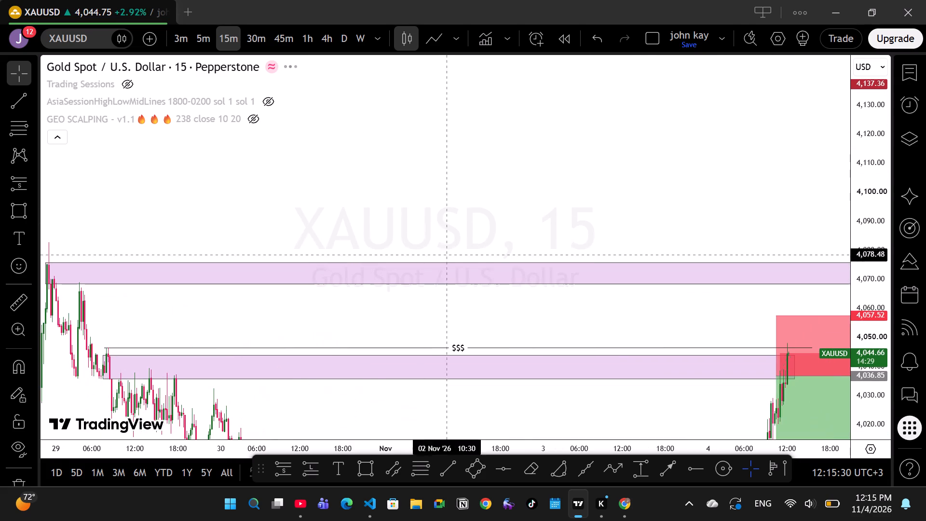
{"action": "left_click", "coordinate": [558, 316]}
{"action": "left_click_drag", "start_coordinate": [558, 316], "coordinate": [512, 313]}
{"action": "left_click_drag", "start_coordinate": [497, 309], "coordinate": [522, 273]}
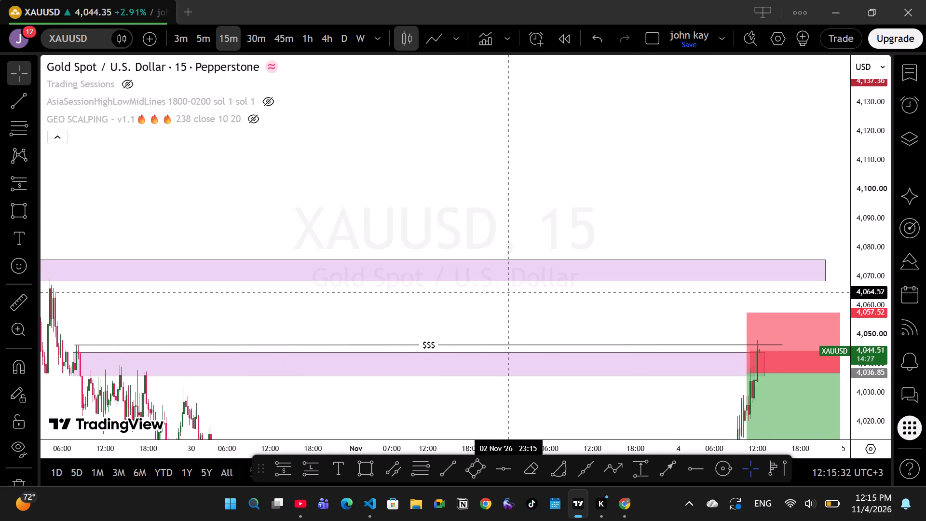
{"action": "left_click_drag", "start_coordinate": [522, 273], "coordinate": [525, 269]}
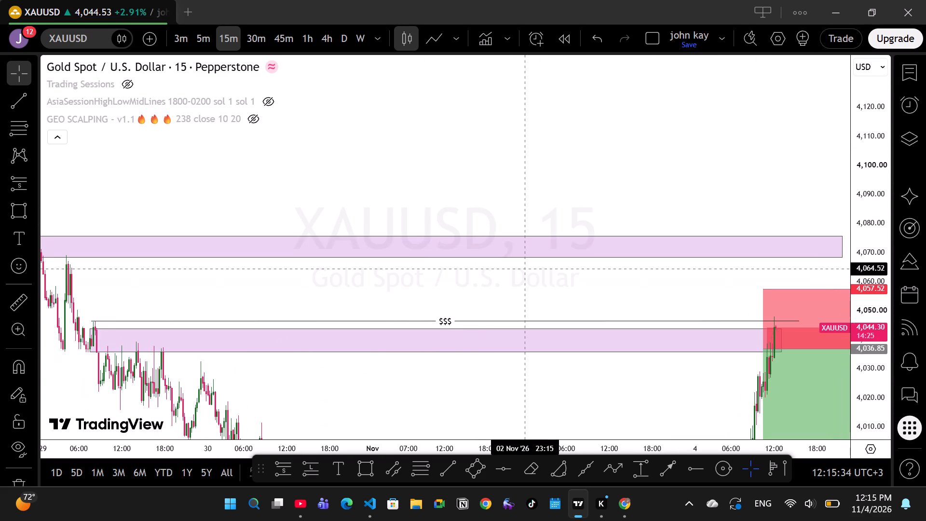
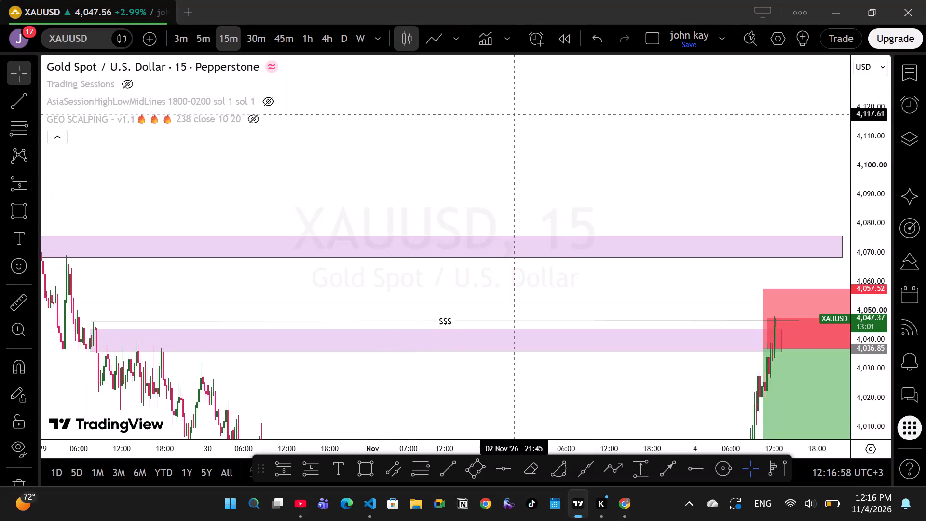
Switch to the 45-minute chart and raise the lower supply zone's bottom edge to about 4,040.
{"action": "left_click_drag", "start_coordinate": [558, 166], "coordinate": [521, 176]}
{"action": "left_click", "coordinate": [285, 45]}
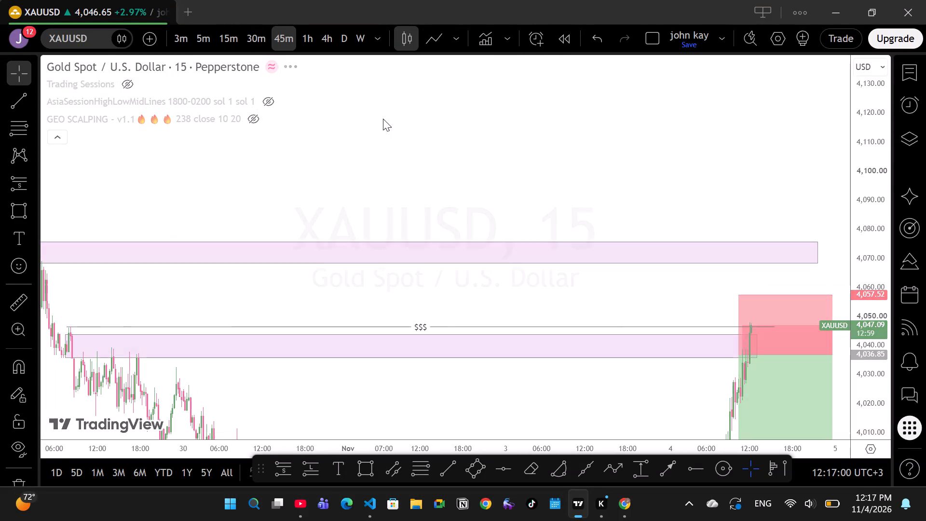
{"action": "scroll", "coordinate": [425, 170], "scroll_direction": "up", "scroll_amount": 8}
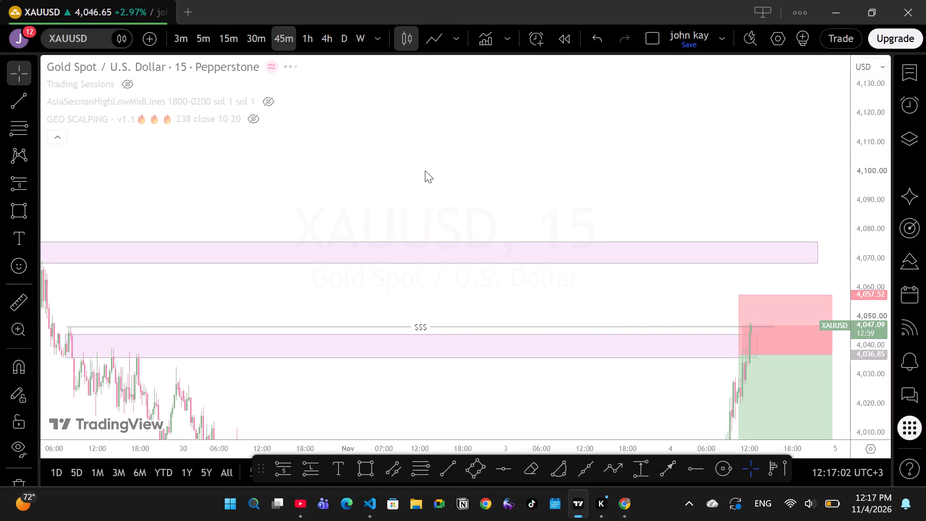
{"action": "left_click_drag", "start_coordinate": [373, 180], "coordinate": [742, 95]}
{"action": "scroll", "coordinate": [659, 131], "scroll_direction": "up", "scroll_amount": 5}
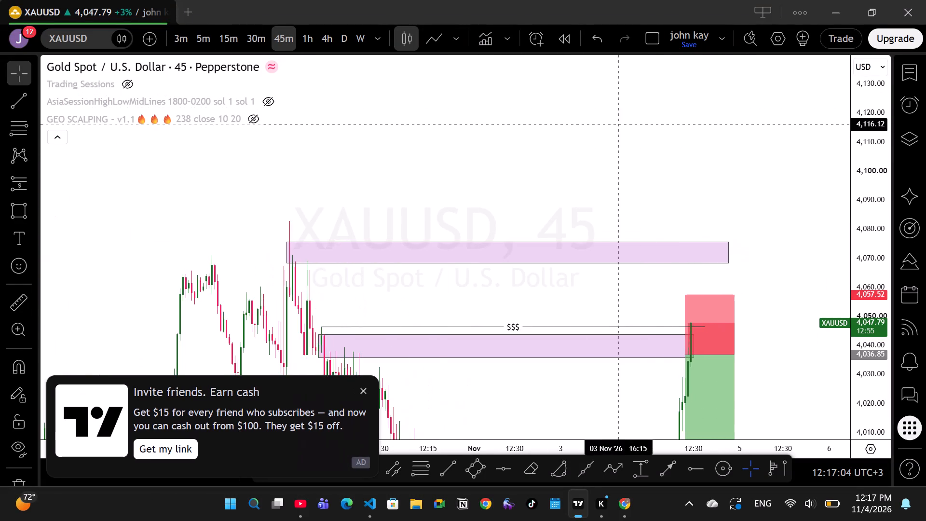
{"action": "left_click_drag", "start_coordinate": [432, 128], "coordinate": [614, 81]}
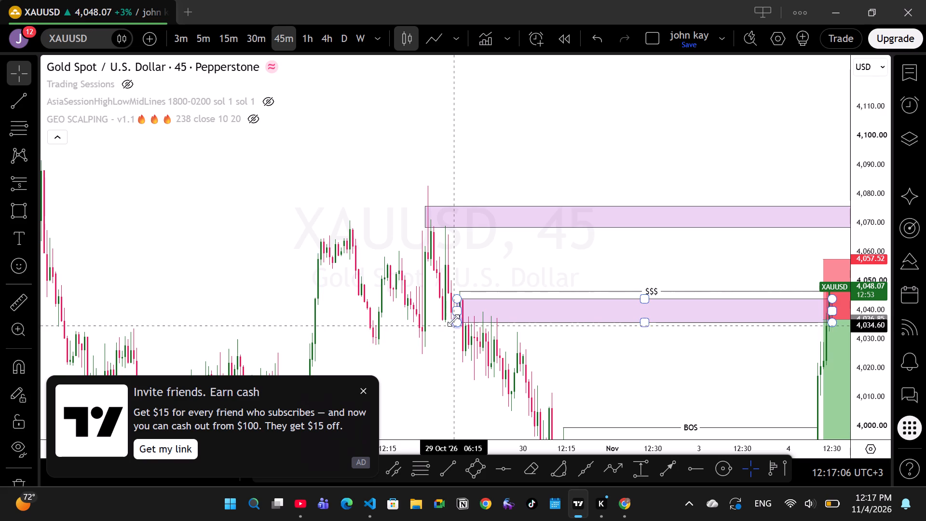
{"action": "left_click_drag", "start_coordinate": [456, 321], "coordinate": [457, 310]}
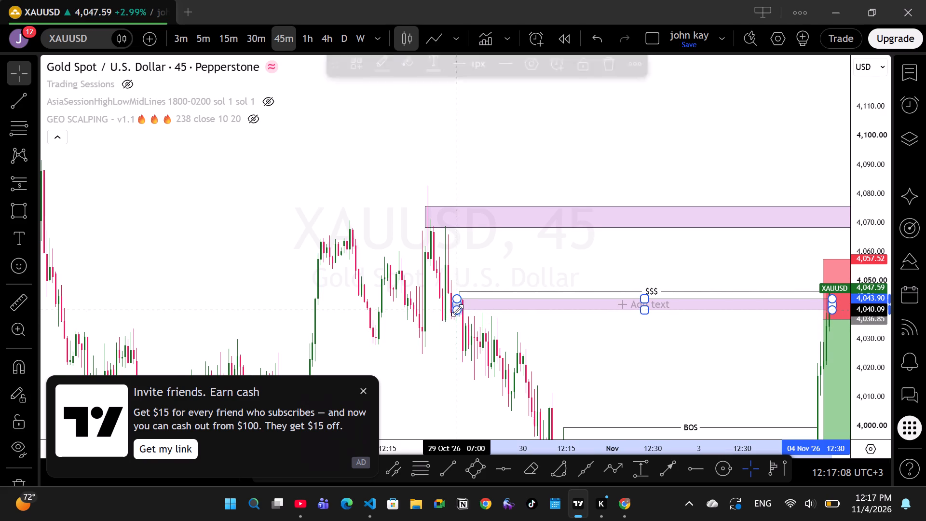
{"action": "left_click", "coordinate": [561, 271]}
Raise the short position's entry to 4,040.20 at the narrowed supply zone's bottom edge, starting it at 4 Nov 08:45.
{"action": "left_click_drag", "start_coordinate": [580, 259], "coordinate": [367, 251]}
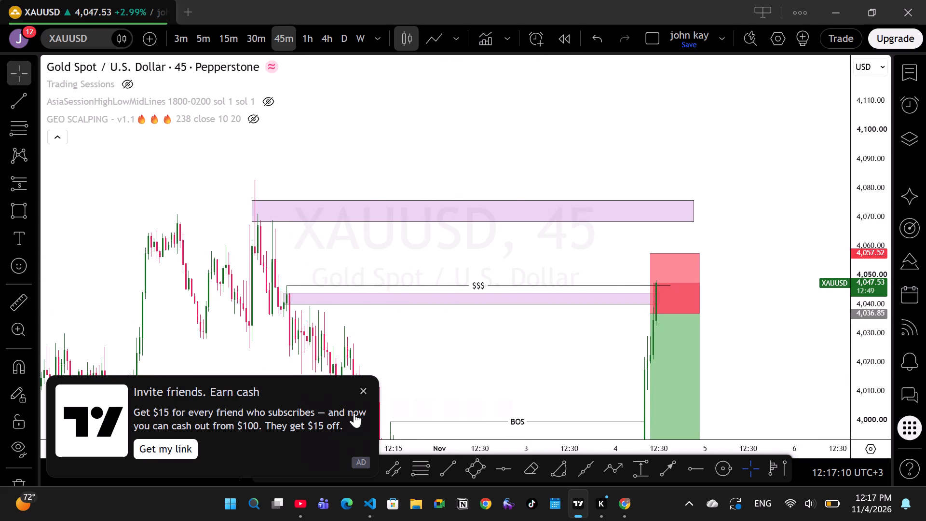
{"action": "left_click", "coordinate": [363, 390]}
{"action": "scroll", "coordinate": [556, 336], "scroll_direction": "up", "scroll_amount": 14}
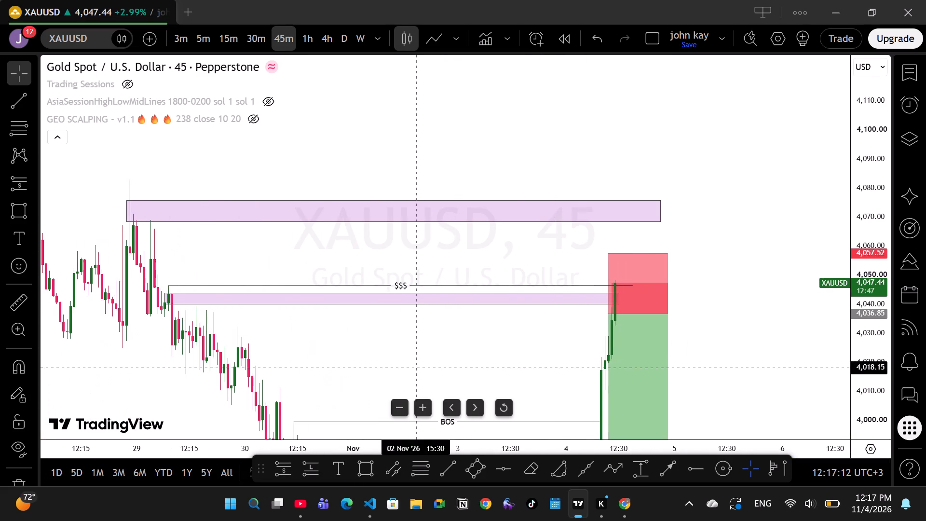
{"action": "left_click_drag", "start_coordinate": [364, 350], "coordinate": [625, 352]}
{"action": "left_click_drag", "start_coordinate": [694, 345], "coordinate": [460, 344]}
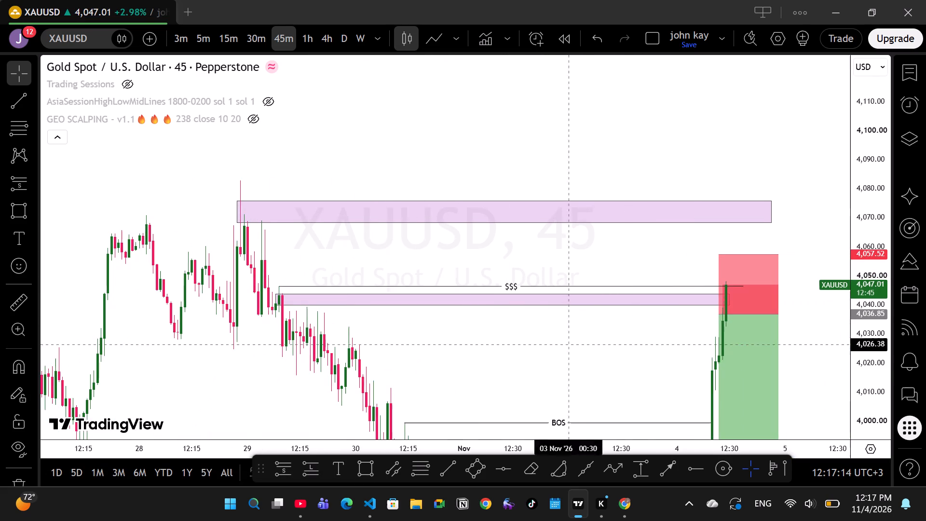
{"action": "left_click_drag", "start_coordinate": [868, 376], "coordinate": [868, 360]}
{"action": "left_click_drag", "start_coordinate": [557, 247], "coordinate": [568, 242]}
{"action": "left_click_drag", "start_coordinate": [724, 319], "coordinate": [724, 318]}
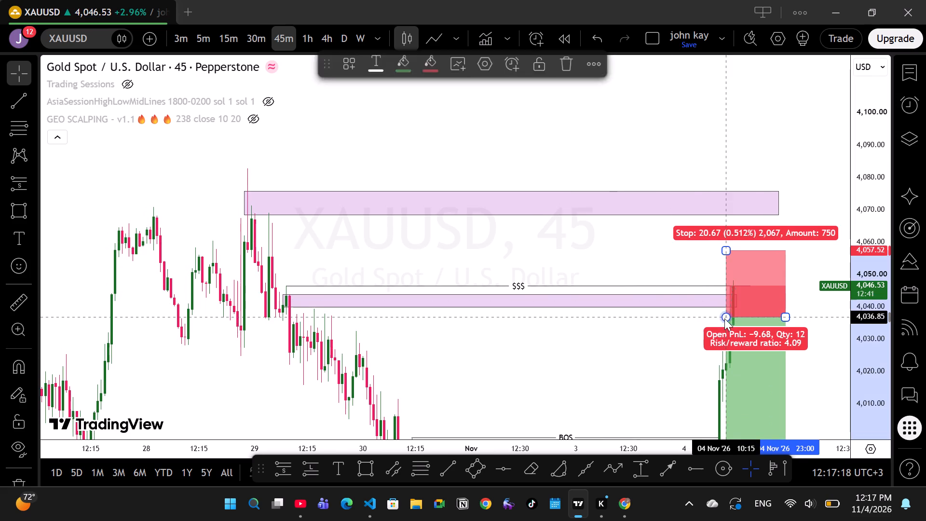
{"action": "left_click_drag", "start_coordinate": [724, 318], "coordinate": [721, 306]}
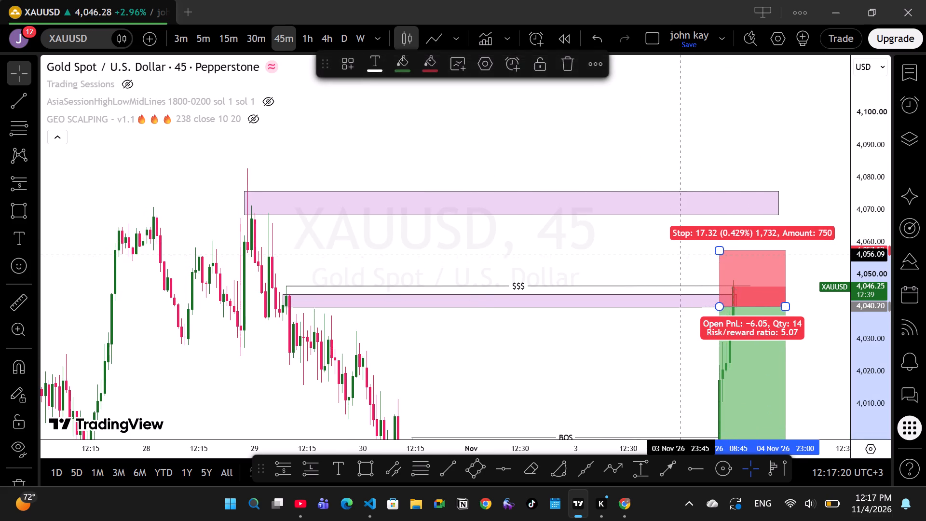
Move the upper supply zone back to the 28 October swing high, with its top edge at about 4,071.
{"action": "left_click_drag", "start_coordinate": [681, 254], "coordinate": [609, 269]}
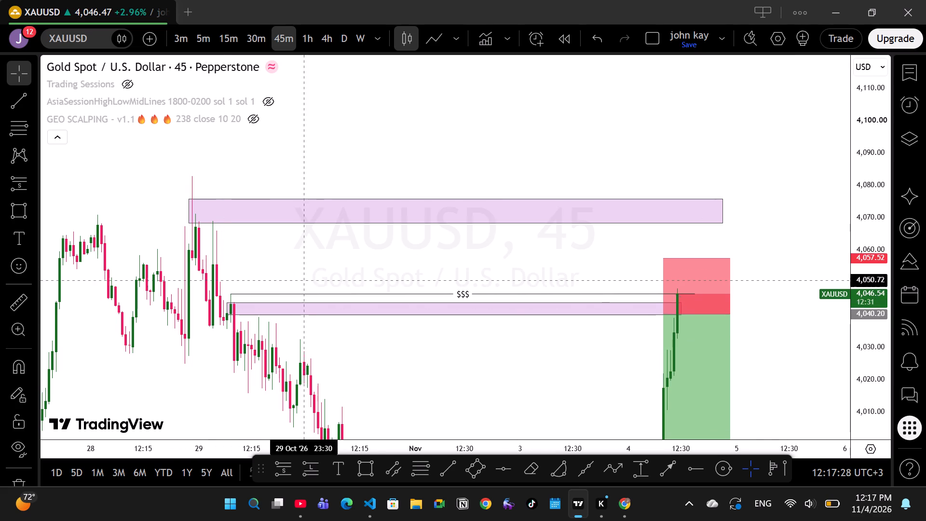
{"action": "left_click_drag", "start_coordinate": [305, 276], "coordinate": [551, 206]}
{"action": "left_click", "coordinate": [604, 195]}
{"action": "left_click_drag", "start_coordinate": [888, 157], "coordinate": [887, 166]}
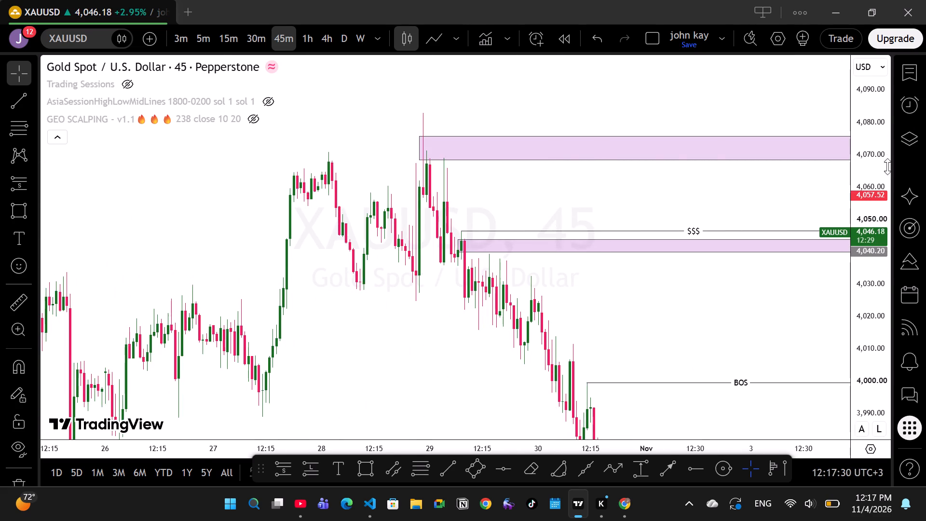
{"action": "left_click_drag", "start_coordinate": [887, 166], "coordinate": [881, 251]}
{"action": "left_click_drag", "start_coordinate": [708, 198], "coordinate": [663, 204]}
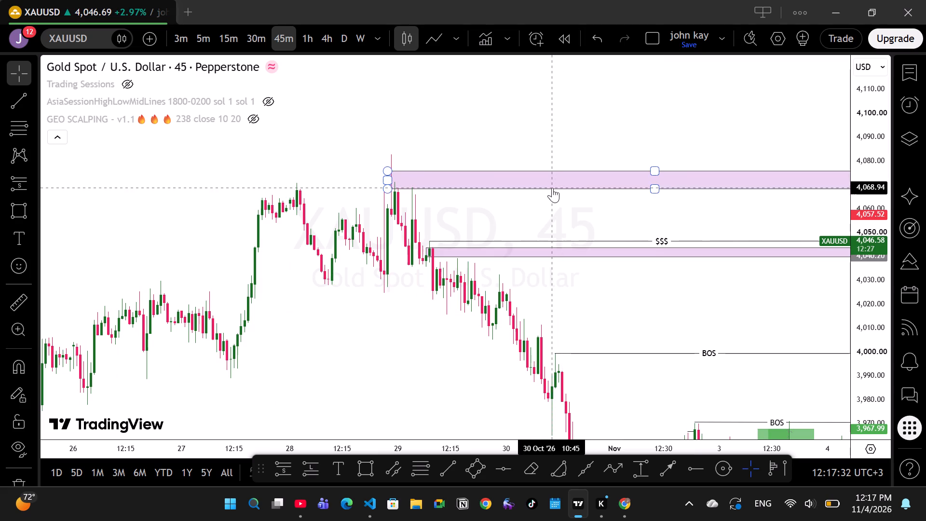
{"action": "left_click_drag", "start_coordinate": [552, 188], "coordinate": [468, 196]}
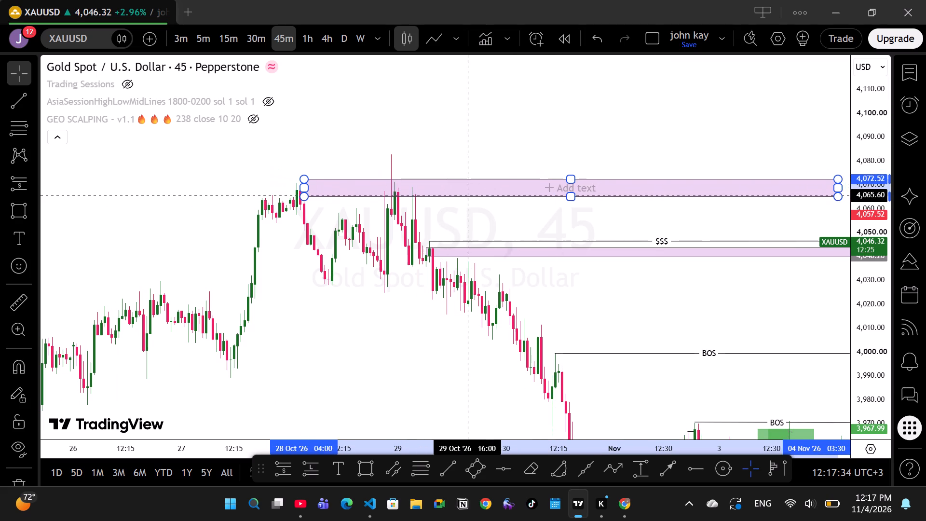
{"action": "left_click_drag", "start_coordinate": [468, 196], "coordinate": [454, 199]}
{"action": "left_click", "coordinate": [470, 155]}
Examine the moved upper supply zone against late-October price action, the $$$ line, the lower supply zone and the short position.
{"action": "left_click_drag", "start_coordinate": [473, 155], "coordinate": [839, 118]}
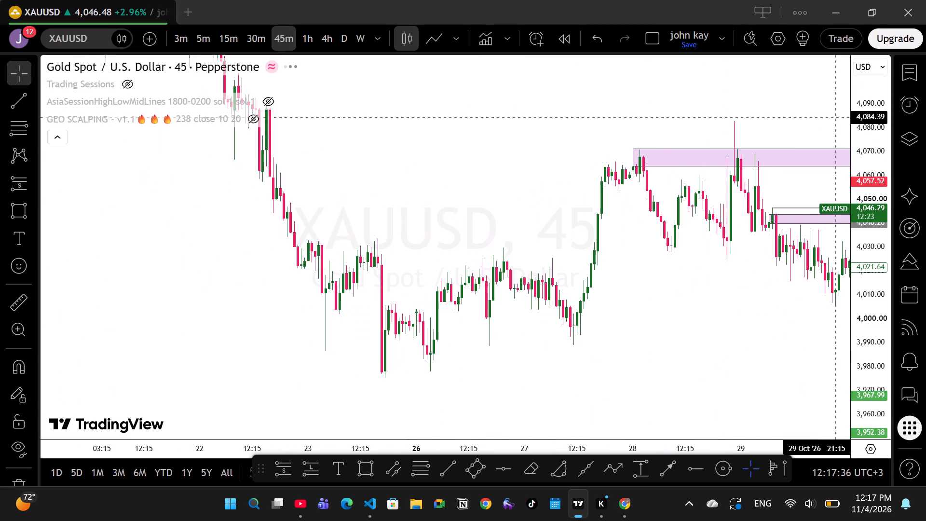
{"action": "left_click_drag", "start_coordinate": [419, 174], "coordinate": [437, 249]}
{"action": "left_click_drag", "start_coordinate": [466, 176], "coordinate": [128, 252]}
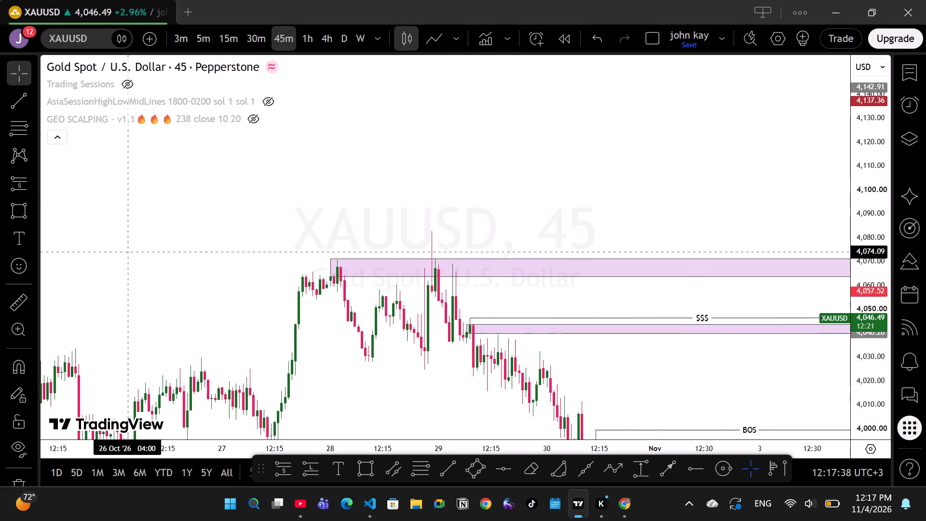
{"action": "scroll", "coordinate": [493, 188], "scroll_direction": "down", "scroll_amount": 20}
{"action": "scroll", "coordinate": [493, 188], "scroll_direction": "down", "scroll_amount": 7}
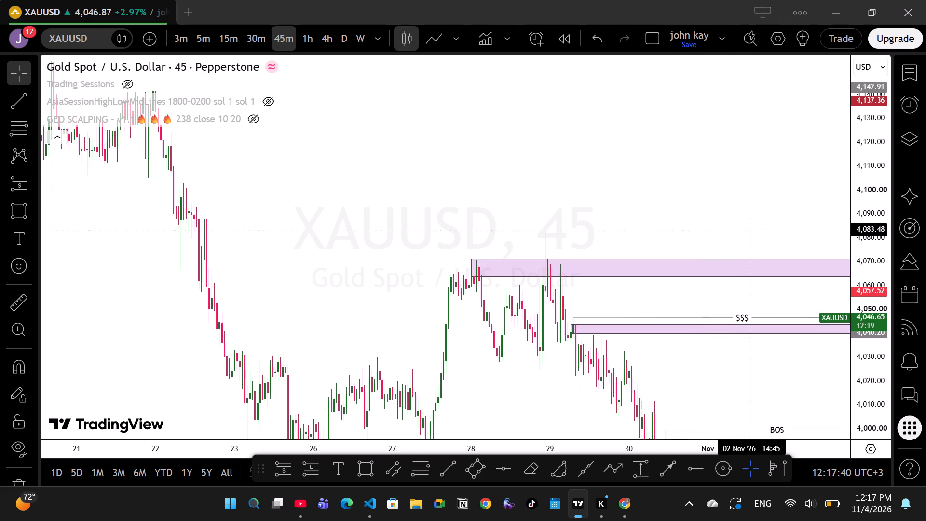
{"action": "left_click_drag", "start_coordinate": [764, 227], "coordinate": [655, 210]}
{"action": "scroll", "coordinate": [652, 210], "scroll_direction": "up", "scroll_amount": 5}
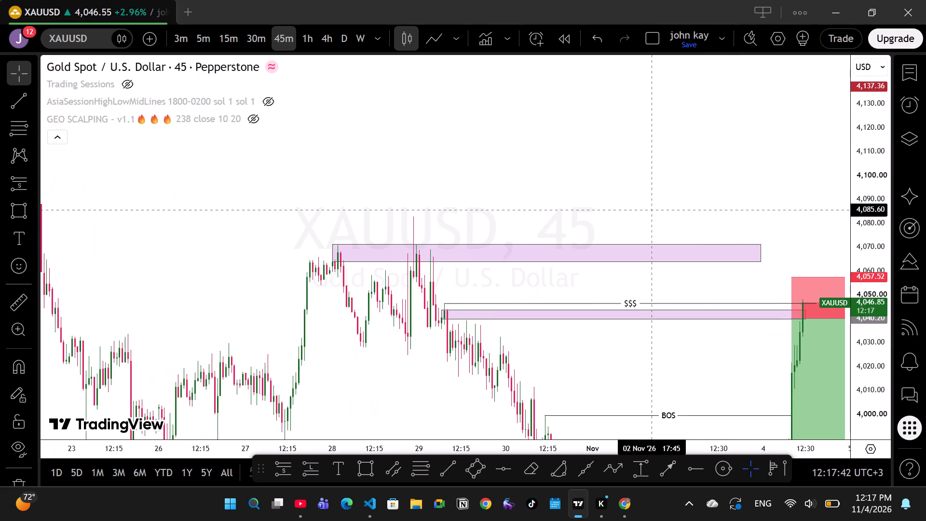
{"action": "scroll", "coordinate": [652, 210], "scroll_direction": "up", "scroll_amount": 2}
{"action": "left_click_drag", "start_coordinate": [572, 218], "coordinate": [712, 189]}
{"action": "left_click_drag", "start_coordinate": [730, 171], "coordinate": [548, 147]}
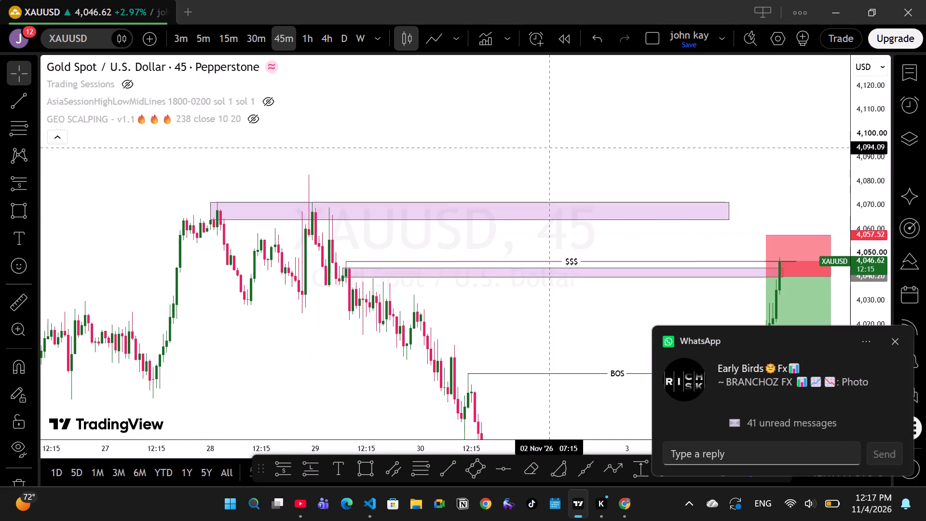
Extend the upper supply zone's end past the short position to 5 Nov 06:30.
{"action": "left_click_drag", "start_coordinate": [795, 195], "coordinate": [729, 199]}
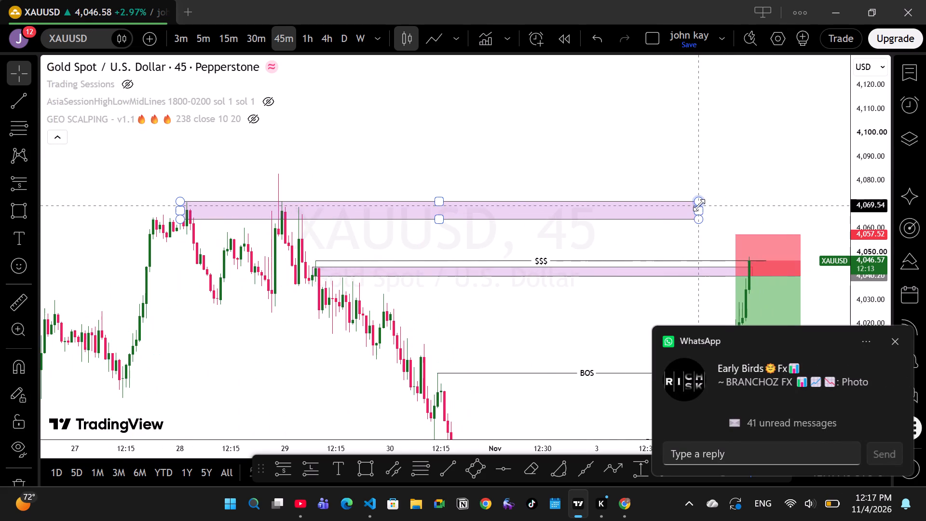
{"action": "left_click_drag", "start_coordinate": [701, 209], "coordinate": [830, 212]}
{"action": "left_click", "coordinate": [727, 155]}
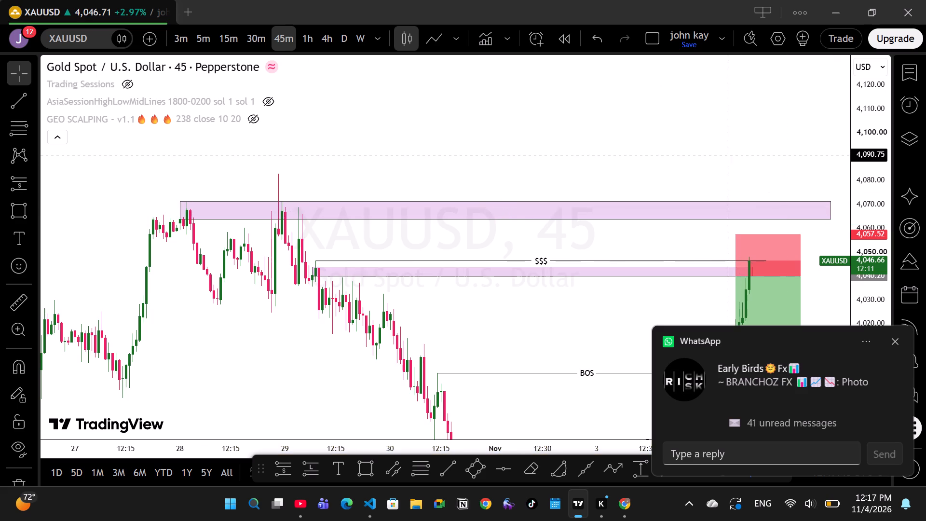
Narrow the upper supply zone to span about 4,062 to 4,068 and start it at the beginning of 28 October.
{"action": "left_click_drag", "start_coordinate": [729, 155], "coordinate": [639, 155]}
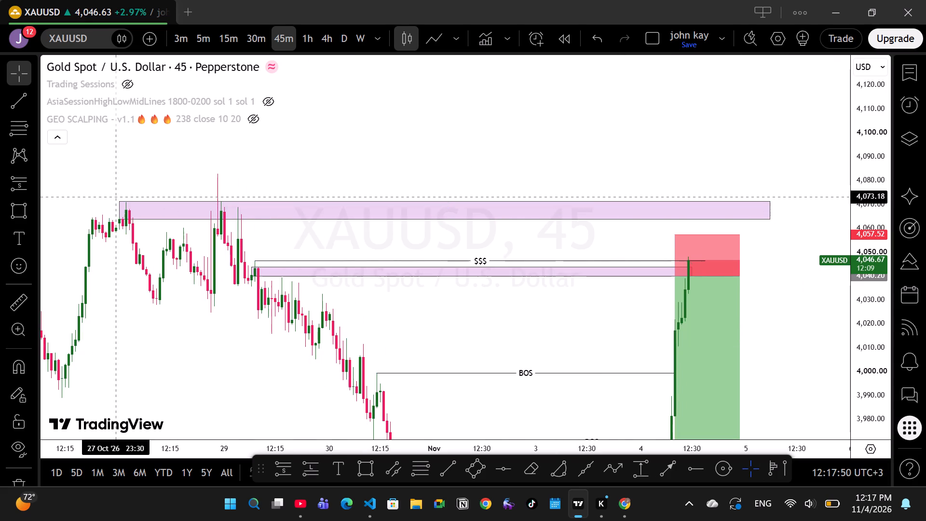
{"action": "left_click_drag", "start_coordinate": [121, 204], "coordinate": [126, 214]}
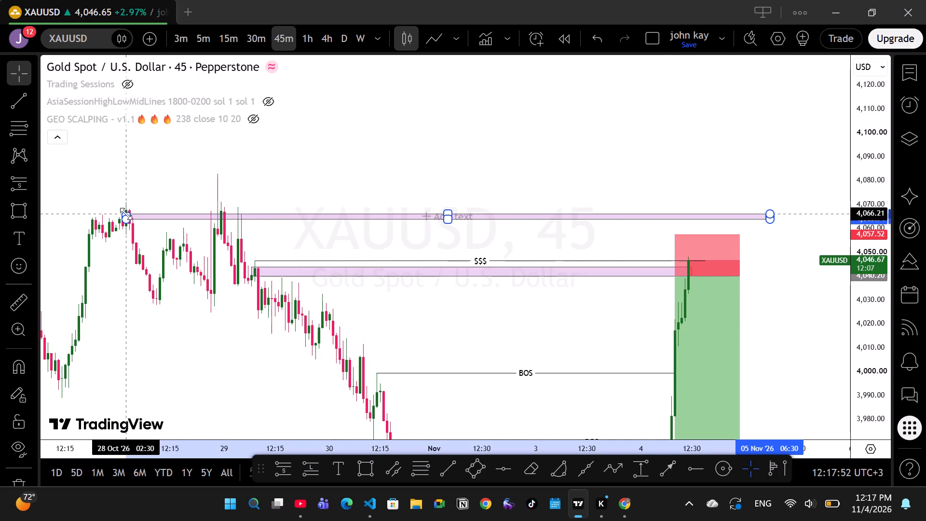
{"action": "left_click_drag", "start_coordinate": [126, 214], "coordinate": [132, 209]}
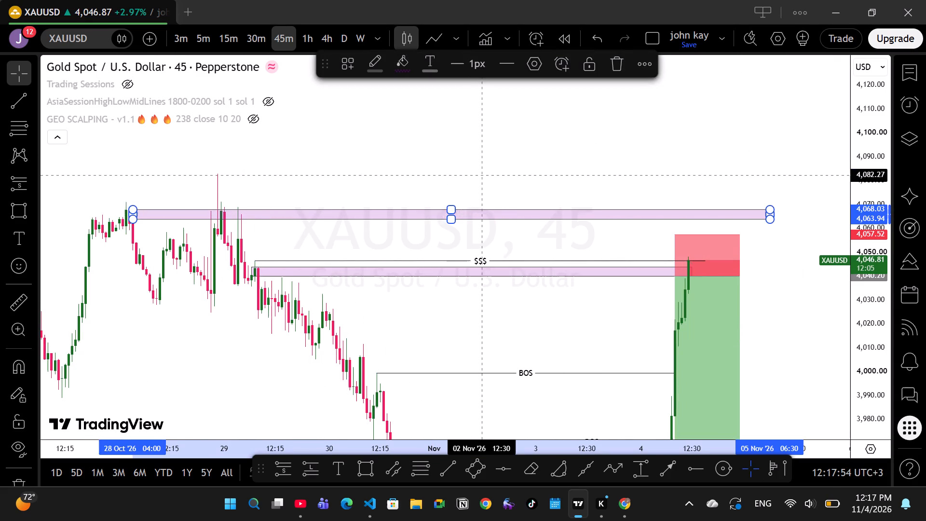
{"action": "left_click", "coordinate": [482, 175]}
{"action": "left_click_drag", "start_coordinate": [143, 212], "coordinate": [129, 211]}
{"action": "left_click", "coordinate": [153, 188]}
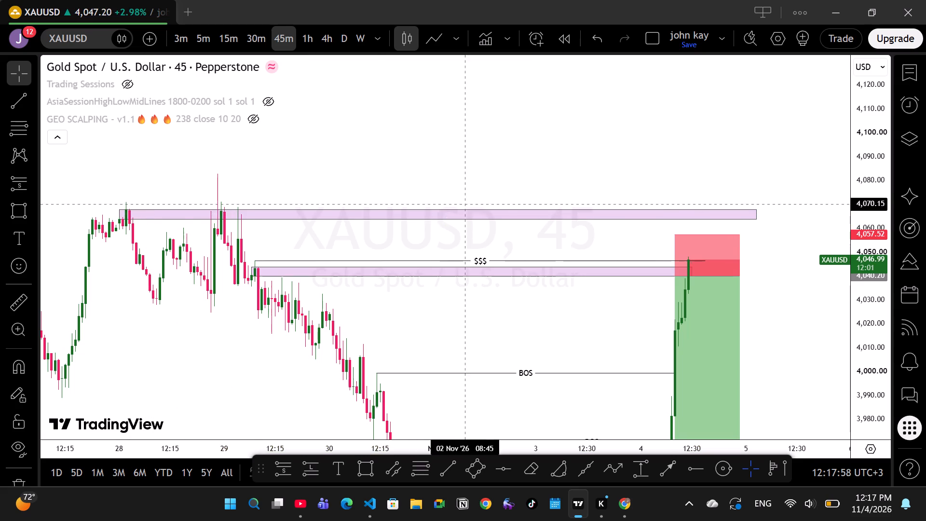
{"action": "left_click_drag", "start_coordinate": [434, 219], "coordinate": [439, 223]}
{"action": "left_click", "coordinate": [437, 174]}
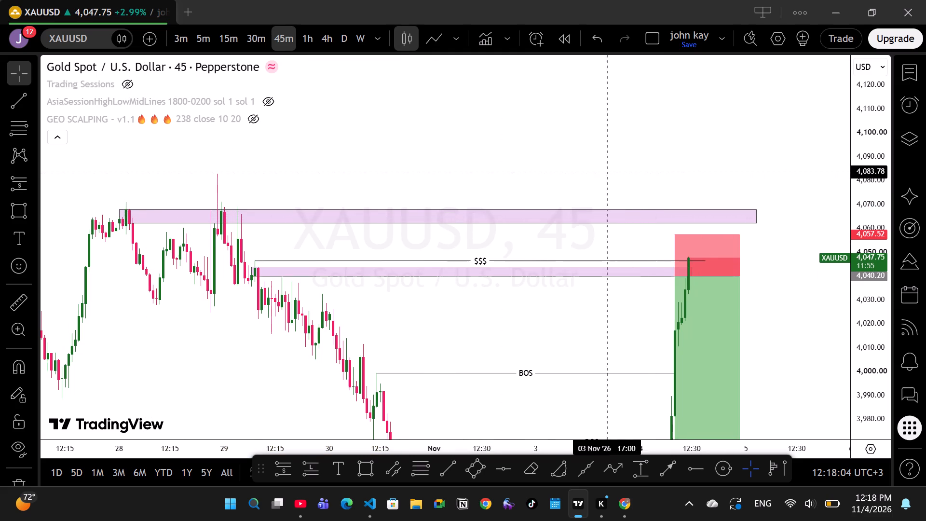
Examine the price structure from the two supply zones down through the BOS levels to the demand zones near the short's target.
{"action": "left_click_drag", "start_coordinate": [495, 172], "coordinate": [511, 73]}
{"action": "left_click_drag", "start_coordinate": [529, 238], "coordinate": [528, 214]}
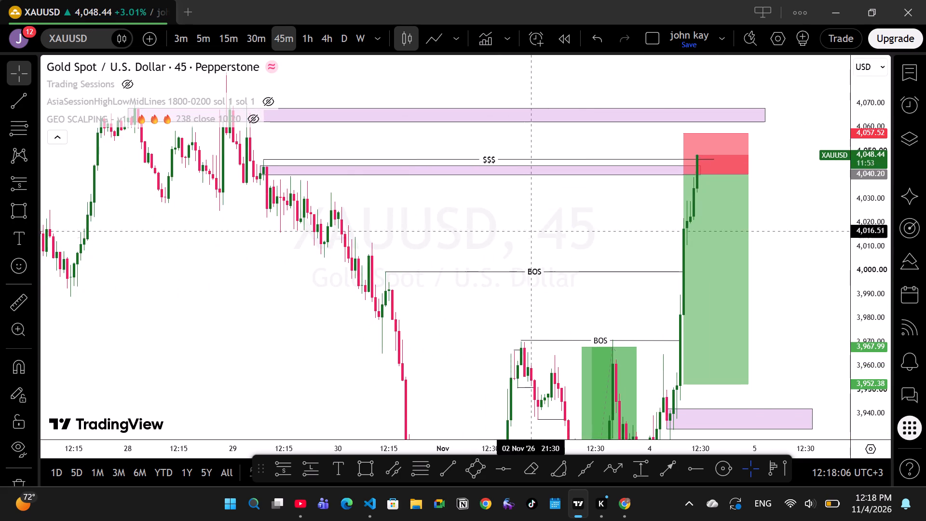
{"action": "left_click_drag", "start_coordinate": [528, 214], "coordinate": [389, 226]}
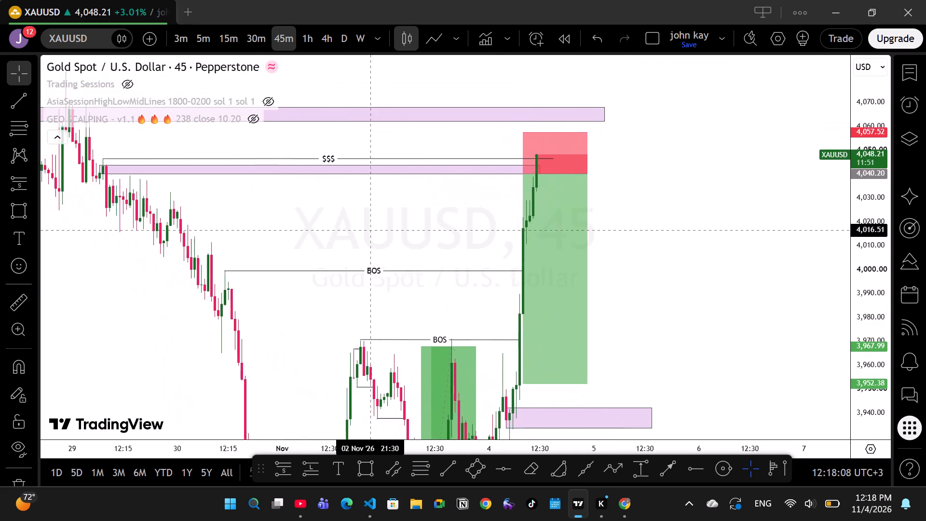
{"action": "left_click_drag", "start_coordinate": [389, 226], "coordinate": [422, 226]}
{"action": "left_click_drag", "start_coordinate": [864, 229], "coordinate": [869, 267]}
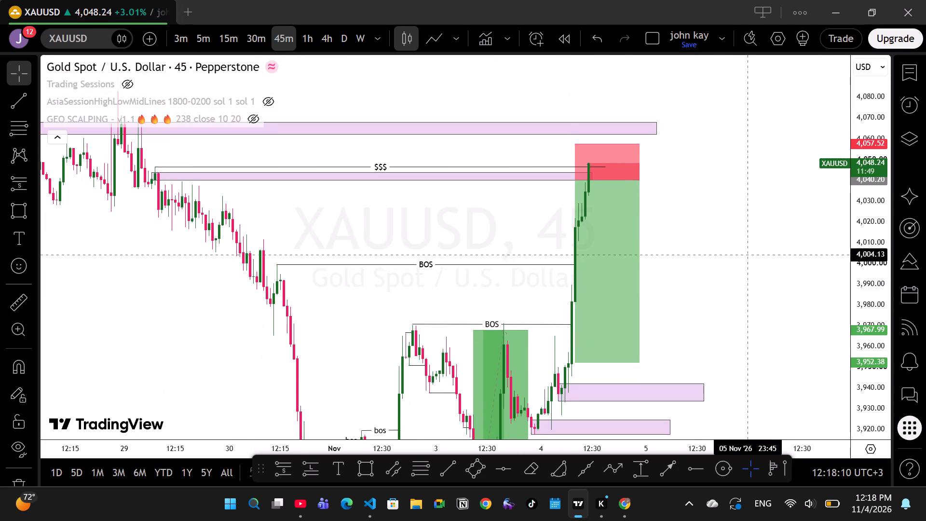
{"action": "left_click_drag", "start_coordinate": [720, 282], "coordinate": [679, 252]}
{"action": "left_click_drag", "start_coordinate": [364, 200], "coordinate": [626, 206]}
{"action": "left_click_drag", "start_coordinate": [625, 206], "coordinate": [471, 252]}
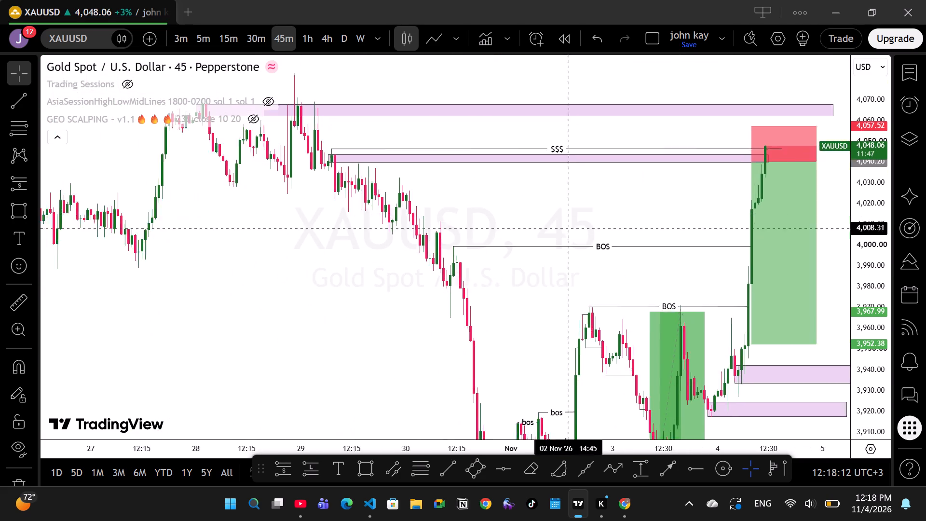
{"action": "left_click_drag", "start_coordinate": [471, 252], "coordinate": [417, 266]}
{"action": "left_click_drag", "start_coordinate": [400, 267], "coordinate": [425, 277]}
{"action": "left_click_drag", "start_coordinate": [422, 269], "coordinate": [464, 283]}
{"action": "left_click_drag", "start_coordinate": [464, 263], "coordinate": [465, 263]}
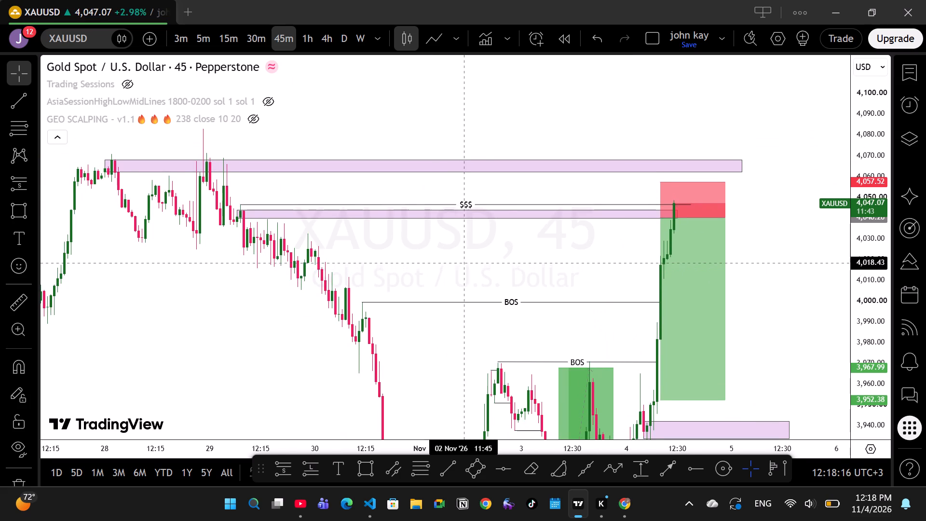
{"action": "left_click_drag", "start_coordinate": [465, 263], "coordinate": [476, 279]}
{"action": "left_click_drag", "start_coordinate": [491, 272], "coordinate": [495, 282]}
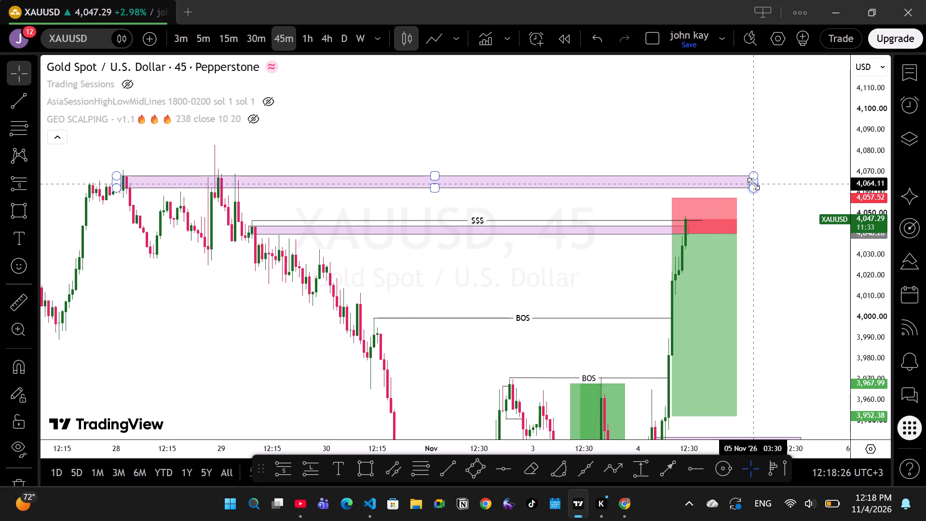
Extend the upper supply zone forward in time to 5 Nov 14:45.
{"action": "left_click_drag", "start_coordinate": [755, 182], "coordinate": [805, 180]}
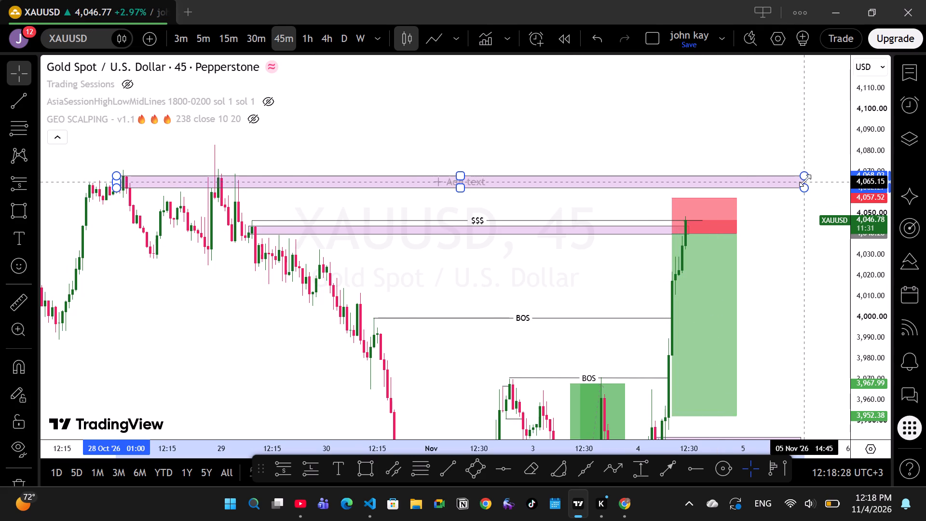
{"action": "left_click", "coordinate": [766, 139]}
Draw a horizontal trend line from the 28 Oct 22:45 swing high at 4,082.94 to 4 Nov 21:30.
{"action": "left_click_drag", "start_coordinate": [765, 139], "coordinate": [718, 151]}
{"action": "left_click_drag", "start_coordinate": [624, 152], "coordinate": [667, 166]}
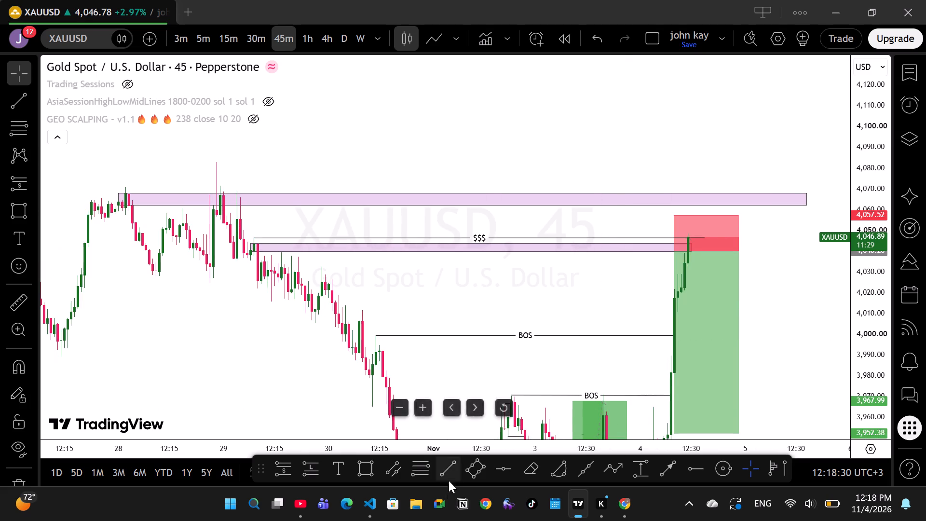
{"action": "left_click", "coordinate": [446, 476]}
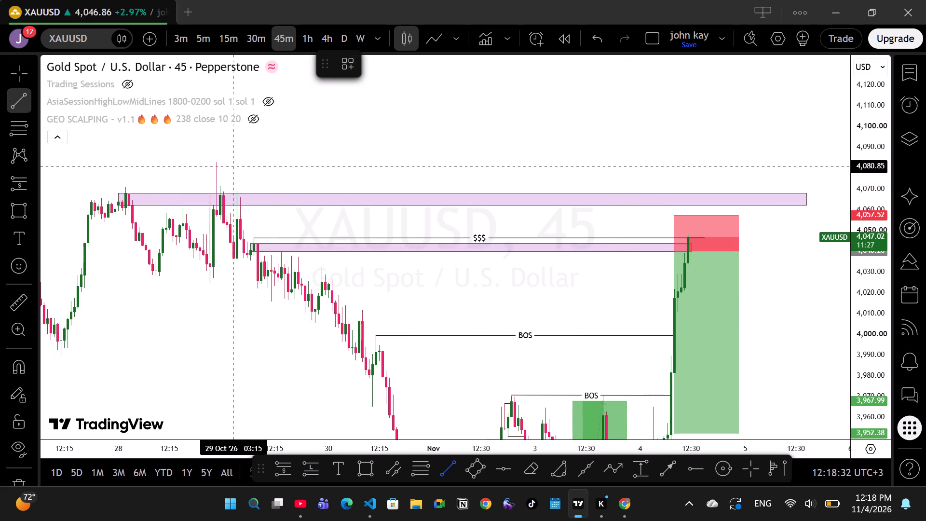
{"action": "left_click_drag", "start_coordinate": [217, 162], "coordinate": [573, 147]}
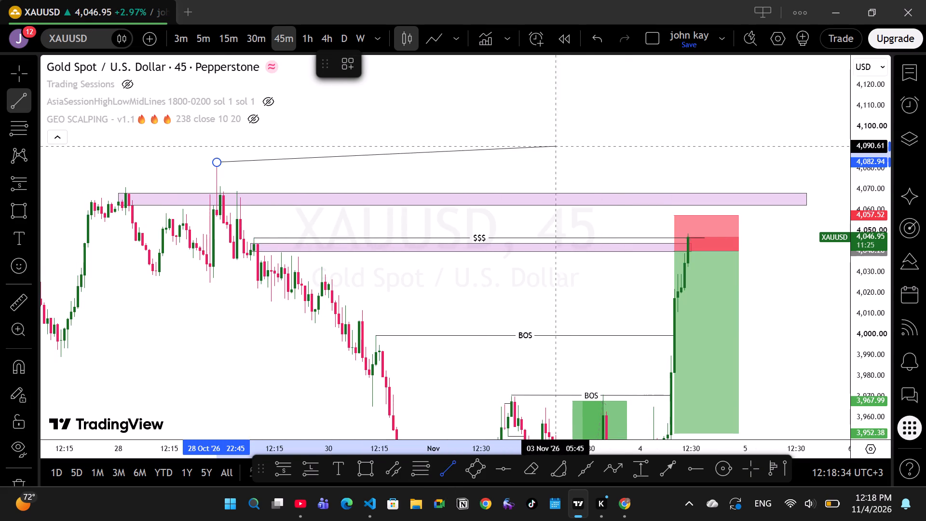
{"action": "left_click_drag", "start_coordinate": [573, 147], "coordinate": [733, 163]}
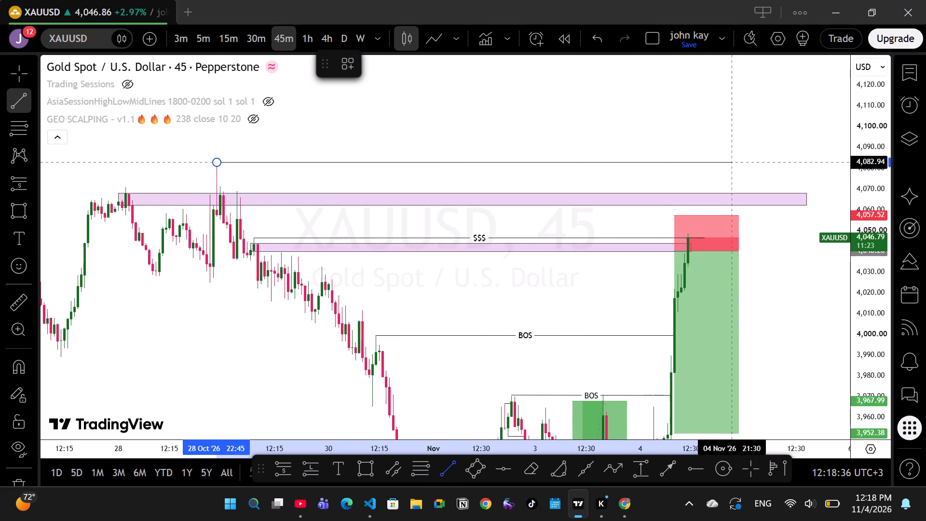
{"action": "left_click", "coordinate": [733, 163]}
{"action": "left_click", "coordinate": [674, 144]}
Label the new line above the upper supply zone "$$$".
{"action": "left_click", "coordinate": [508, 165]}
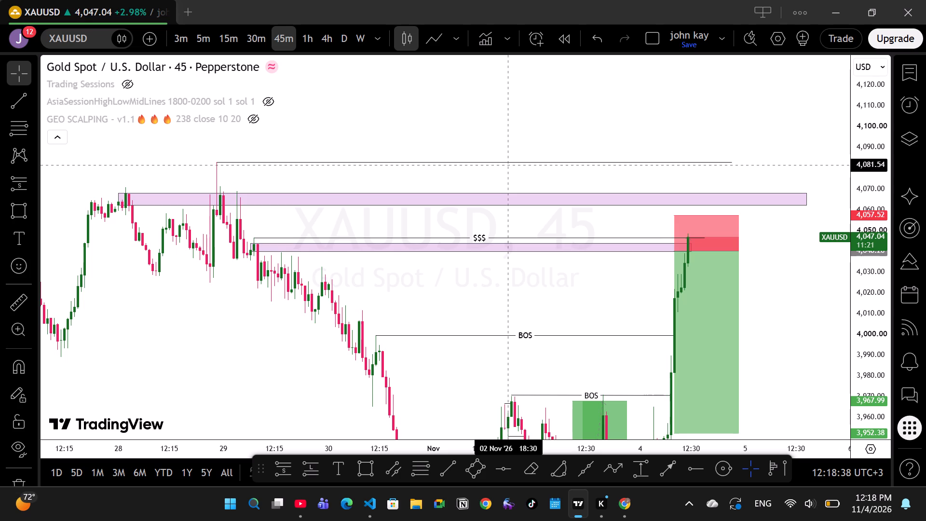
{"action": "left_click", "coordinate": [508, 162]}
{"action": "left_click", "coordinate": [486, 163]}
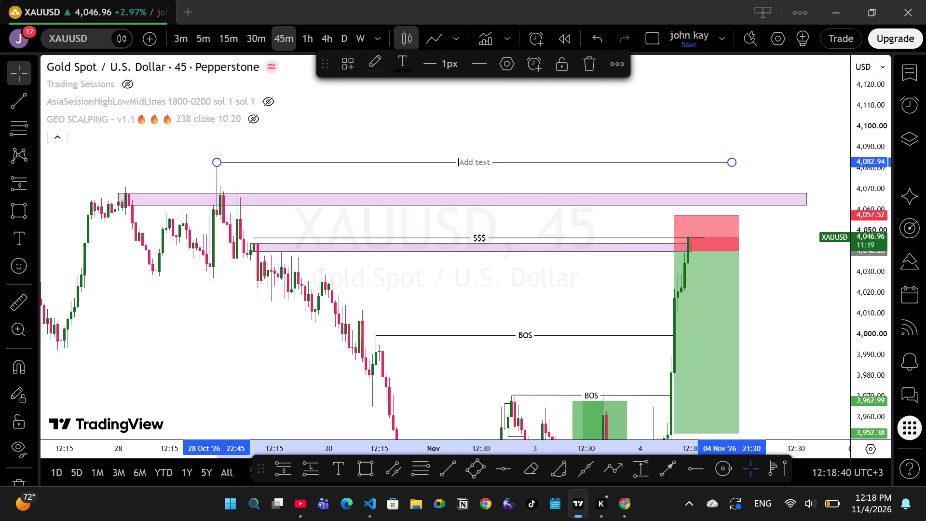
{"action": "type", "text": "$$$"}
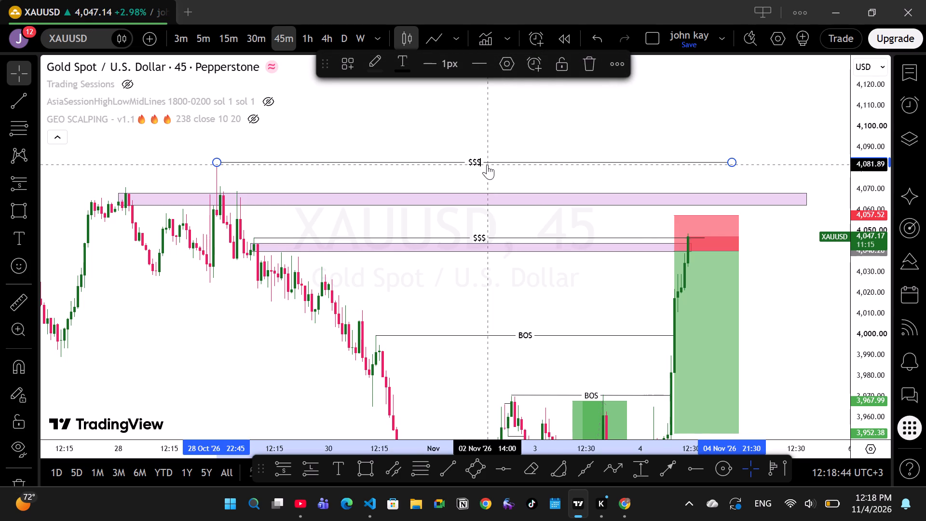
{"action": "left_click", "coordinate": [523, 129]}
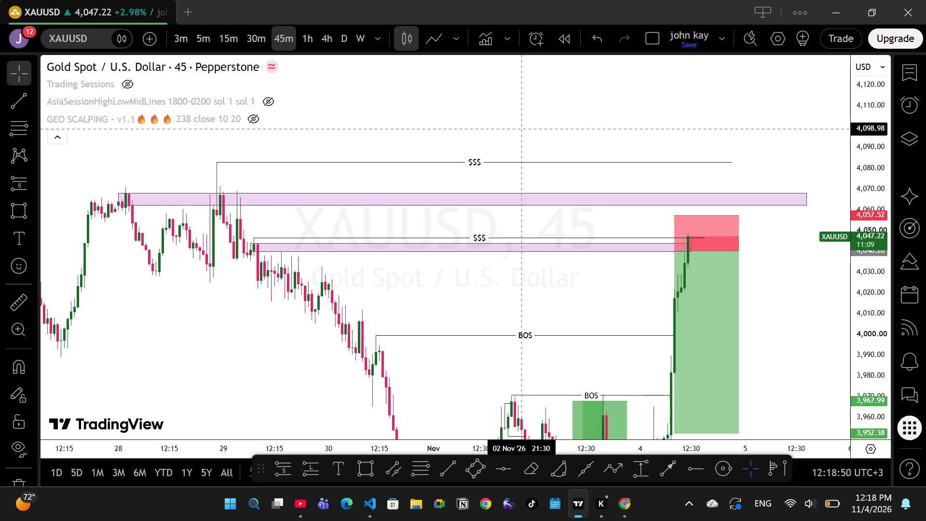
Review the short position against the two supply zones and both $$$ liquidity lines.
{"action": "left_click", "coordinate": [523, 129]}
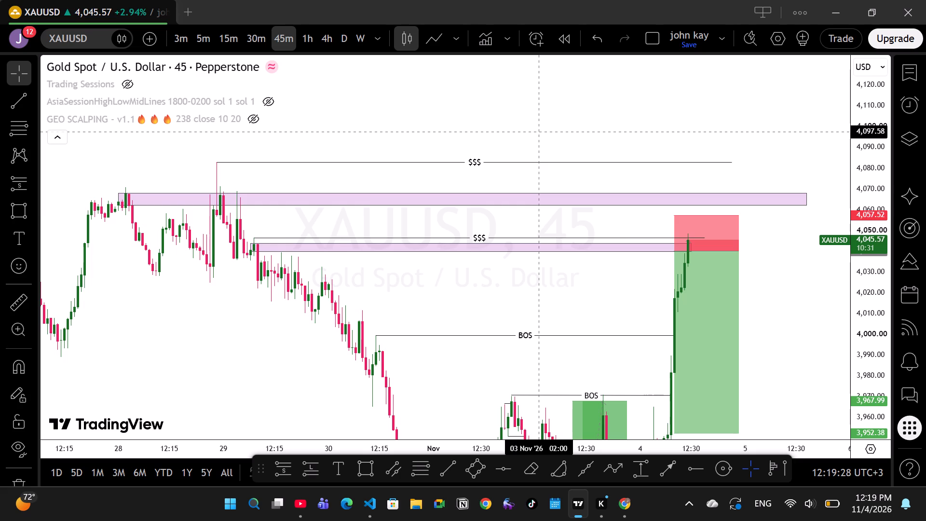
{"action": "left_click_drag", "start_coordinate": [790, 329], "coordinate": [812, 314]}
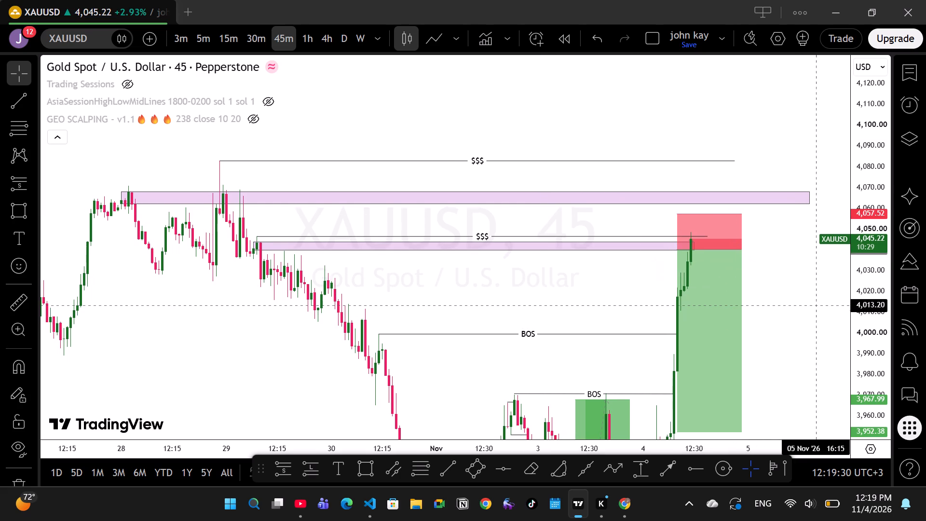
{"action": "scroll", "coordinate": [816, 306], "scroll_direction": "up", "scroll_amount": 3}
{"action": "left_click_drag", "start_coordinate": [536, 282], "coordinate": [563, 286]}
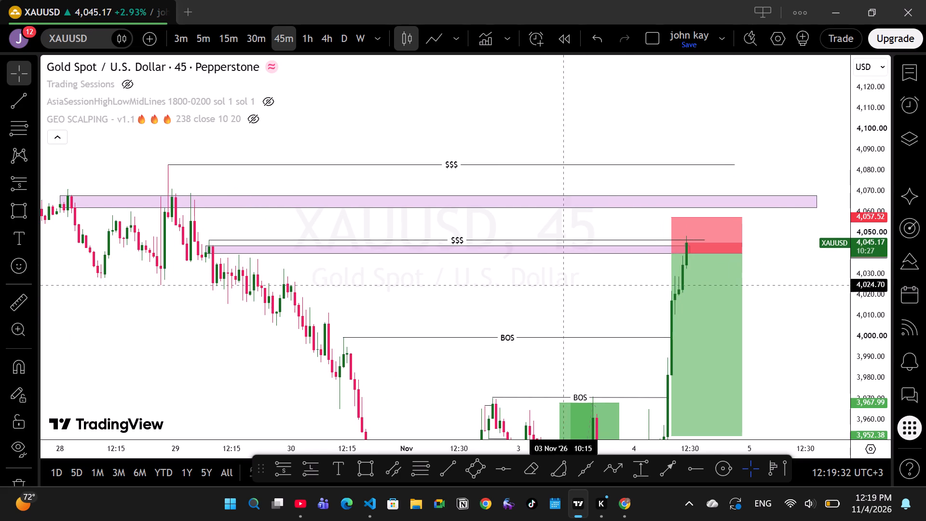
{"action": "left_click", "coordinate": [697, 298]}
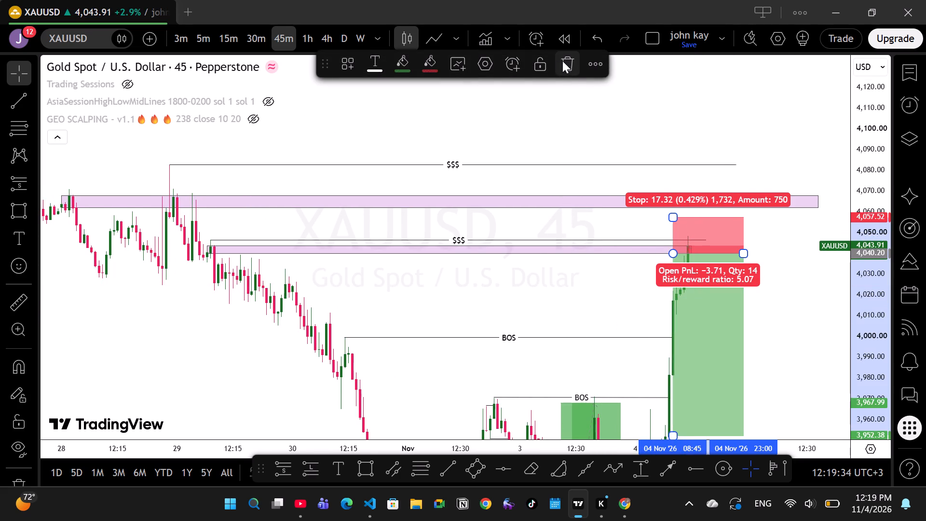
{"action": "left_click", "coordinate": [574, 302]}
{"action": "left_click_drag", "start_coordinate": [545, 300], "coordinate": [570, 299]}
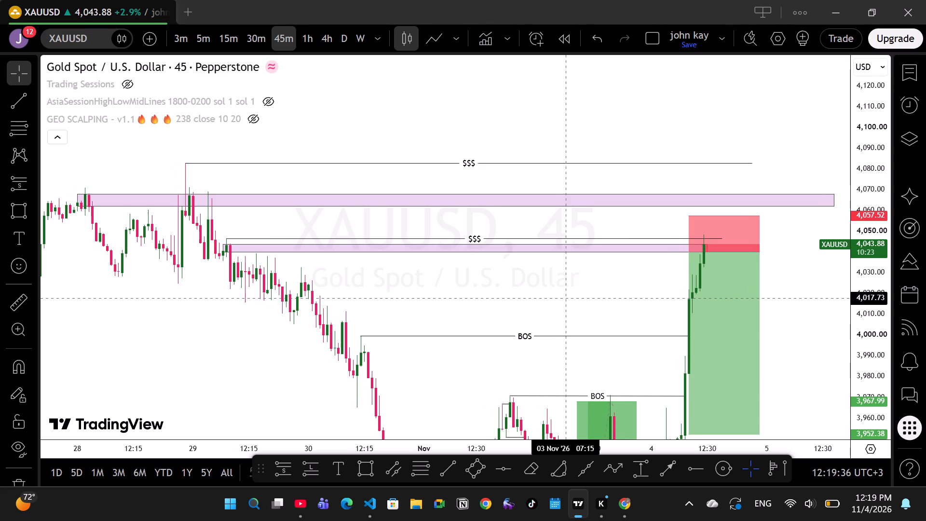
{"action": "left_click_drag", "start_coordinate": [570, 299], "coordinate": [575, 287]}
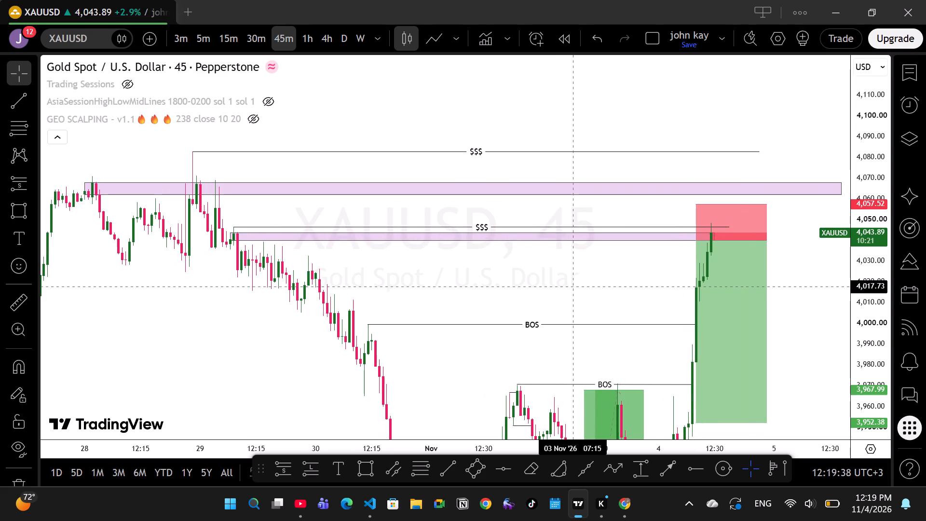
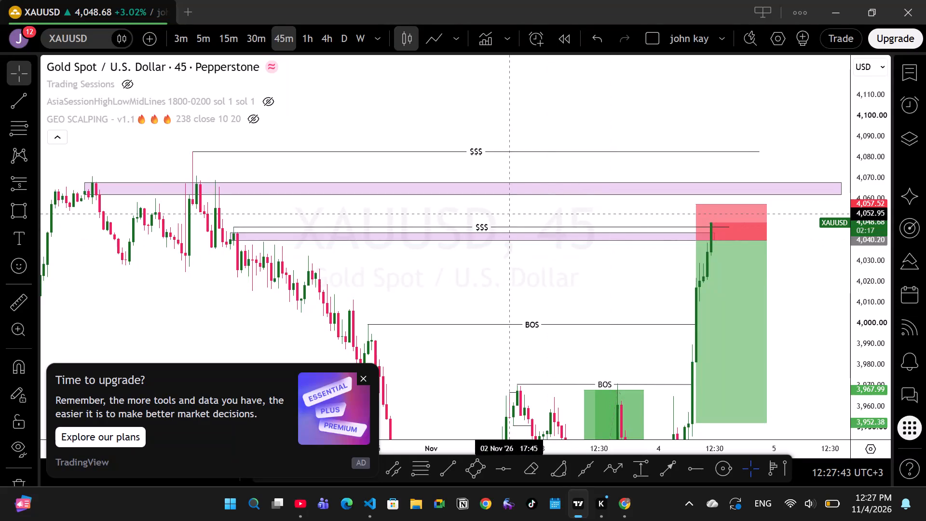
Examine the supply zones, $$$ liquidity lines and short position on the 45-minute and 30-minute charts.
{"action": "left_click_drag", "start_coordinate": [509, 214], "coordinate": [547, 210]}
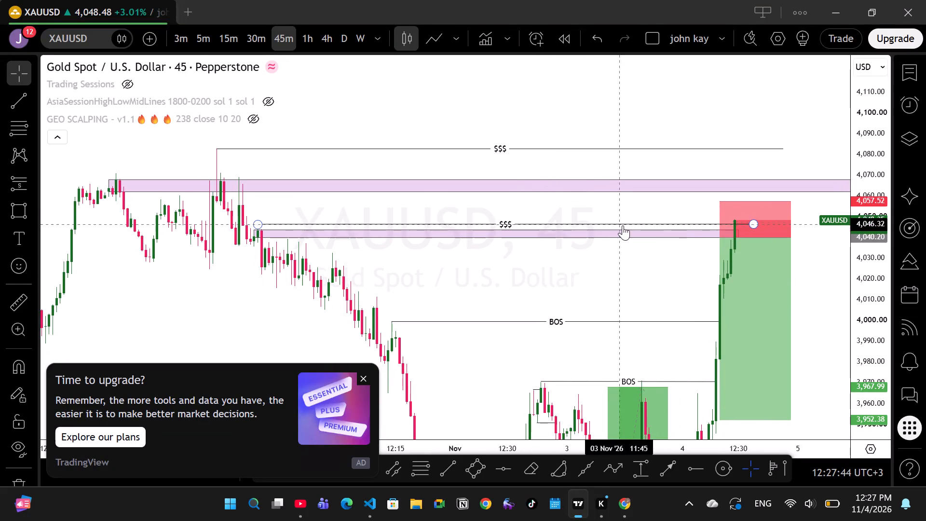
{"action": "left_click_drag", "start_coordinate": [572, 209], "coordinate": [624, 195]}
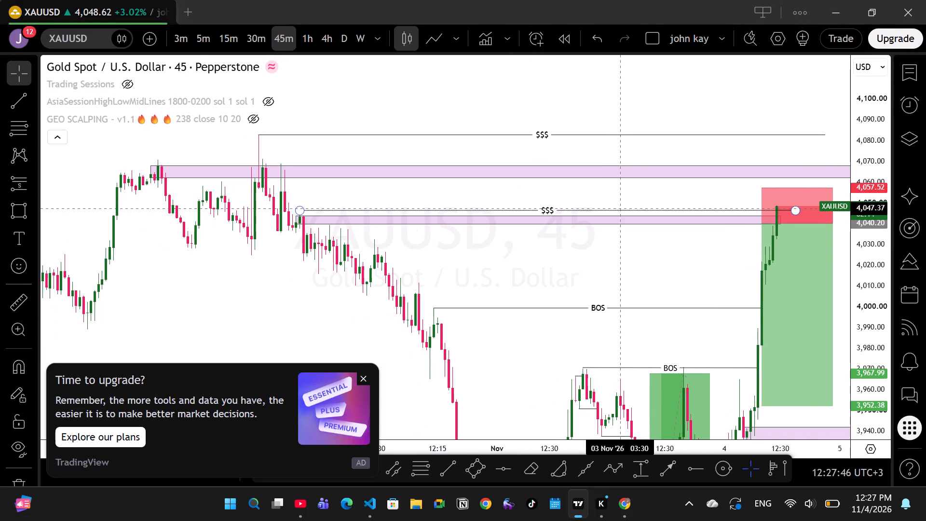
{"action": "left_click_drag", "start_coordinate": [644, 250], "coordinate": [547, 246]}
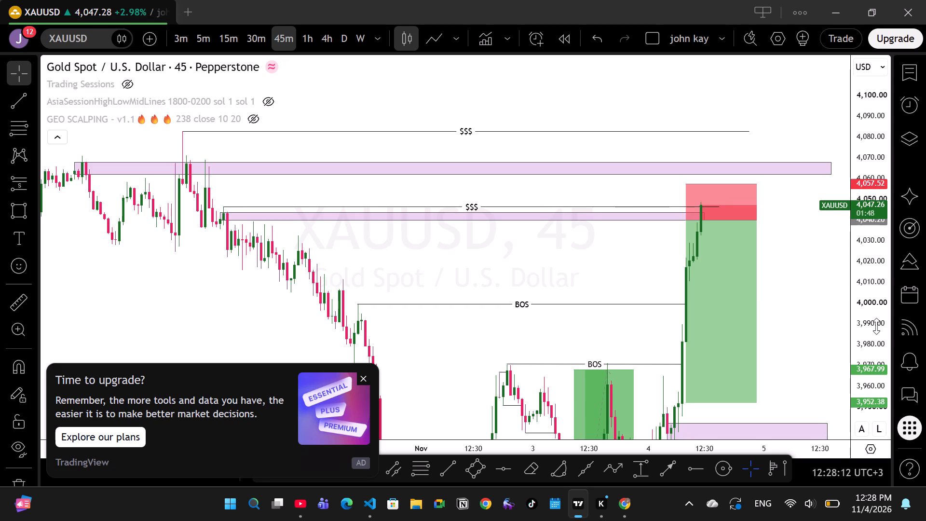
{"action": "left_click_drag", "start_coordinate": [507, 249], "coordinate": [510, 251]}
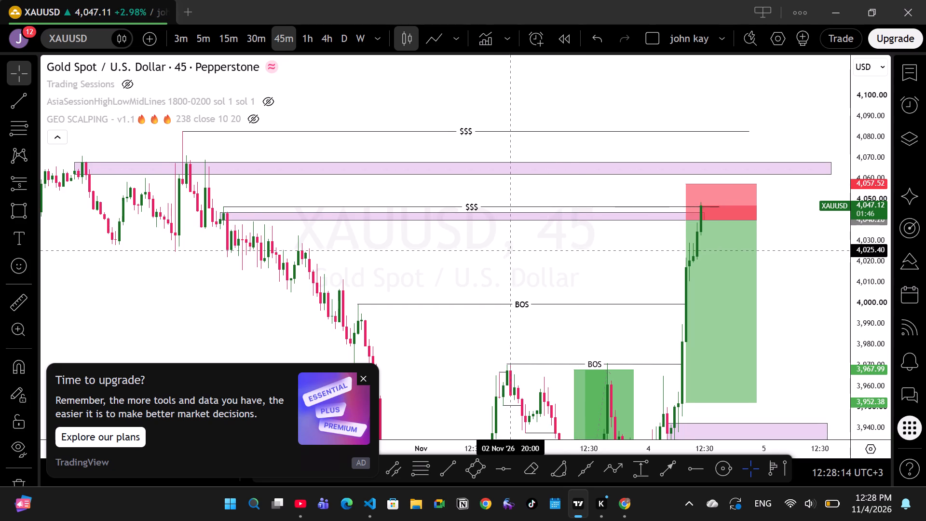
{"action": "left_click_drag", "start_coordinate": [510, 251], "coordinate": [596, 300]}
{"action": "left_click", "coordinate": [257, 38]}
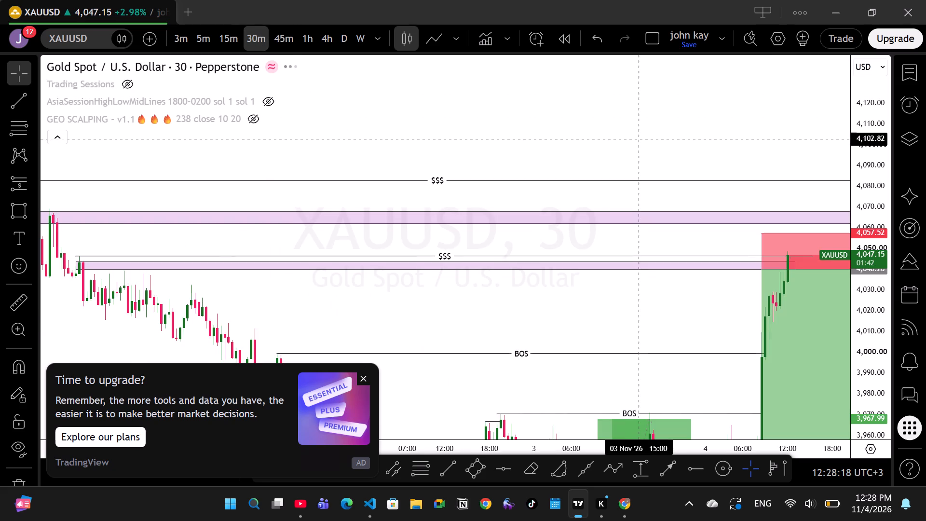
{"action": "left_click_drag", "start_coordinate": [571, 138], "coordinate": [796, 119]}
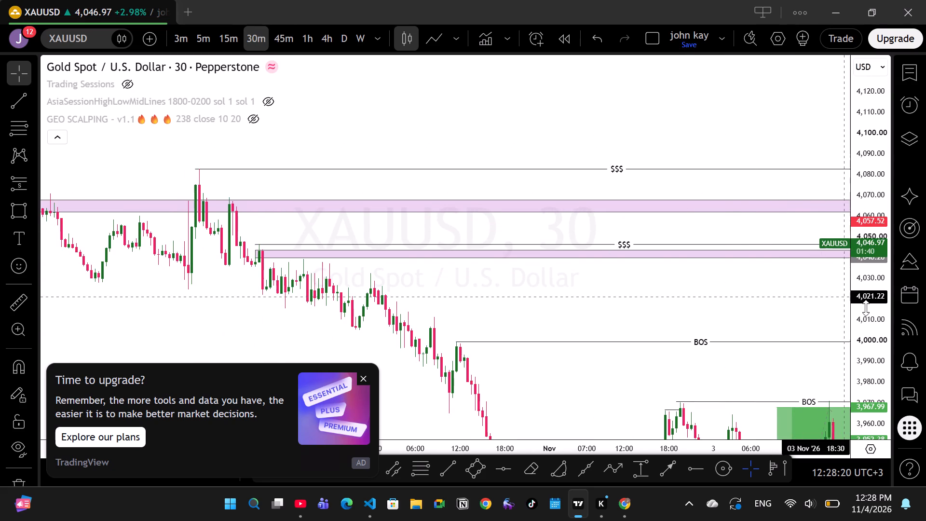
{"action": "left_click_drag", "start_coordinate": [866, 304], "coordinate": [875, 288]}
{"action": "scroll", "coordinate": [589, 261], "scroll_direction": "down", "scroll_amount": 9}
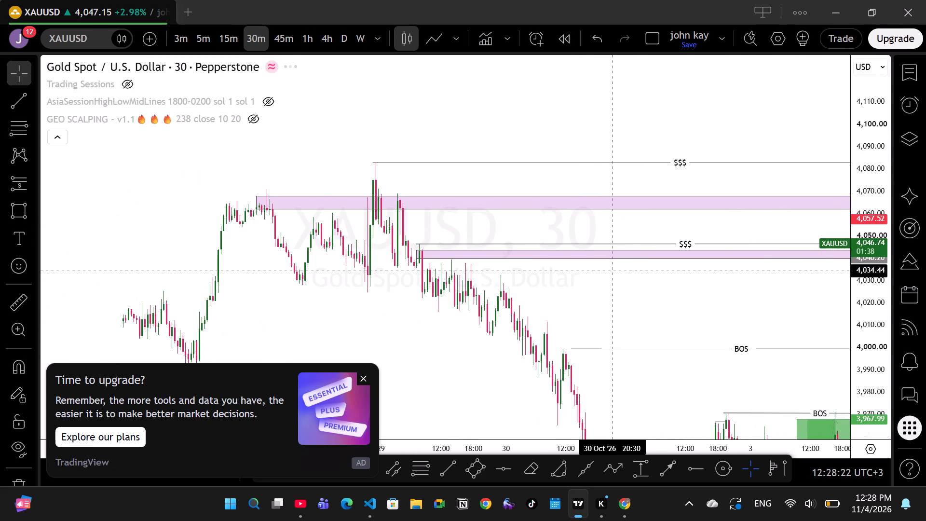
{"action": "scroll", "coordinate": [612, 272], "scroll_direction": "up", "scroll_amount": 14}
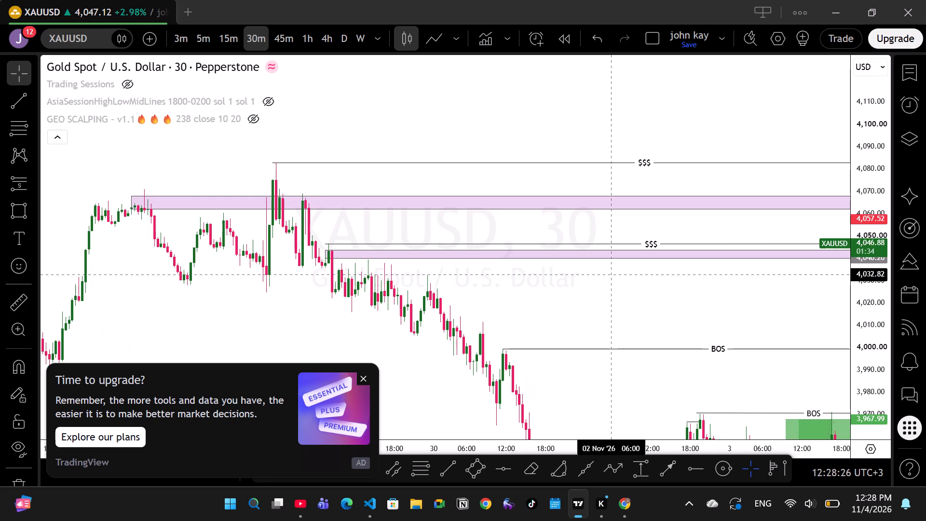
Delete the short position drawn at the lower supply zone.
{"action": "left_click_drag", "start_coordinate": [697, 291], "coordinate": [375, 285]}
{"action": "left_click", "coordinate": [666, 308]}
{"action": "left_click", "coordinate": [564, 67]}
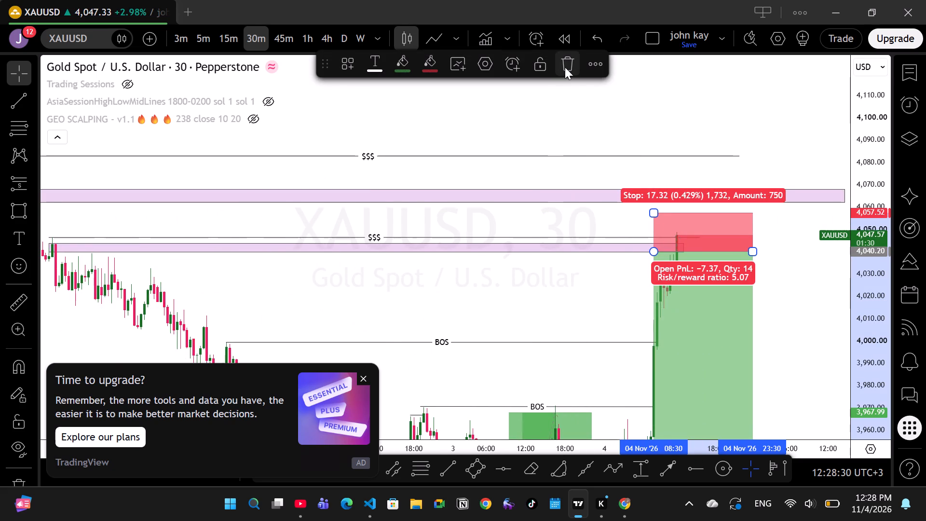
Dismiss the upgrade advertisement covering the chart.
{"action": "left_click_drag", "start_coordinate": [485, 299], "coordinate": [645, 304]}
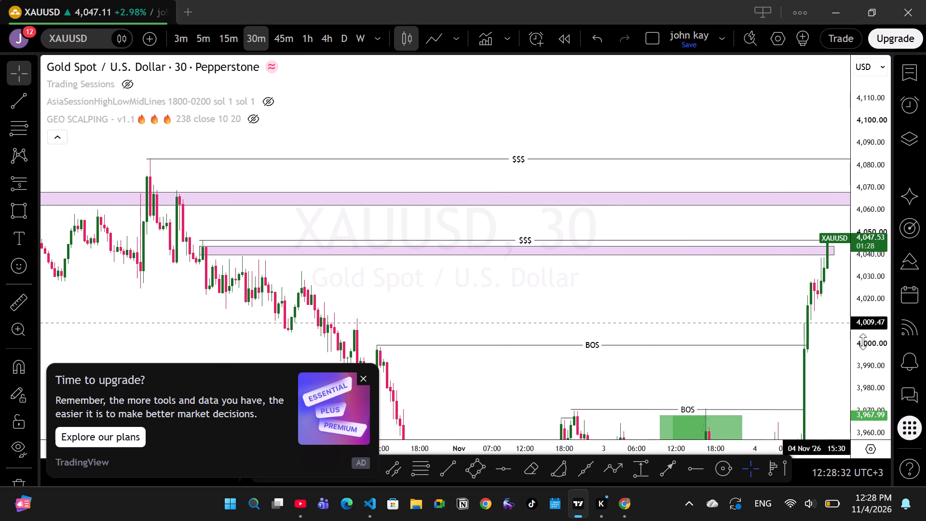
{"action": "left_click_drag", "start_coordinate": [883, 347], "coordinate": [878, 330]}
{"action": "left_click", "coordinate": [362, 372]}
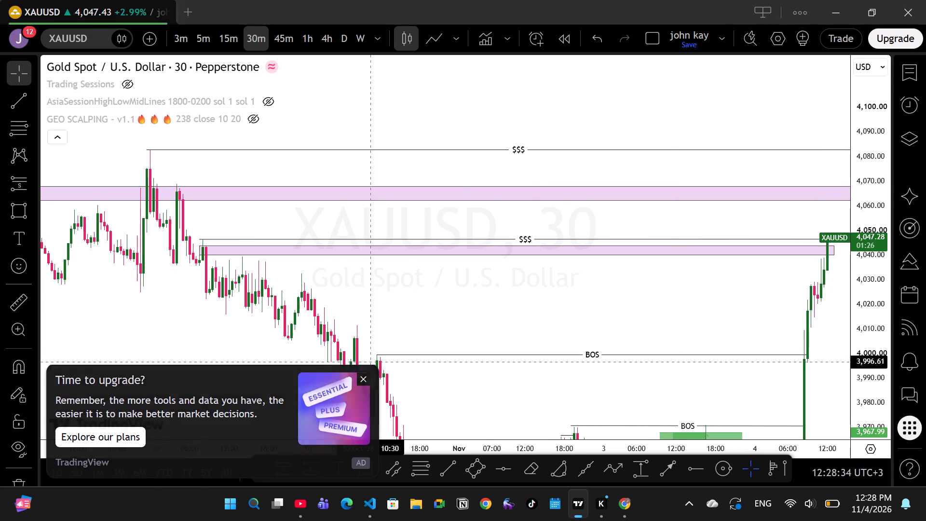
Delete the lower $$$ liquidity line just above the lower supply zone.
{"action": "left_click", "coordinate": [514, 238]}
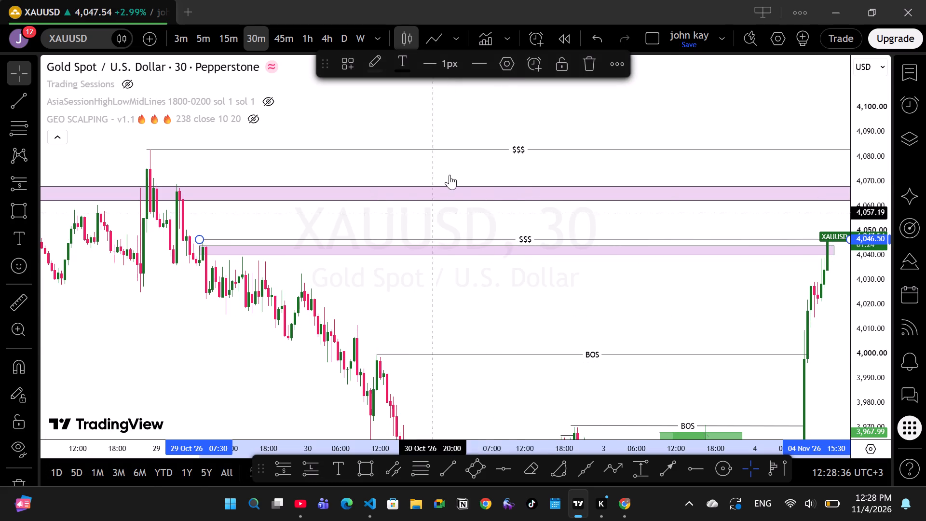
{"action": "left_click", "coordinate": [585, 63]}
Examine the price action around both supply zones and the remaining $$$ line on the 30-minute chart.
{"action": "left_click", "coordinate": [493, 245]}
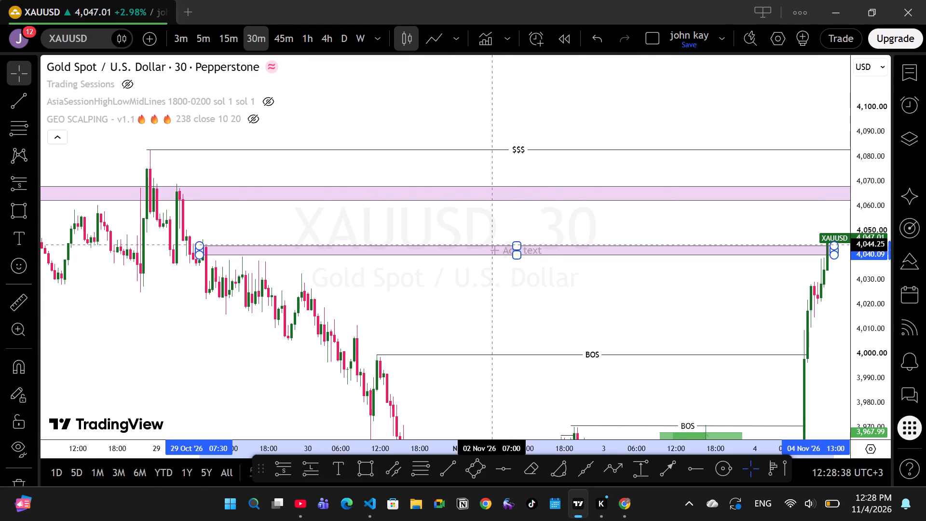
{"action": "left_click", "coordinate": [568, 309]}
{"action": "left_click_drag", "start_coordinate": [587, 303], "coordinate": [377, 271]}
{"action": "left_click_drag", "start_coordinate": [473, 285], "coordinate": [688, 283]}
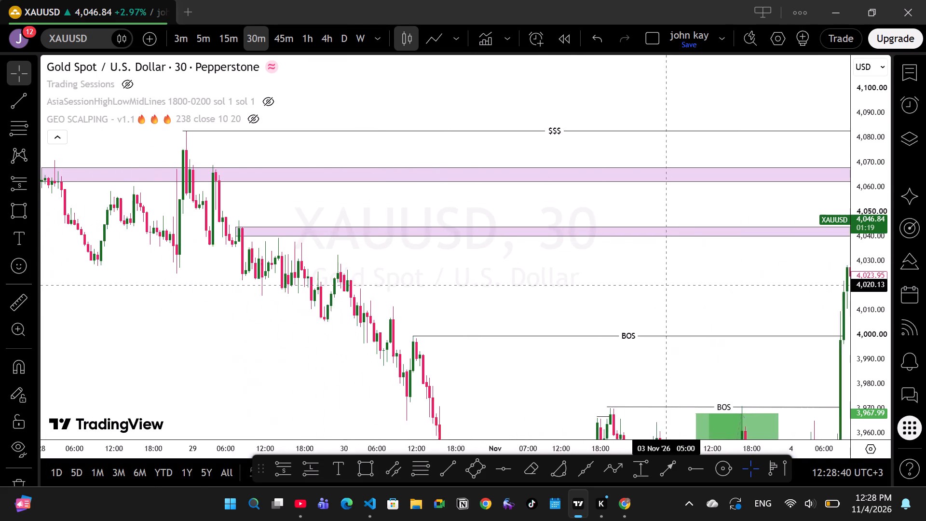
{"action": "left_click_drag", "start_coordinate": [688, 283], "coordinate": [683, 284]}
{"action": "left_click_drag", "start_coordinate": [879, 357], "coordinate": [880, 321]}
{"action": "left_click_drag", "start_coordinate": [691, 292], "coordinate": [490, 287]}
{"action": "left_click_drag", "start_coordinate": [456, 280], "coordinate": [635, 311]}
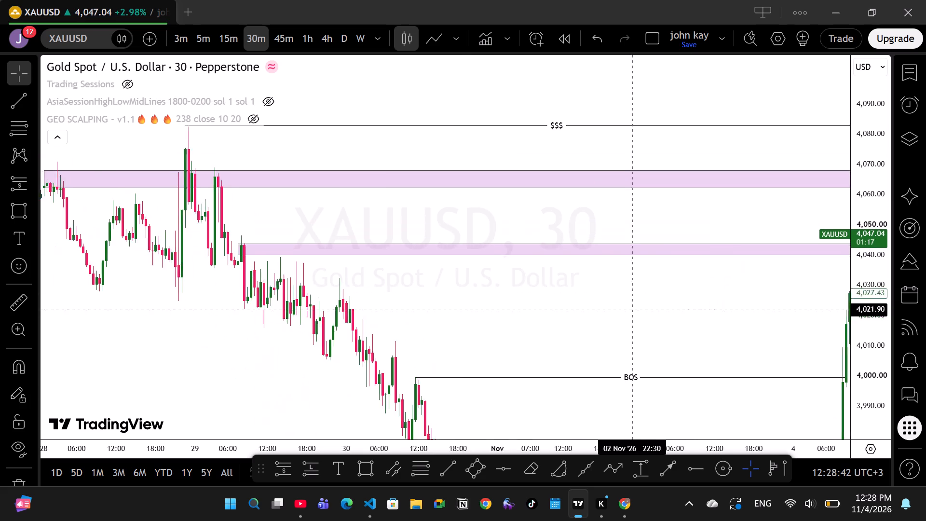
{"action": "left_click_drag", "start_coordinate": [635, 311], "coordinate": [636, 311]}
{"action": "scroll", "coordinate": [521, 270], "scroll_direction": "down", "scroll_amount": 17}
On the 15-minute chart, move the upper supply zone to start at 28 Oct 21:45, spanning 4,070.18 to 4,075.93.
{"action": "left_click", "coordinate": [221, 34]}
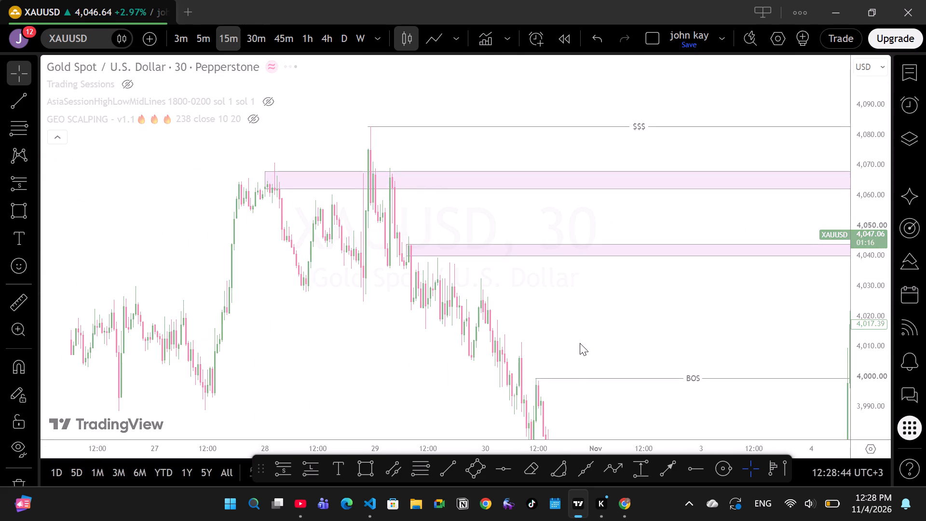
{"action": "left_click_drag", "start_coordinate": [279, 350], "coordinate": [341, 358]}
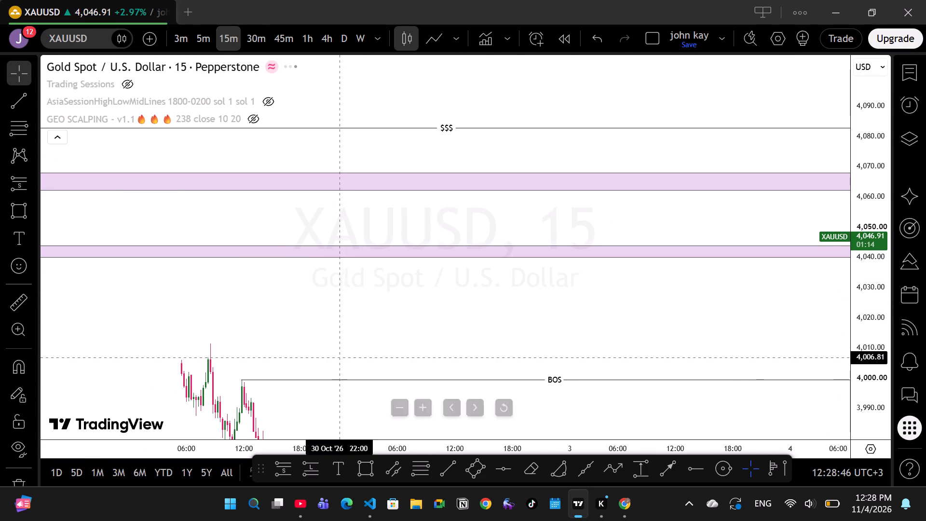
{"action": "left_click_drag", "start_coordinate": [192, 304], "coordinate": [819, 339]}
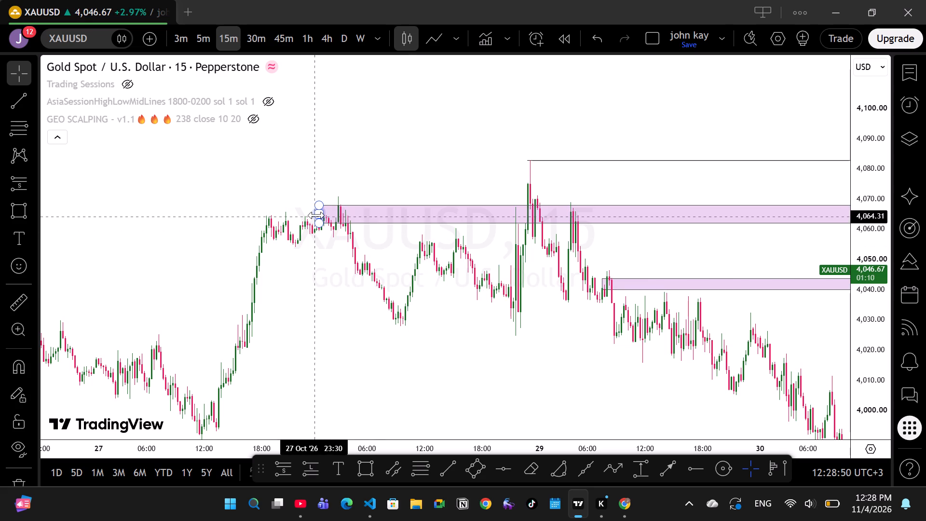
{"action": "left_click_drag", "start_coordinate": [316, 215], "coordinate": [354, 208]}
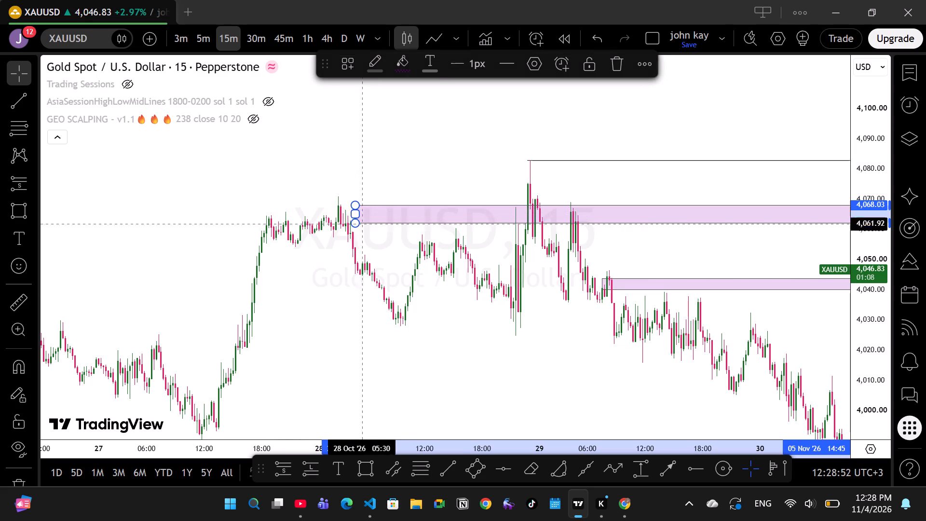
{"action": "left_click_drag", "start_coordinate": [464, 224], "coordinate": [559, 177]}
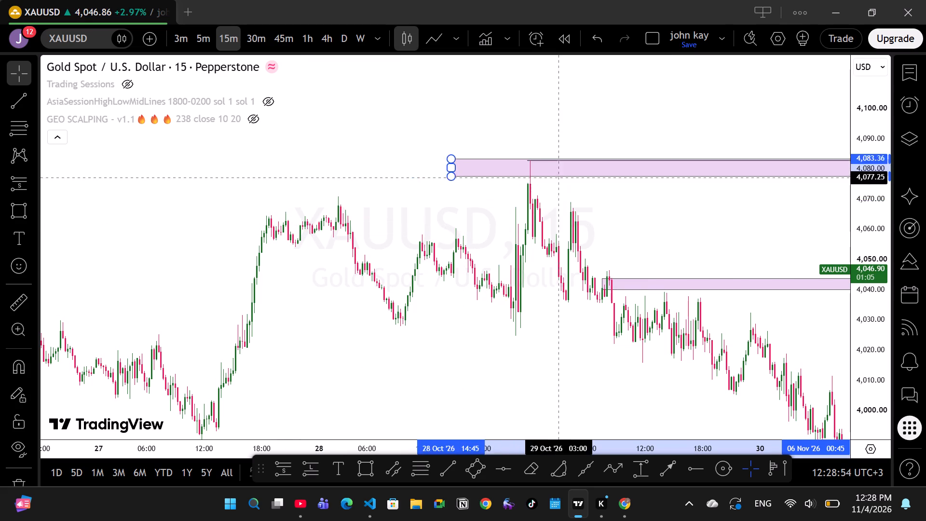
{"action": "left_click_drag", "start_coordinate": [559, 177], "coordinate": [626, 200]}
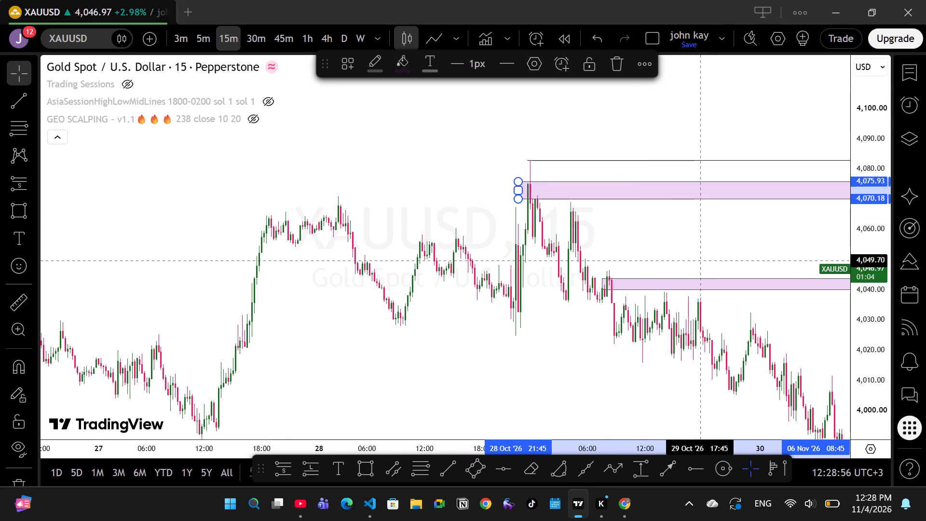
Examine the repositioned upper supply zone, the lower zone and the BOS levels on the 15-minute and 1-hour charts.
{"action": "left_click_drag", "start_coordinate": [711, 251], "coordinate": [204, 250]}
{"action": "left_click_drag", "start_coordinate": [322, 226], "coordinate": [425, 237]}
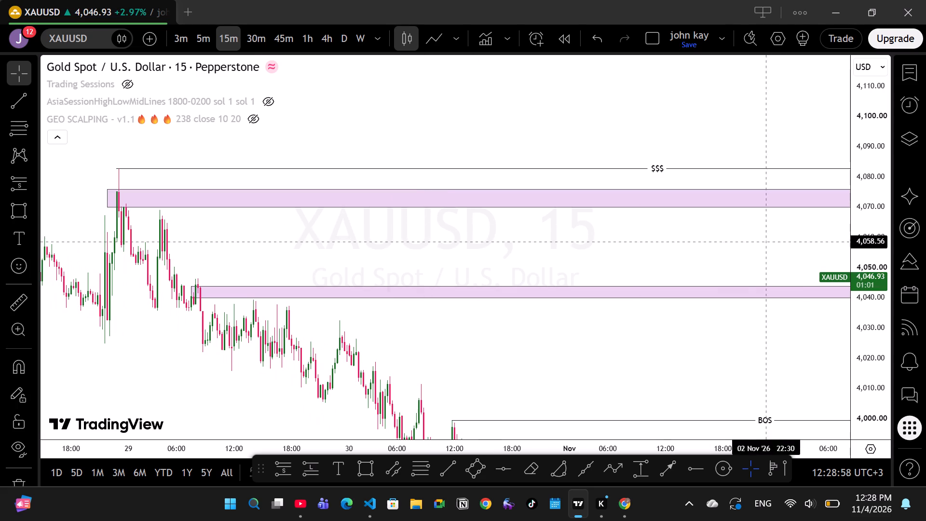
{"action": "scroll", "coordinate": [409, 240], "scroll_direction": "down", "scroll_amount": 8}
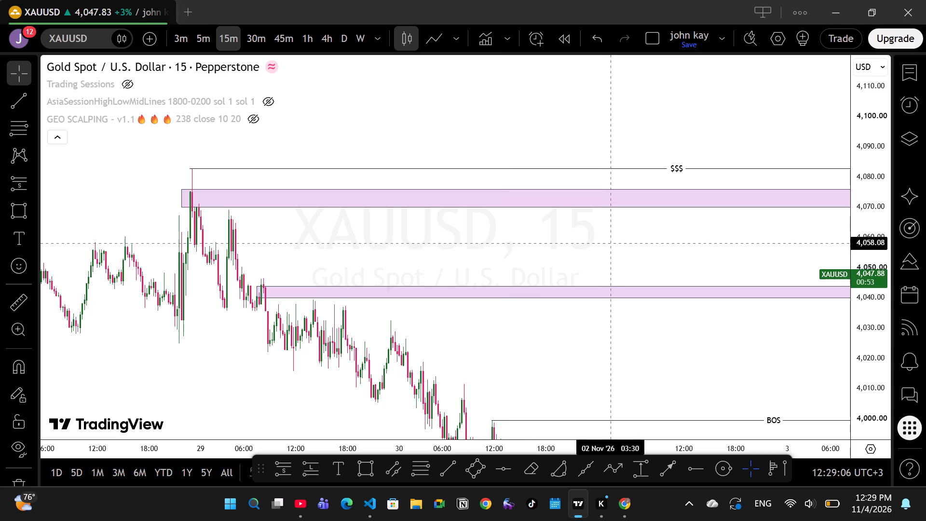
{"action": "left_click_drag", "start_coordinate": [616, 262], "coordinate": [368, 55]}
{"action": "left_click_drag", "start_coordinate": [444, 293], "coordinate": [436, 293]}
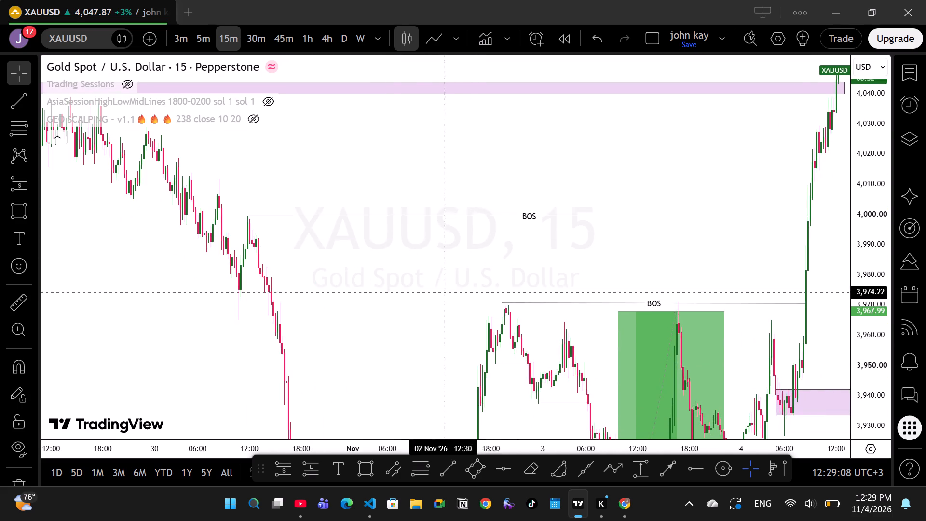
{"action": "left_click_drag", "start_coordinate": [436, 293], "coordinate": [292, 303]}
{"action": "left_click_drag", "start_coordinate": [292, 303], "coordinate": [545, 361]}
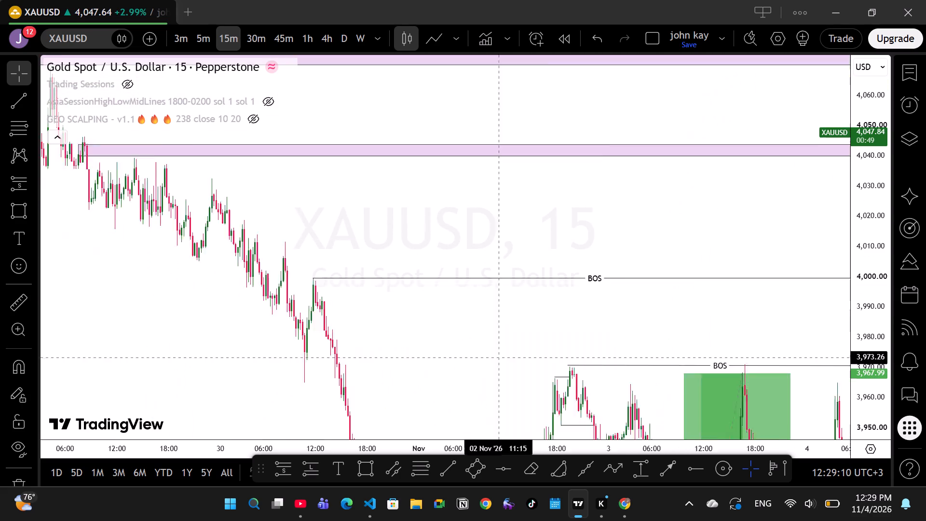
{"action": "left_click_drag", "start_coordinate": [545, 361], "coordinate": [610, 367]}
{"action": "left_click", "coordinate": [301, 37]}
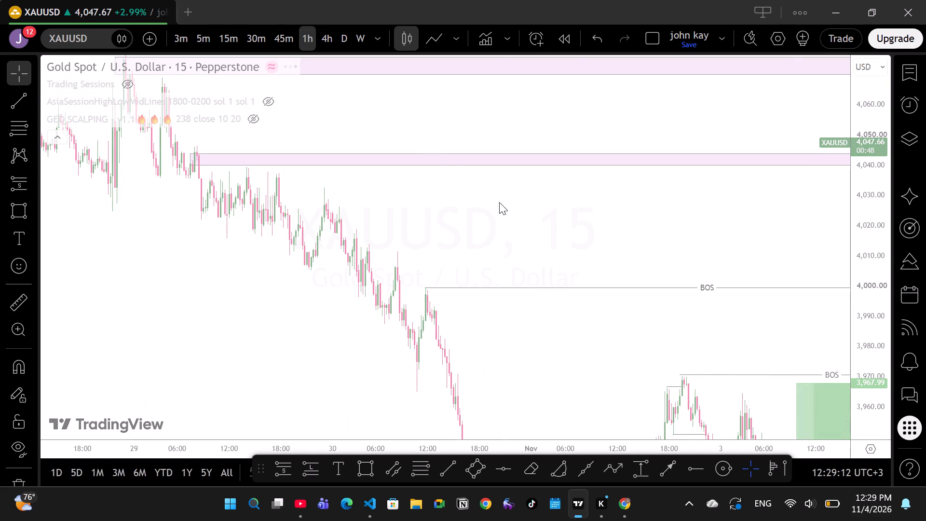
{"action": "scroll", "coordinate": [529, 204], "scroll_direction": "up", "scroll_amount": 20}
{"action": "scroll", "coordinate": [529, 204], "scroll_direction": "up", "scroll_amount": 7}
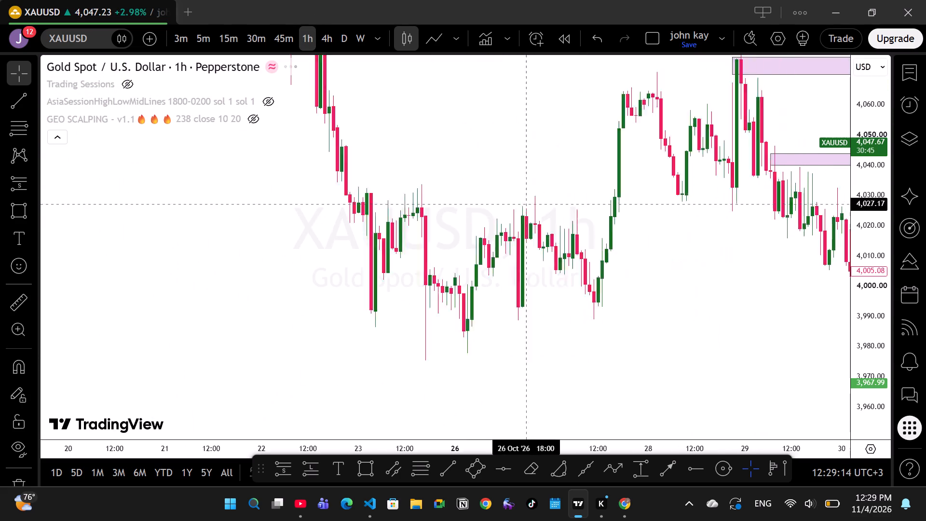
{"action": "left_click_drag", "start_coordinate": [540, 104], "coordinate": [308, 329]}
{"action": "left_click_drag", "start_coordinate": [670, 324], "coordinate": [386, 251]}
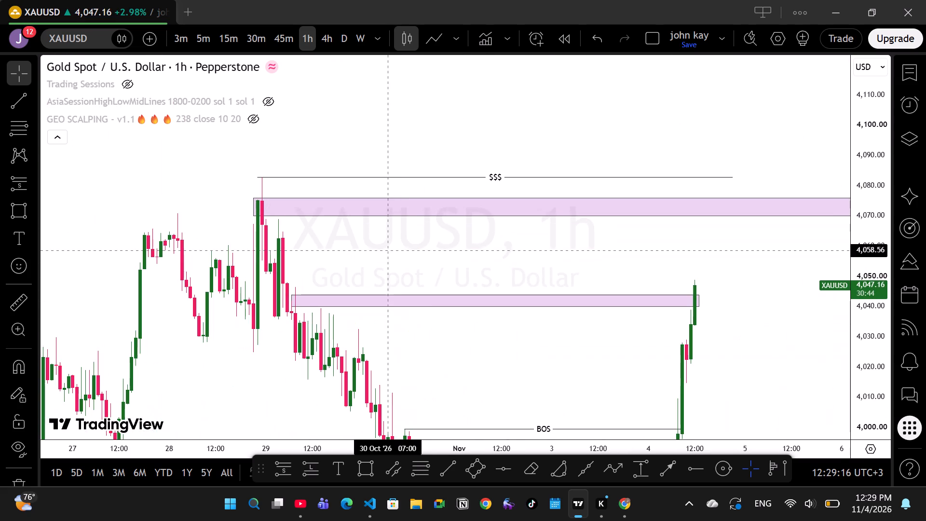
{"action": "left_click_drag", "start_coordinate": [864, 273], "coordinate": [860, 330]}
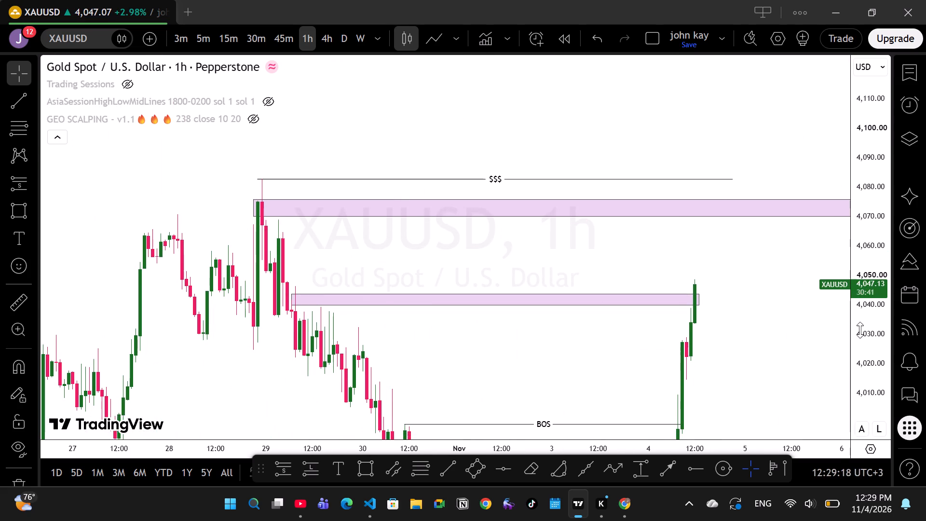
{"action": "left_click_drag", "start_coordinate": [860, 330], "coordinate": [849, 367]}
{"action": "left_click_drag", "start_coordinate": [370, 245], "coordinate": [127, 198]}
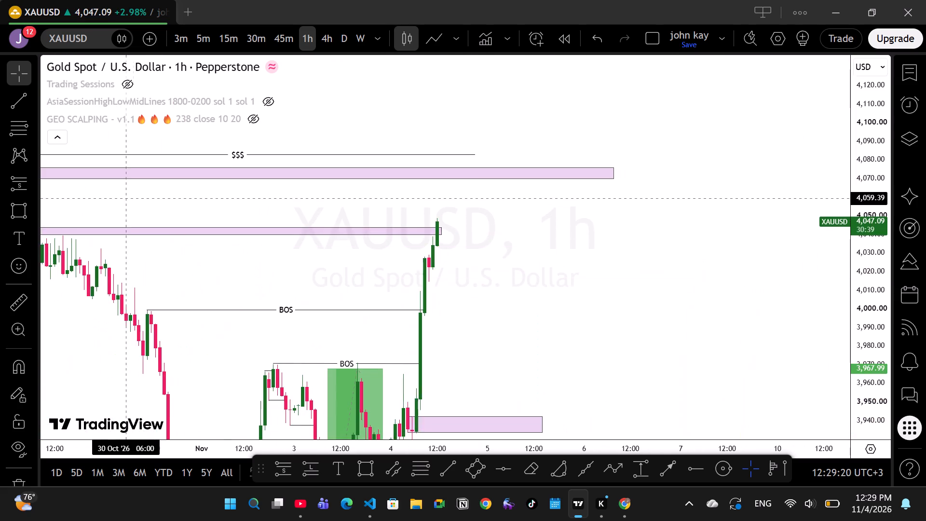
{"action": "left_click_drag", "start_coordinate": [173, 192], "coordinate": [412, 207]}
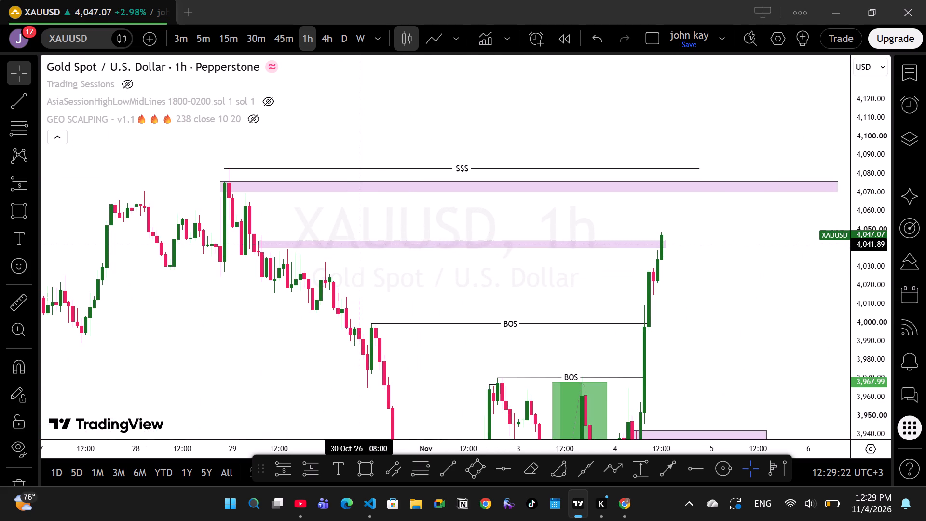
Delete the lower supply zone that starts at 29 Oct 07:00.
{"action": "left_click", "coordinate": [357, 245]}
{"action": "left_click", "coordinate": [360, 249]}
{"action": "left_click", "coordinate": [619, 55]}
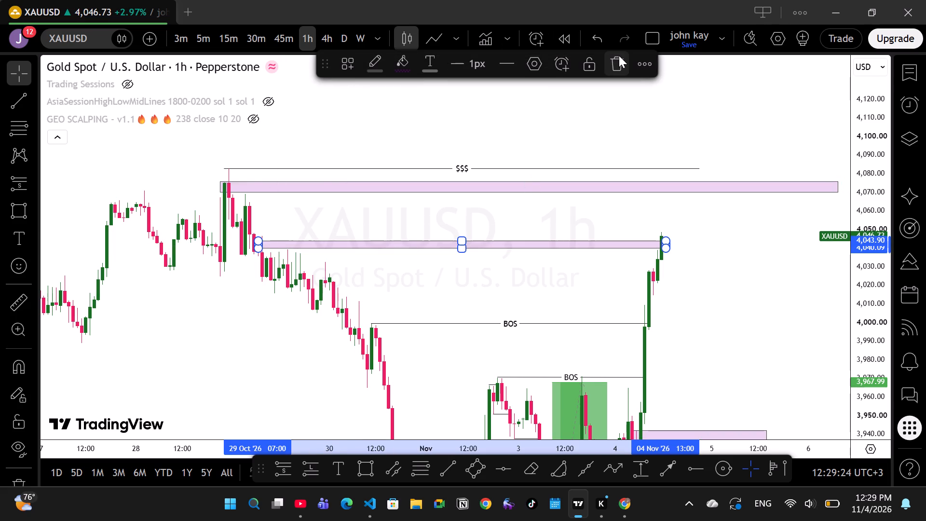
Raise the remaining supply zone's upper edge to 4,082.34 and start the zone at 28 Oct 23:00.
{"action": "left_click_drag", "start_coordinate": [419, 240], "coordinate": [472, 259]}
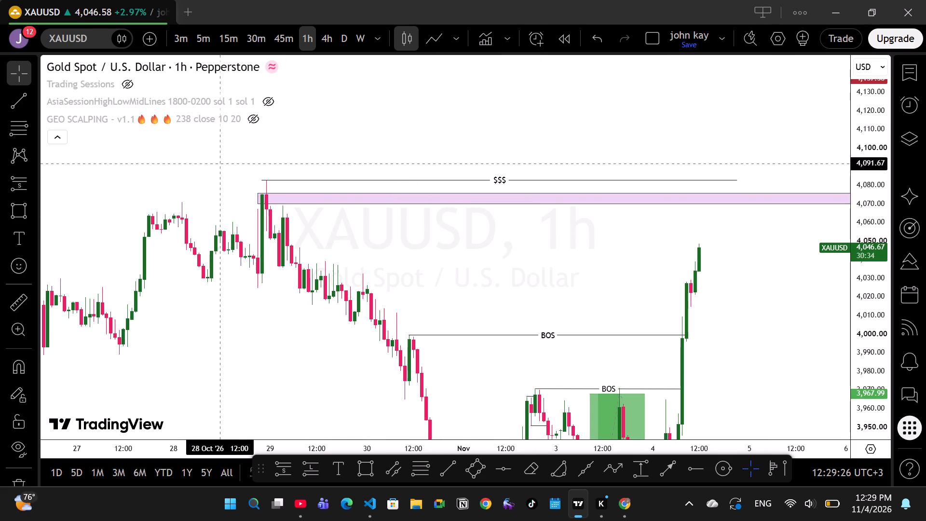
{"action": "left_click_drag", "start_coordinate": [262, 193], "coordinate": [265, 181]}
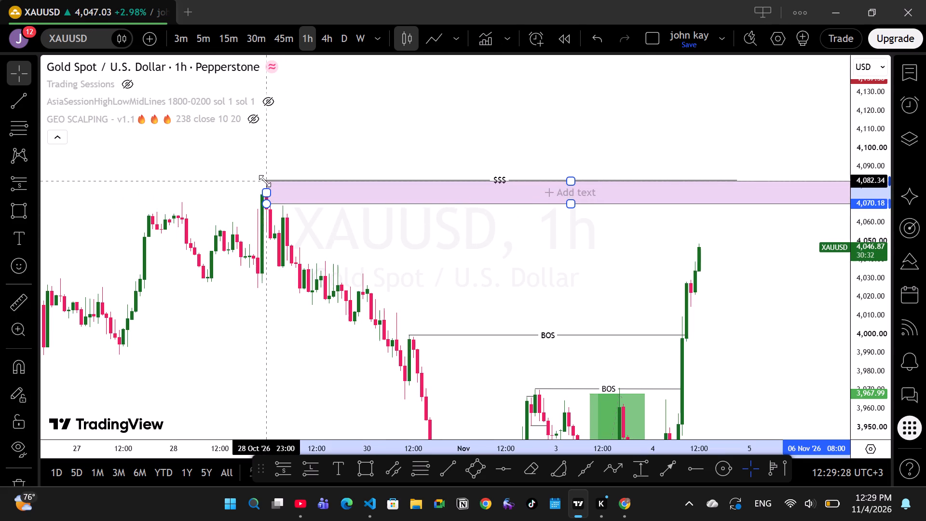
{"action": "left_click", "coordinate": [357, 232]}
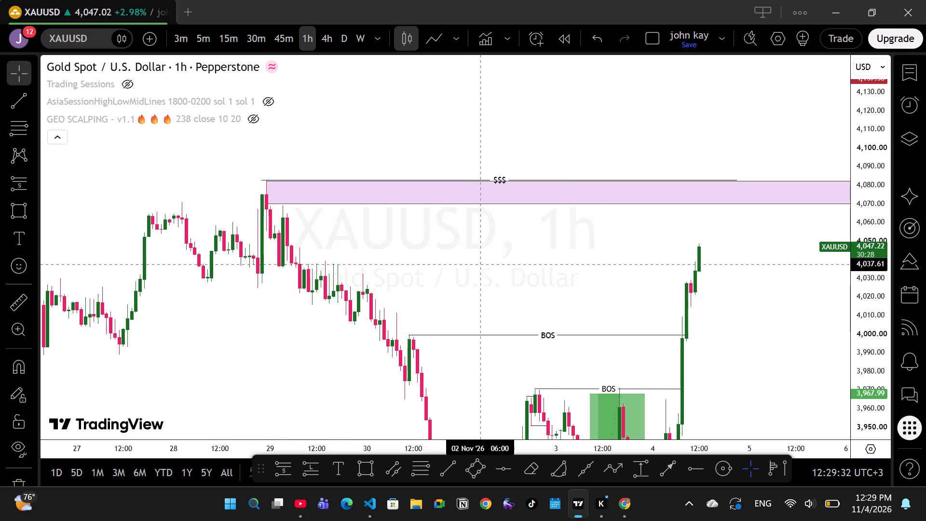
On the 1-hour chart, start the upper supply zone at 28 Oct 22:00 and lower its bottom edge to about 4,068.
{"action": "left_click_drag", "start_coordinate": [517, 241], "coordinate": [234, 228]}
{"action": "left_click_drag", "start_coordinate": [194, 203], "coordinate": [355, 236]}
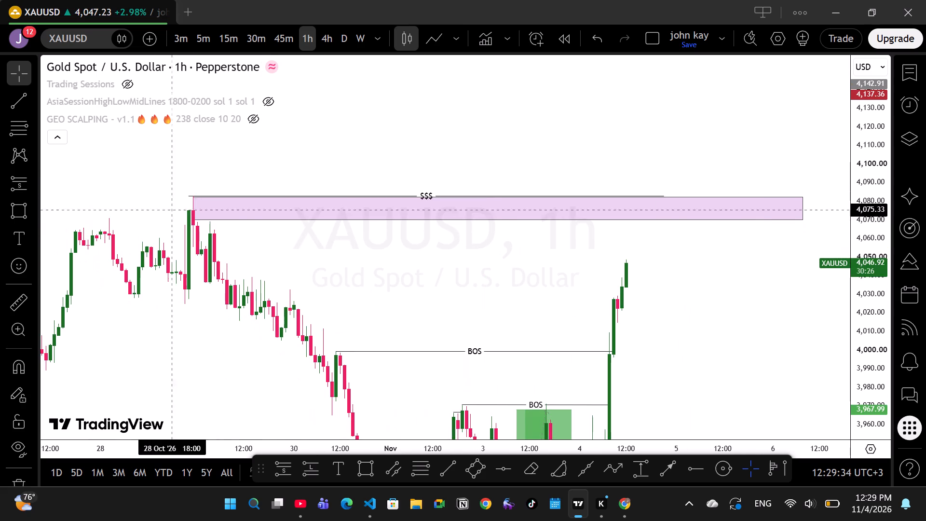
{"action": "left_click_drag", "start_coordinate": [196, 220], "coordinate": [188, 222]}
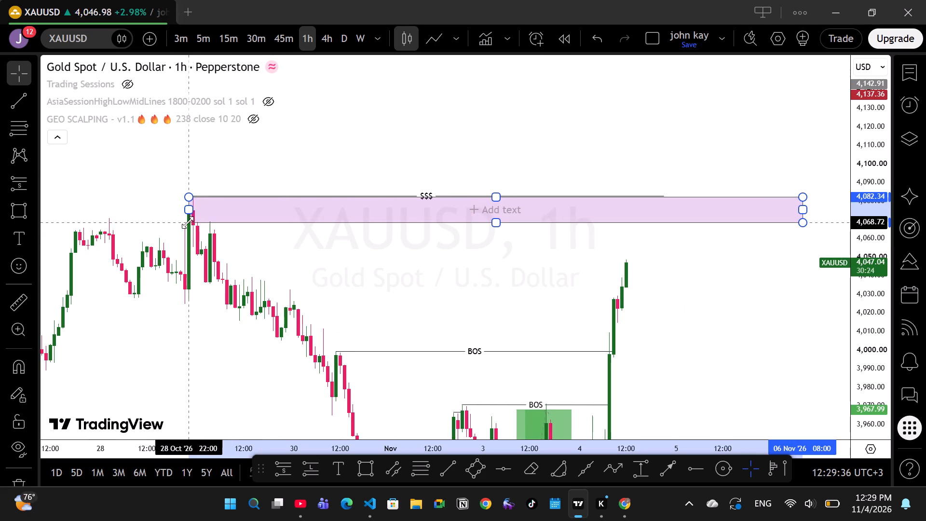
{"action": "left_click_drag", "start_coordinate": [188, 222], "coordinate": [189, 224]}
{"action": "left_click", "coordinate": [413, 299]}
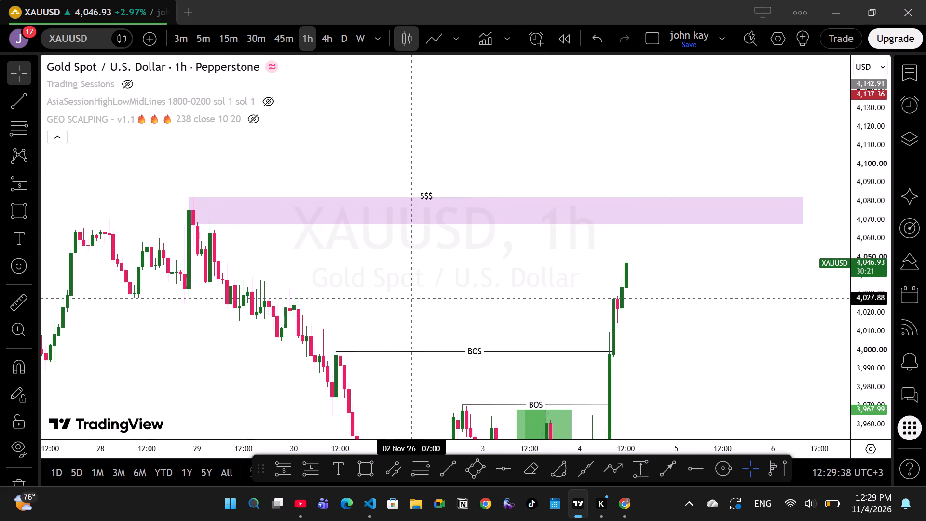
Examine the 1-hour structure from the upper supply zone down through the BOS levels, the demand zones and the projected path drawings.
{"action": "left_click_drag", "start_coordinate": [451, 300], "coordinate": [463, 301]}
{"action": "left_click_drag", "start_coordinate": [493, 321], "coordinate": [361, 288]}
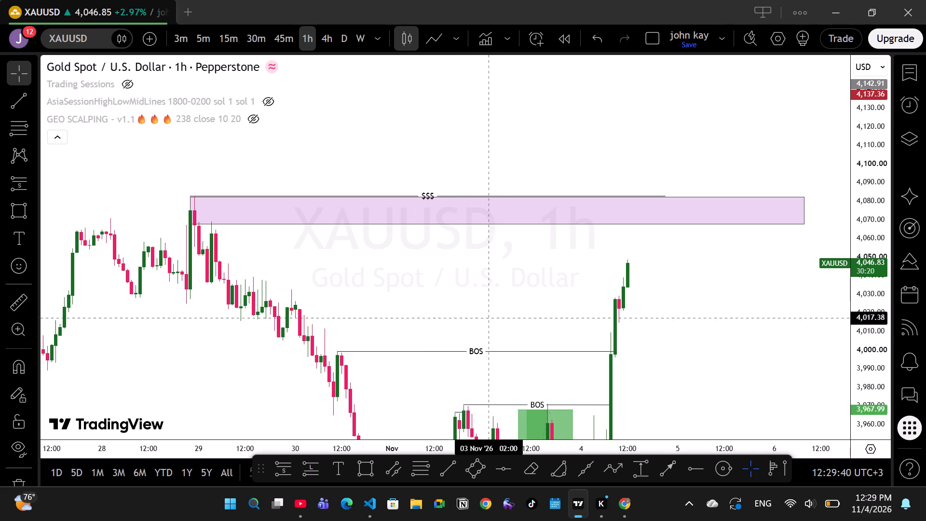
{"action": "left_click_drag", "start_coordinate": [361, 288], "coordinate": [197, 254]}
{"action": "left_click_drag", "start_coordinate": [813, 316], "coordinate": [818, 316]}
{"action": "left_click_drag", "start_coordinate": [446, 315], "coordinate": [780, 255]}
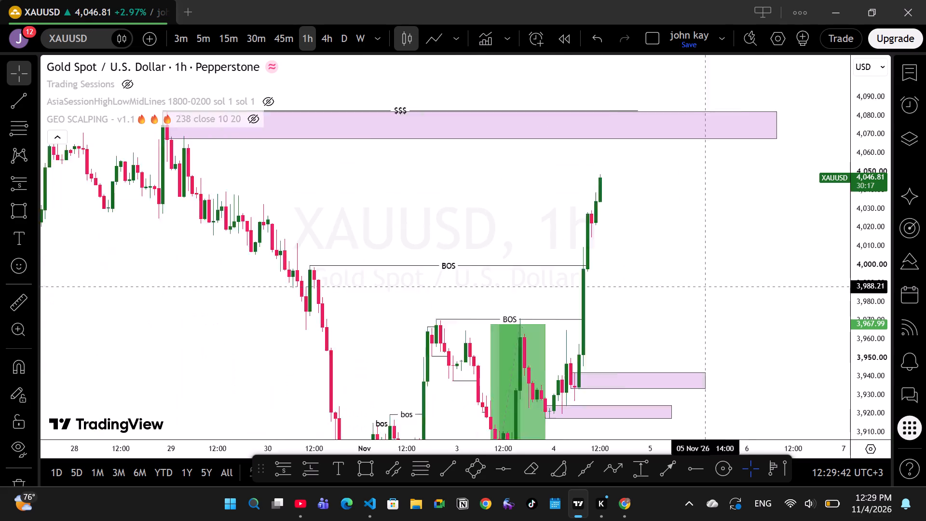
{"action": "left_click_drag", "start_coordinate": [780, 255], "coordinate": [788, 249]}
{"action": "left_click", "coordinate": [876, 288]}
{"action": "left_click_drag", "start_coordinate": [410, 136], "coordinate": [487, 200]}
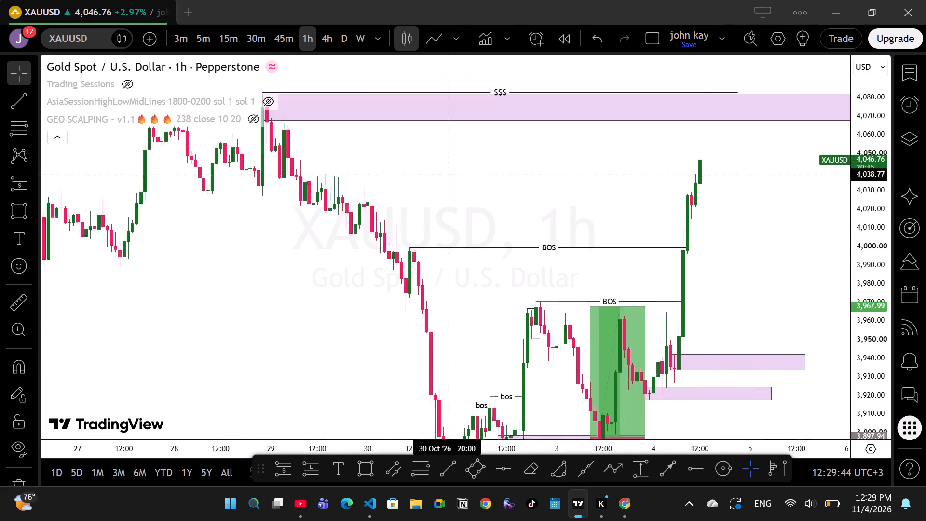
{"action": "left_click_drag", "start_coordinate": [487, 200], "coordinate": [519, 208]}
{"action": "left_click_drag", "start_coordinate": [872, 234], "coordinate": [882, 292]}
{"action": "scroll", "coordinate": [503, 203], "scroll_direction": "down", "scroll_amount": 5}
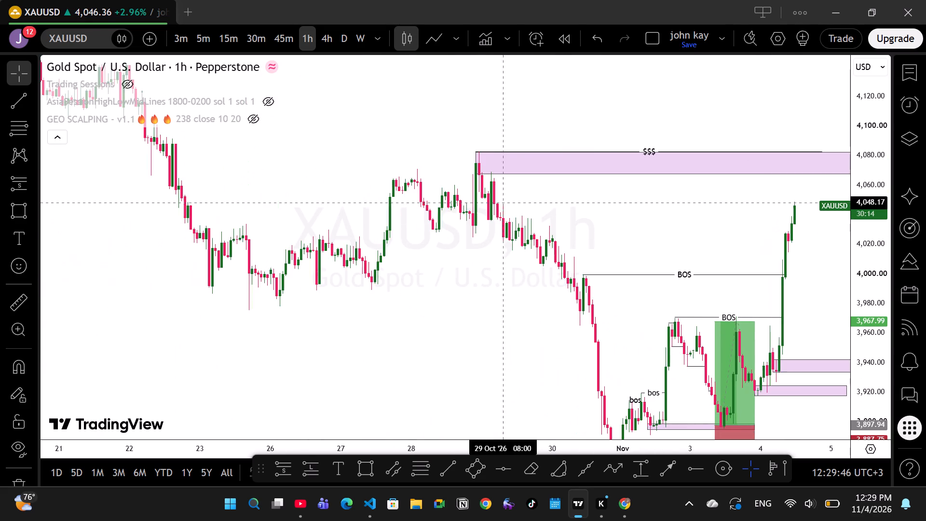
{"action": "scroll", "coordinate": [611, 224], "scroll_direction": "down", "scroll_amount": 10}
{"action": "scroll", "coordinate": [649, 221], "scroll_direction": "up", "scroll_amount": 2}
{"action": "left_click_drag", "start_coordinate": [678, 221], "coordinate": [469, 151]}
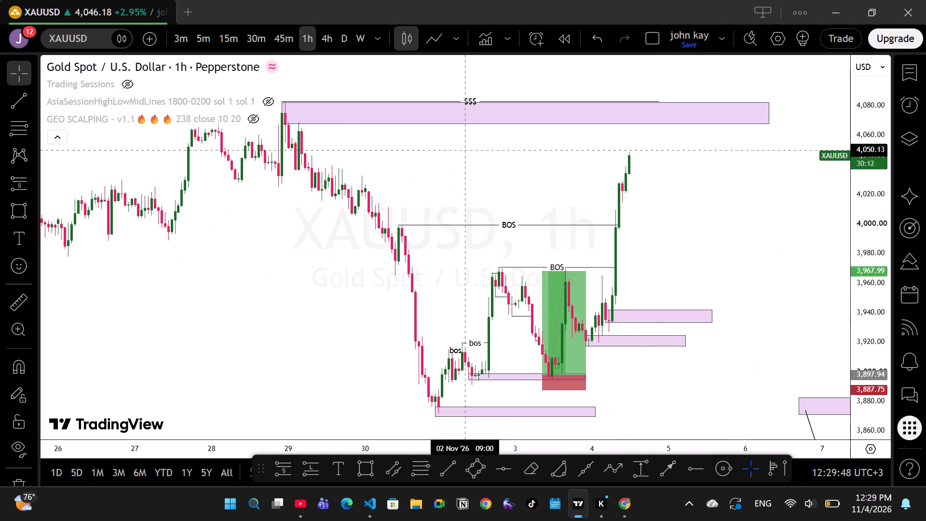
{"action": "left_click_drag", "start_coordinate": [722, 249], "coordinate": [610, 235]}
{"action": "left_click_drag", "start_coordinate": [872, 349], "coordinate": [873, 315]}
{"action": "left_click_drag", "start_coordinate": [734, 316], "coordinate": [673, 273]}
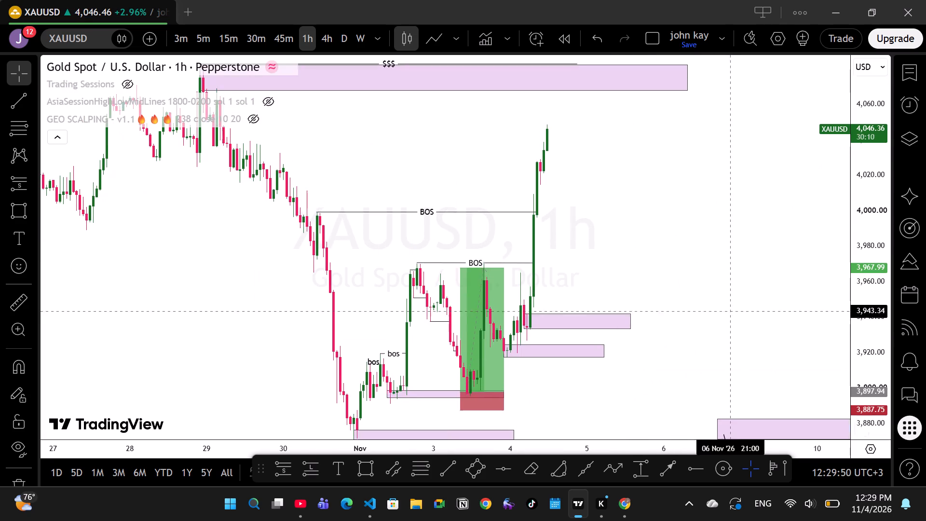
{"action": "left_click_drag", "start_coordinate": [673, 273], "coordinate": [448, 186]}
{"action": "left_click_drag", "start_coordinate": [611, 274], "coordinate": [466, 113]}
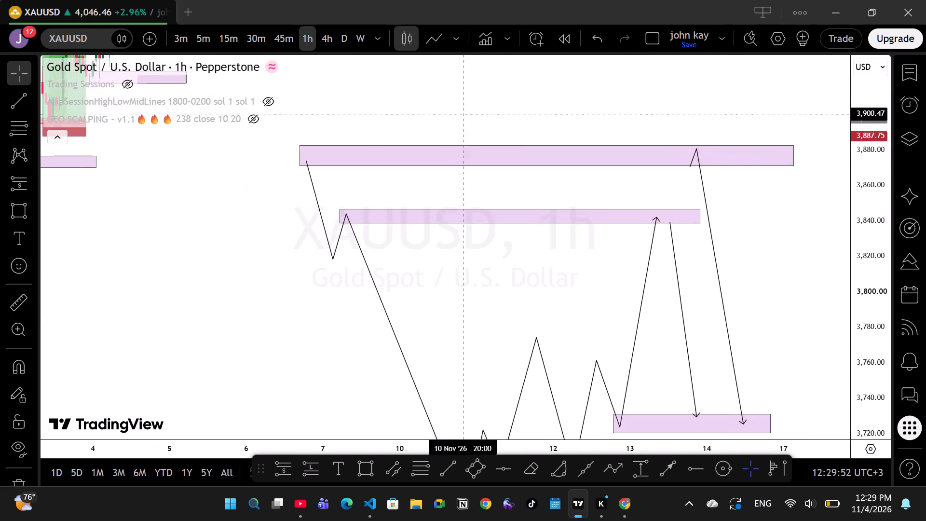
{"action": "left_click_drag", "start_coordinate": [466, 113], "coordinate": [923, 352]}
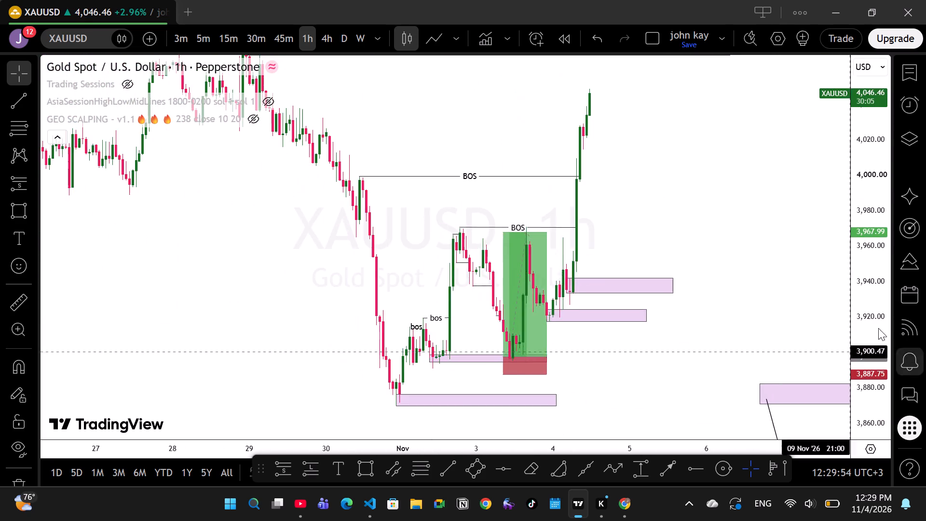
{"action": "left_click_drag", "start_coordinate": [710, 244], "coordinate": [799, 376]}
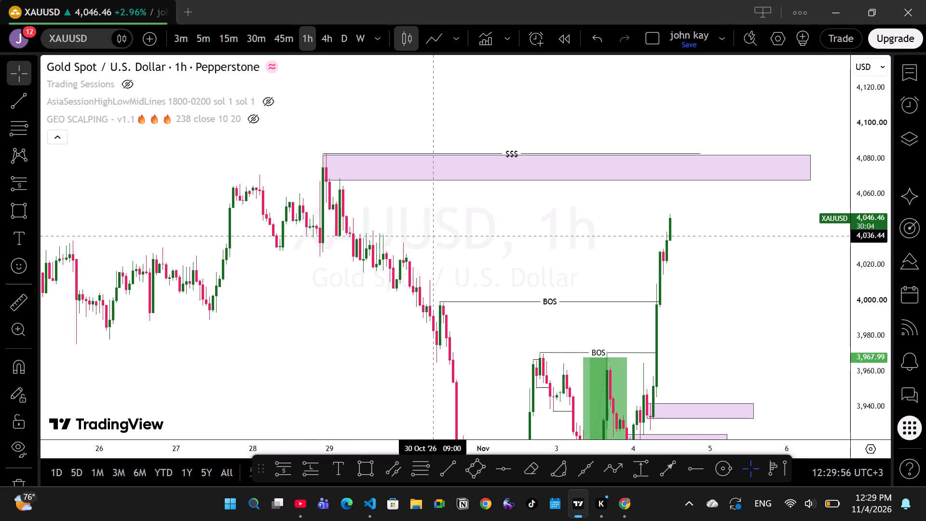
Examine the earlier October price history and highs above the upper supply zone on the 1-hour chart.
{"action": "left_click_drag", "start_coordinate": [451, 242], "coordinate": [780, 406]}
{"action": "left_click_drag", "start_coordinate": [422, 180], "coordinate": [541, 325]}
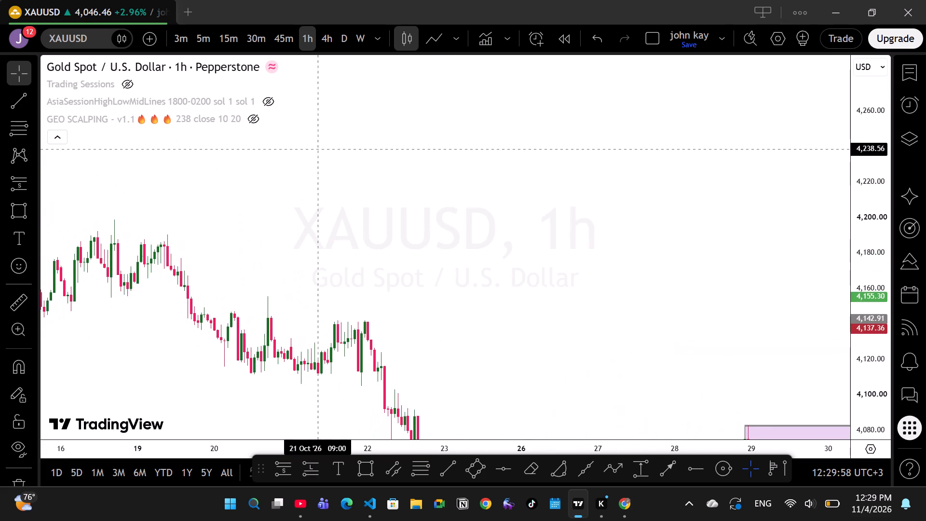
{"action": "scroll", "coordinate": [318, 150], "scroll_direction": "down", "scroll_amount": 6}
{"action": "scroll", "coordinate": [313, 147], "scroll_direction": "up", "scroll_amount": 20}
{"action": "scroll", "coordinate": [313, 147], "scroll_direction": "up", "scroll_amount": 18}
{"action": "scroll", "coordinate": [521, 134], "scroll_direction": "down", "scroll_amount": 20}
{"action": "scroll", "coordinate": [521, 134], "scroll_direction": "down", "scroll_amount": 13}
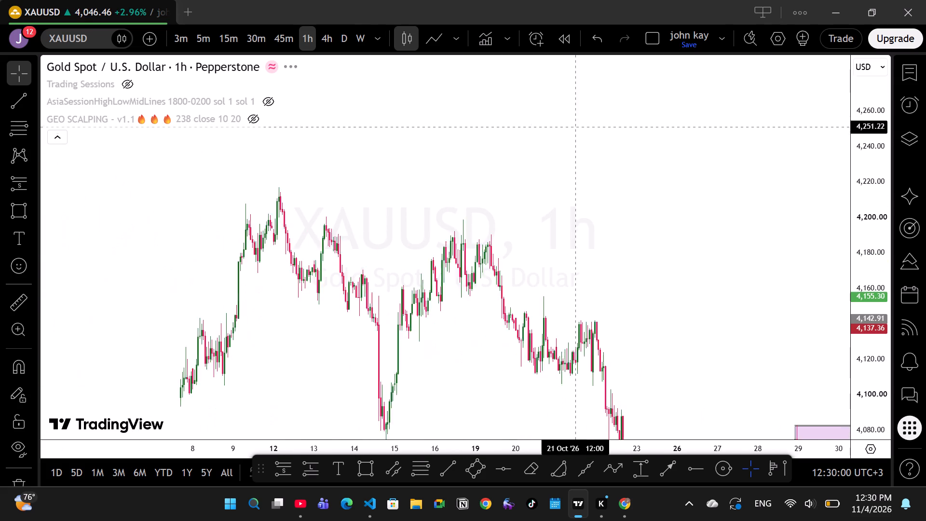
{"action": "scroll", "coordinate": [574, 130], "scroll_direction": "down", "scroll_amount": 20}
{"action": "scroll", "coordinate": [574, 130], "scroll_direction": "down", "scroll_amount": 20}
{"action": "scroll", "coordinate": [574, 130], "scroll_direction": "down", "scroll_amount": 3}
{"action": "scroll", "coordinate": [796, 254], "scroll_direction": "down", "scroll_amount": 20}
{"action": "scroll", "coordinate": [796, 254], "scroll_direction": "down", "scroll_amount": 20}
{"action": "scroll", "coordinate": [796, 254], "scroll_direction": "down", "scroll_amount": 18}
{"action": "scroll", "coordinate": [739, 247], "scroll_direction": "down", "scroll_amount": 1}
{"action": "left_click_drag", "start_coordinate": [739, 247], "coordinate": [473, 76]}
{"action": "scroll", "coordinate": [619, 125], "scroll_direction": "up", "scroll_amount": 11}
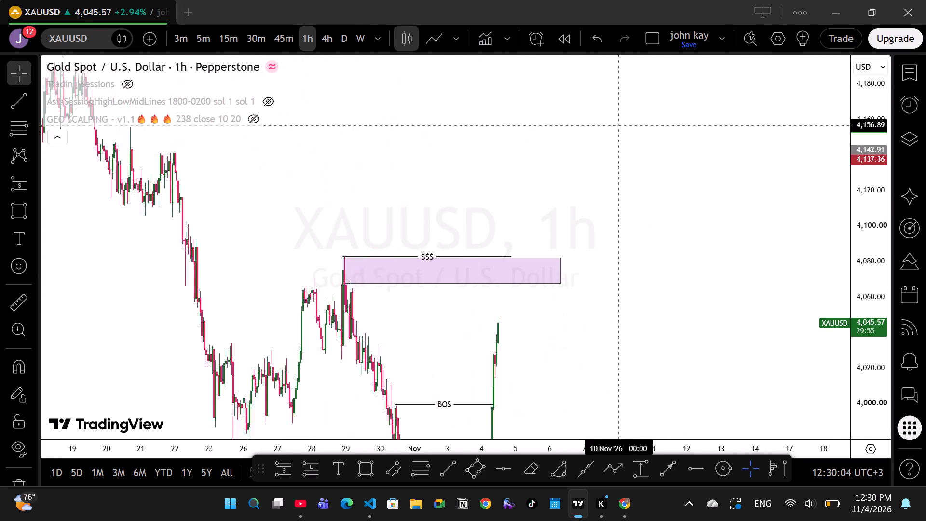
Examine the latest rally on the 1-hour chart against the upper supply zone, the $$$ line, the BOS levels and the demand zones.
{"action": "scroll", "coordinate": [618, 125], "scroll_direction": "up", "scroll_amount": 3}
{"action": "left_click_drag", "start_coordinate": [424, 194], "coordinate": [734, 119]}
{"action": "left_click_drag", "start_coordinate": [725, 373], "coordinate": [727, 281]}
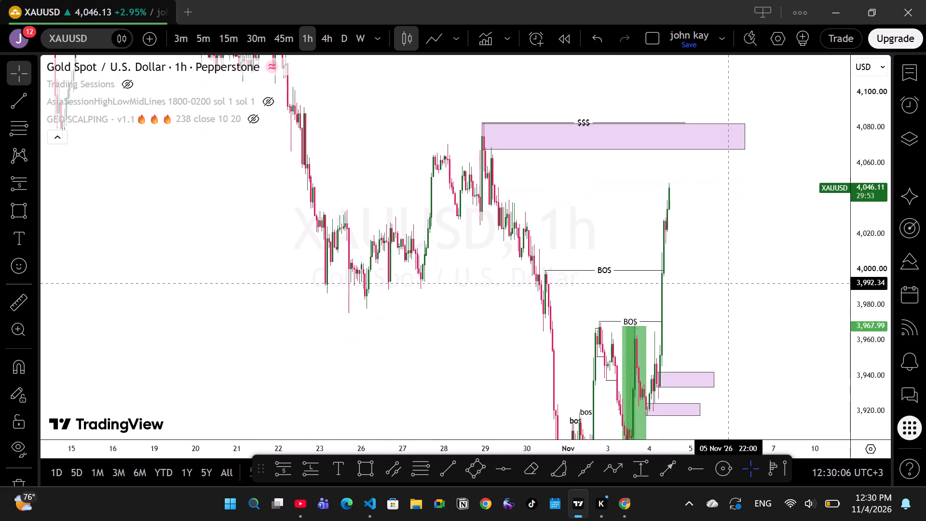
{"action": "scroll", "coordinate": [736, 277], "scroll_direction": "up", "scroll_amount": 5}
{"action": "left_click_drag", "start_coordinate": [732, 288], "coordinate": [788, 220]}
{"action": "scroll", "coordinate": [780, 214], "scroll_direction": "up", "scroll_amount": 3}
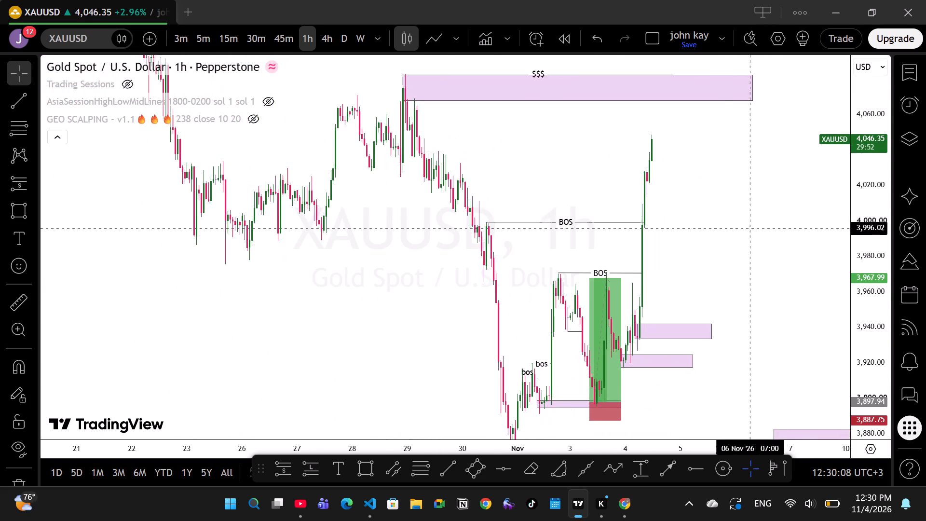
{"action": "left_click_drag", "start_coordinate": [880, 177], "coordinate": [875, 250]}
{"action": "left_click_drag", "start_coordinate": [746, 264], "coordinate": [803, 302]}
{"action": "left_click_drag", "start_coordinate": [881, 280], "coordinate": [876, 265]}
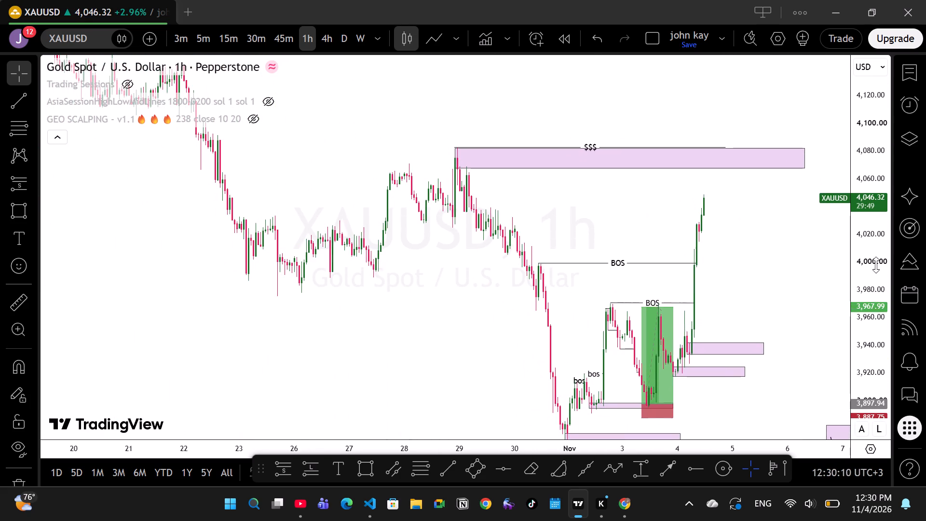
{"action": "left_click_drag", "start_coordinate": [876, 265], "coordinate": [871, 250]}
{"action": "scroll", "coordinate": [746, 244], "scroll_direction": "up", "scroll_amount": 17}
{"action": "left_click_drag", "start_coordinate": [695, 268], "coordinate": [781, 243]}
{"action": "scroll", "coordinate": [674, 216], "scroll_direction": "down", "scroll_amount": 20}
{"action": "scroll", "coordinate": [674, 216], "scroll_direction": "down", "scroll_amount": 13}
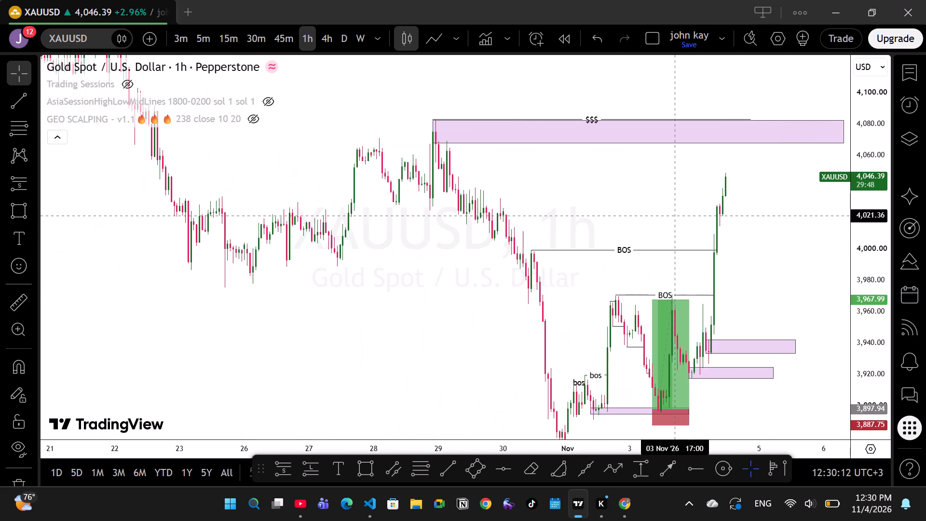
{"action": "scroll", "coordinate": [531, 186], "scroll_direction": "down", "scroll_amount": 2}
{"action": "scroll", "coordinate": [531, 186], "scroll_direction": "up", "scroll_amount": 7}
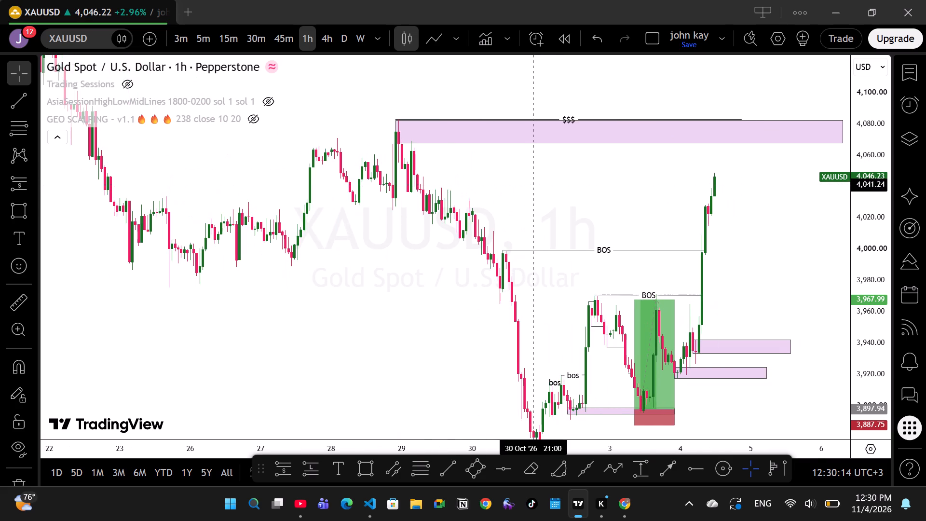
{"action": "left_click_drag", "start_coordinate": [557, 184], "coordinate": [514, 187]}
{"action": "left_click_drag", "start_coordinate": [871, 245], "coordinate": [868, 239]}
{"action": "left_click_drag", "start_coordinate": [791, 284], "coordinate": [771, 245]}
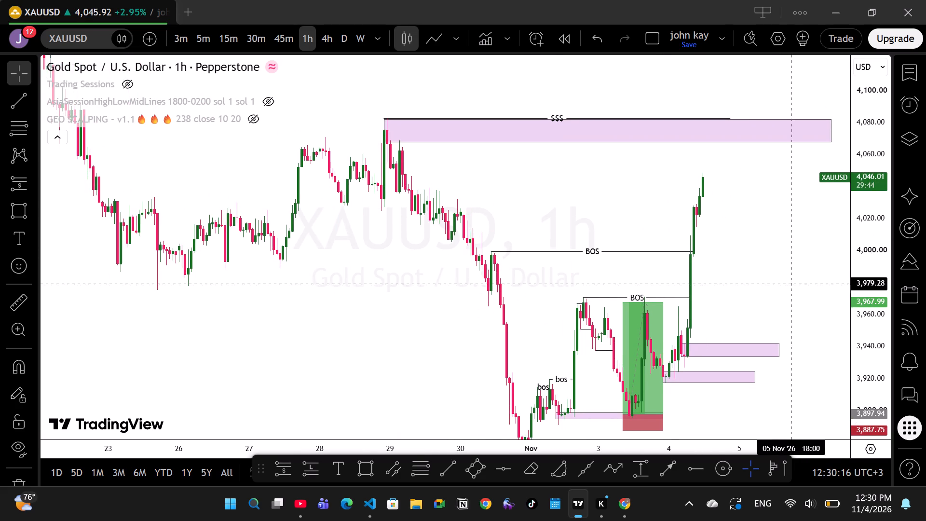
{"action": "left_click_drag", "start_coordinate": [771, 245], "coordinate": [771, 245]}
{"action": "left_click_drag", "start_coordinate": [884, 237], "coordinate": [890, 269]}
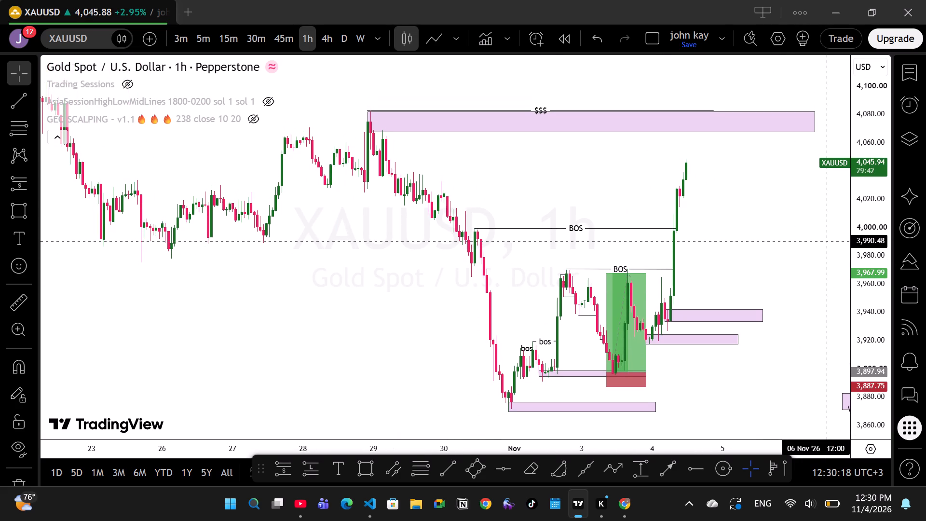
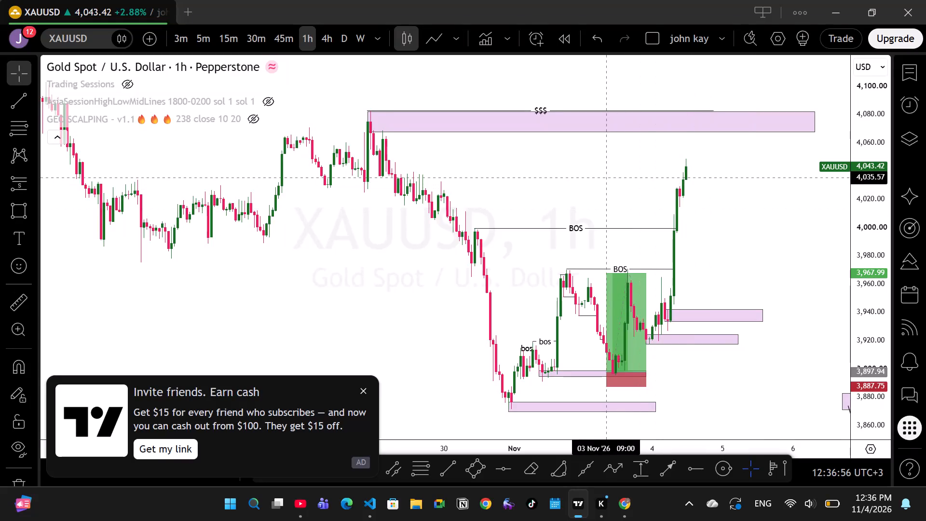
Dismiss the invite-friends promotion that covers the lower part of the 1-hour XAUUSD chart.
{"action": "left_click_drag", "start_coordinate": [605, 178], "coordinate": [633, 199]}
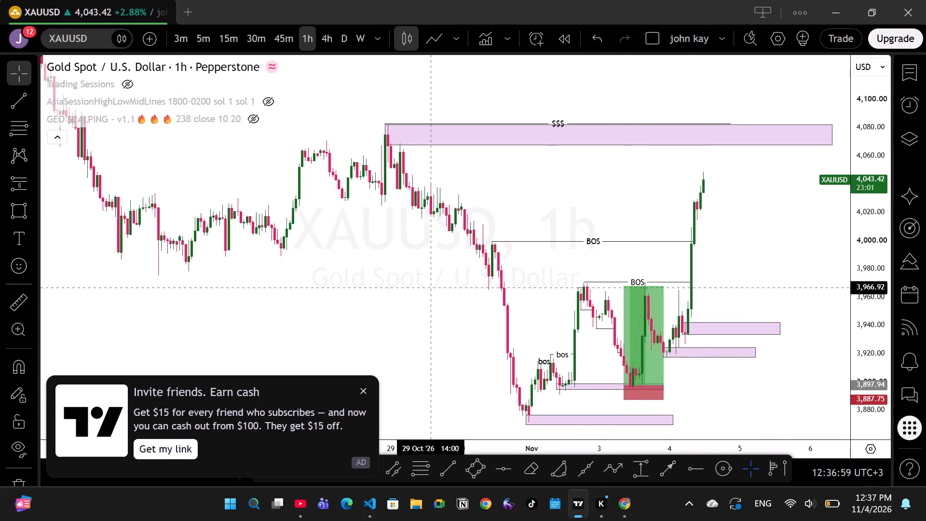
{"action": "left_click", "coordinate": [363, 393]}
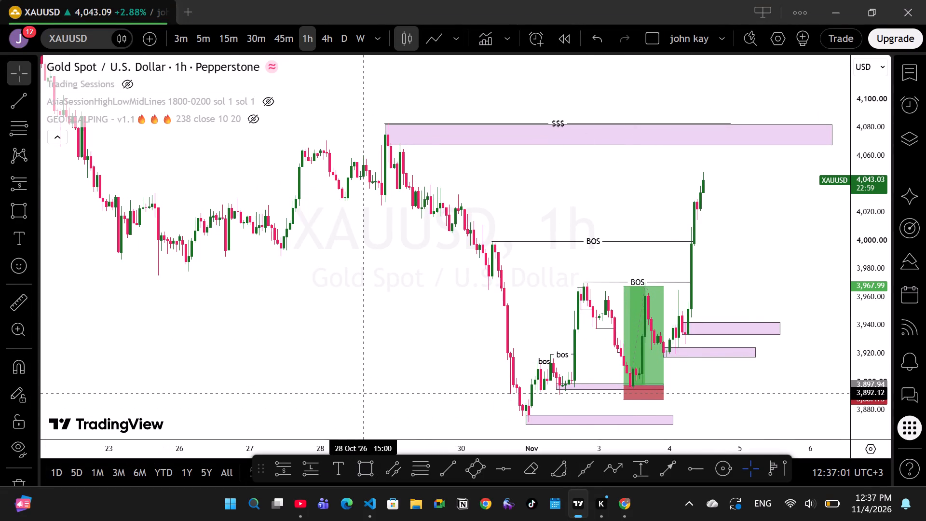
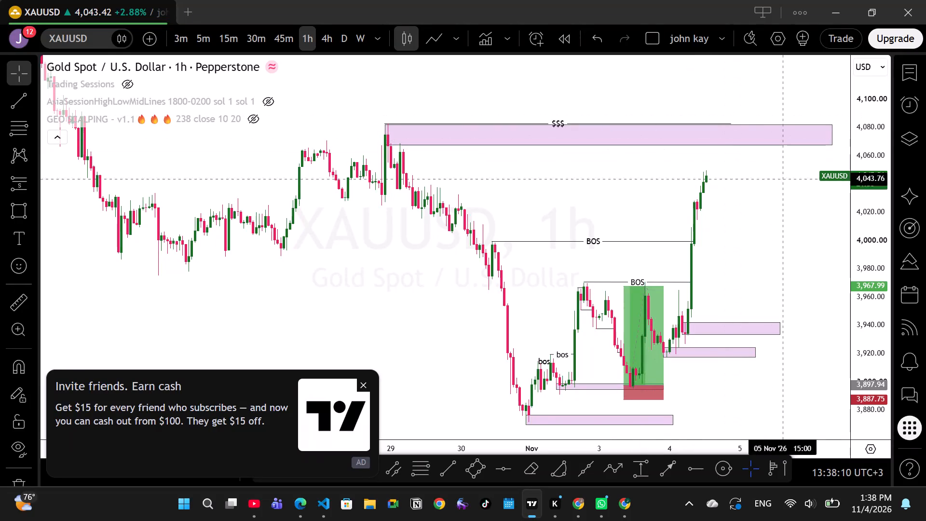
On the 45-minute chart, extend the upper supply zone's lower edge down to about 4,064.
{"action": "left_click_drag", "start_coordinate": [778, 195], "coordinate": [787, 204]}
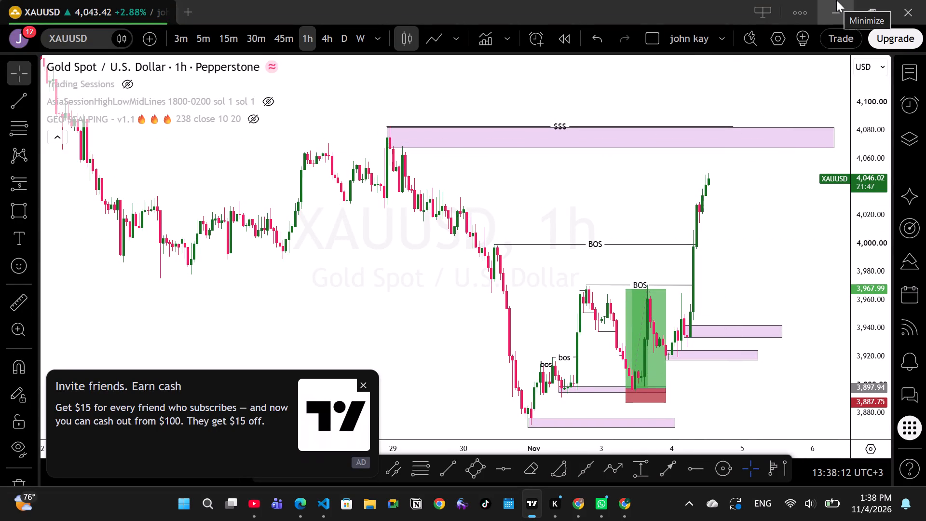
{"action": "left_click", "coordinate": [279, 29]}
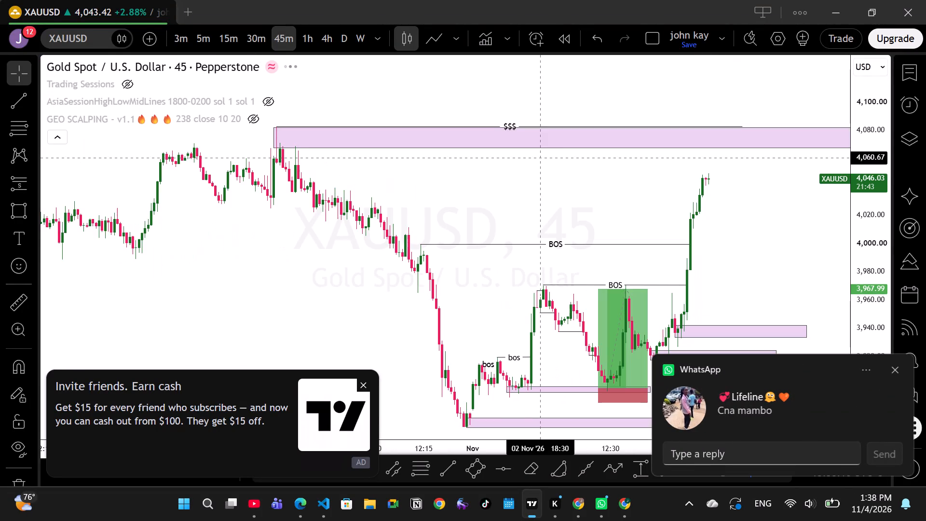
{"action": "left_click_drag", "start_coordinate": [539, 158], "coordinate": [460, 171]}
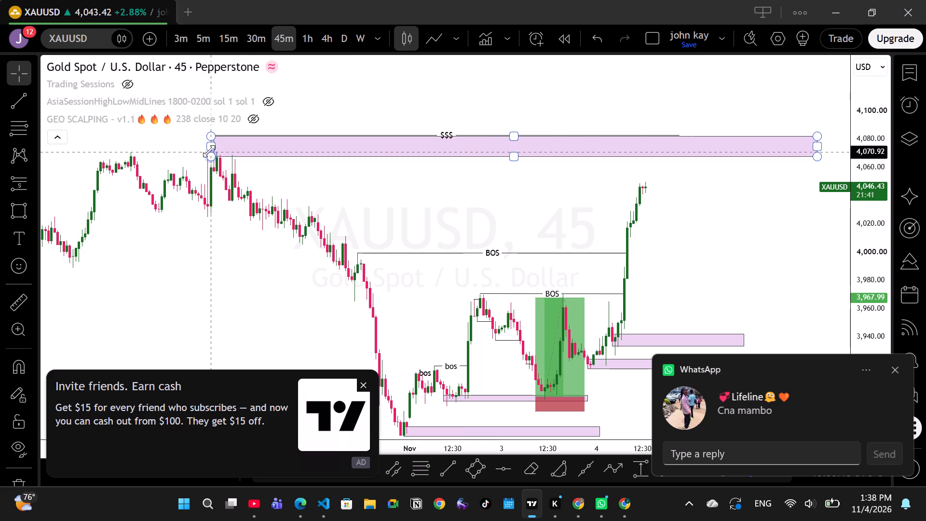
{"action": "left_click", "coordinate": [209, 159]}
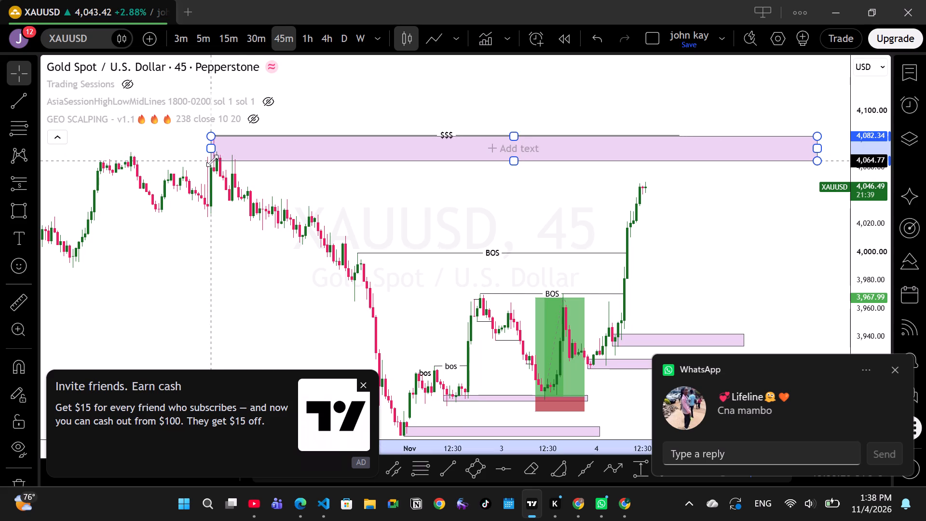
{"action": "left_click", "coordinate": [389, 193]}
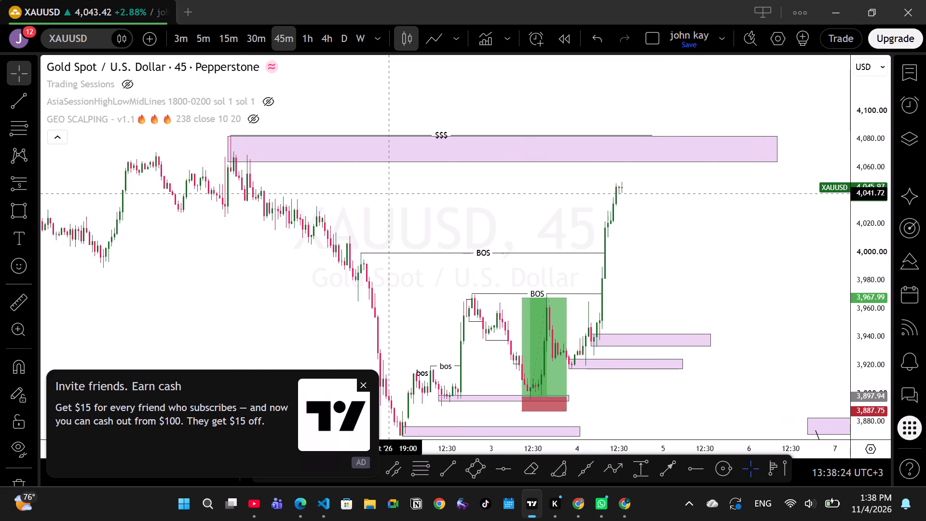
Return the chart to the 1-hour timeframe and dismiss the invite-friends promotion.
{"action": "left_click_drag", "start_coordinate": [389, 193], "coordinate": [451, 199]}
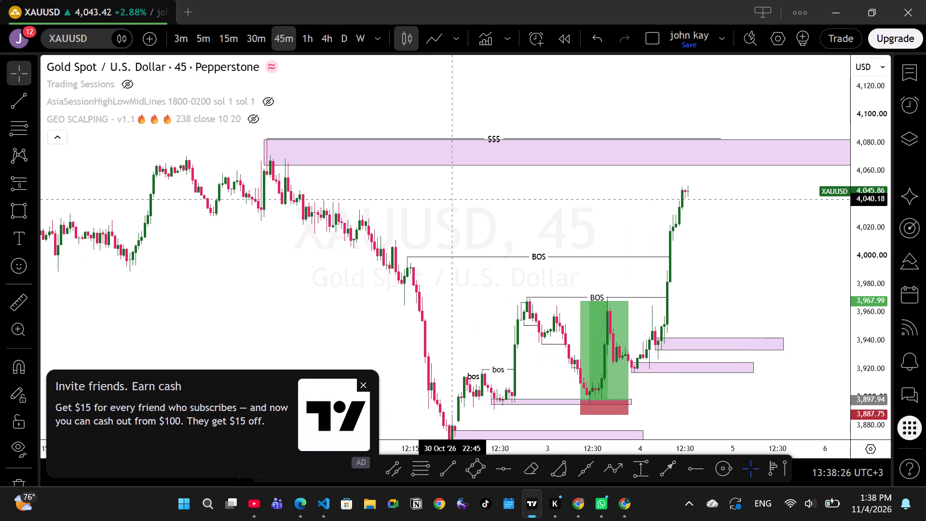
{"action": "left_click", "coordinate": [316, 40]}
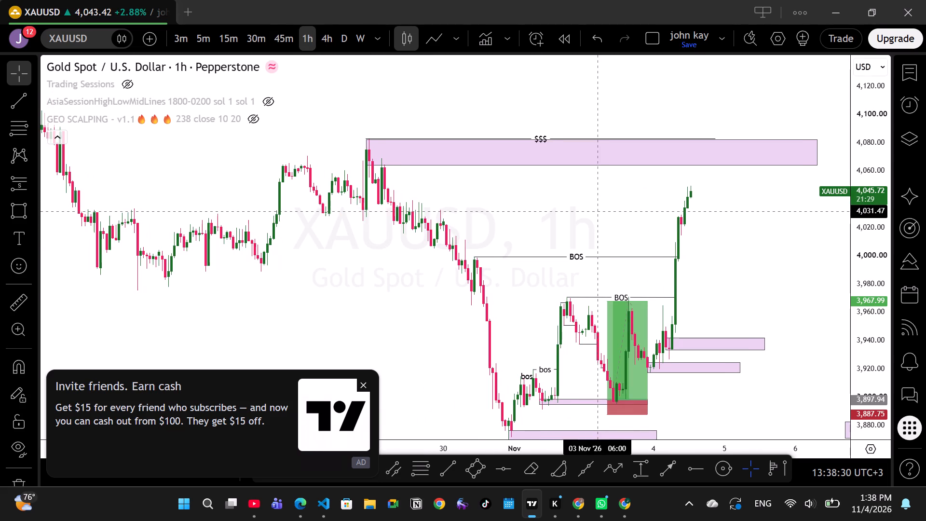
{"action": "left_click", "coordinate": [359, 384]}
{"action": "left_click", "coordinate": [721, 297]}
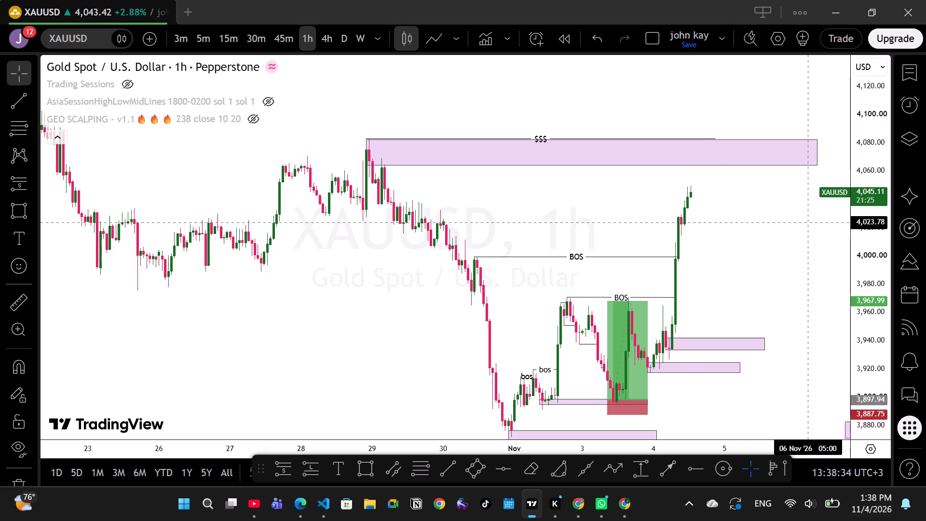
Delete the shorter descending arrow running from the zone near 3,840 to the zone near 3,725 in the projected price path.
{"action": "left_click_drag", "start_coordinate": [887, 245], "coordinate": [879, 267]}
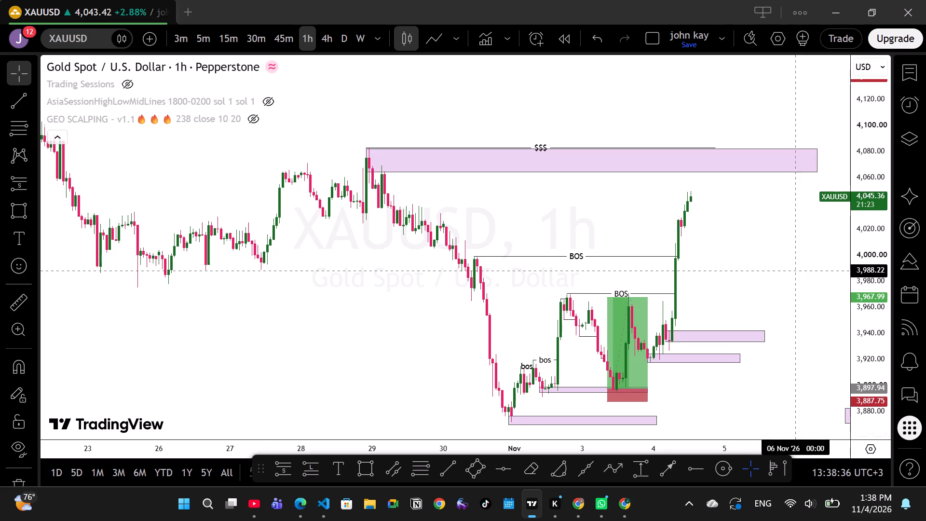
{"action": "left_click_drag", "start_coordinate": [789, 271], "coordinate": [742, 208]}
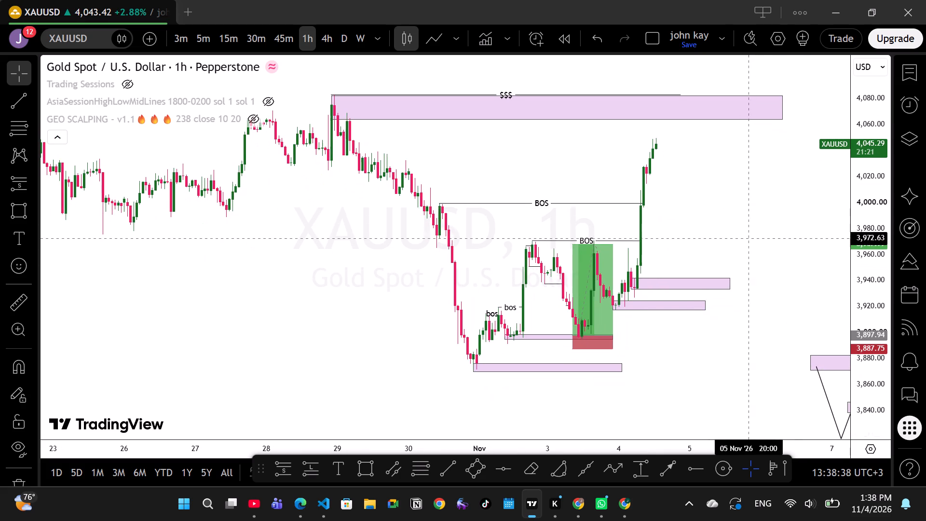
{"action": "left_click_drag", "start_coordinate": [749, 242], "coordinate": [366, 76]}
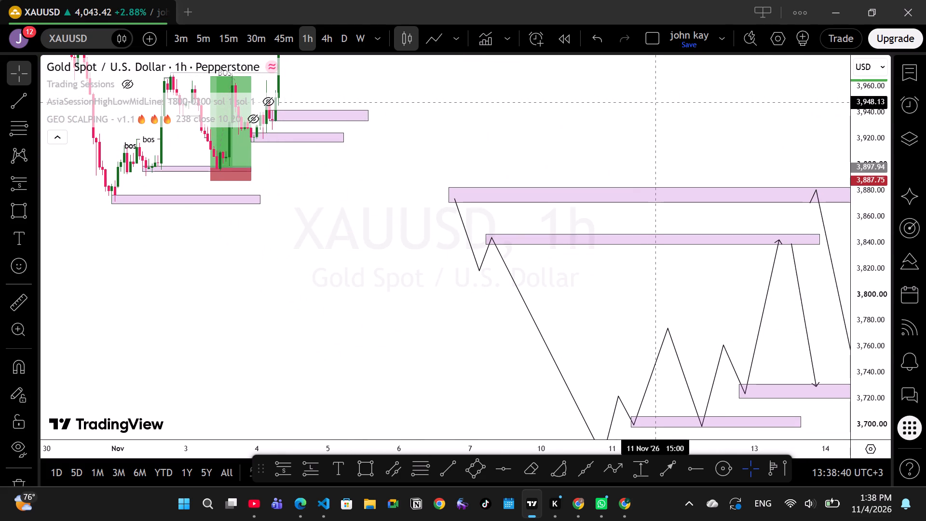
{"action": "left_click_drag", "start_coordinate": [656, 102], "coordinate": [580, 100]}
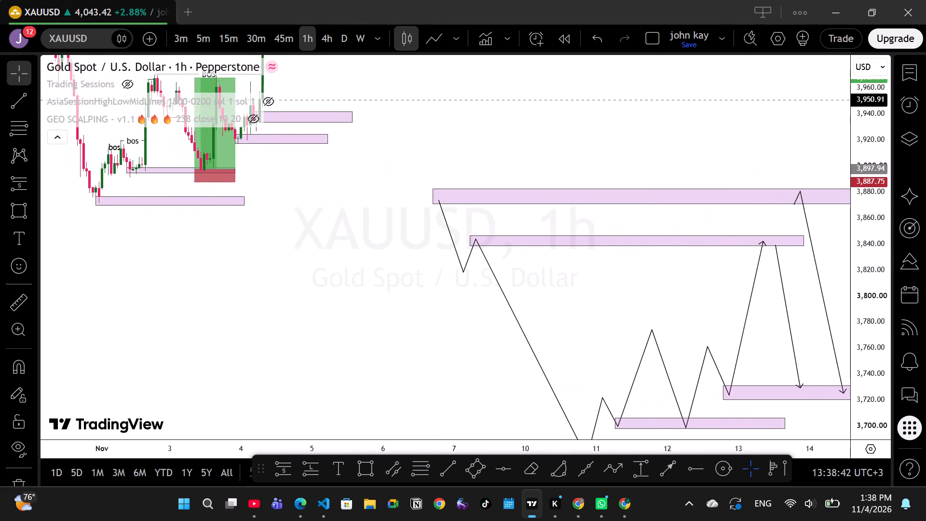
{"action": "left_click_drag", "start_coordinate": [580, 100], "coordinate": [578, 99]}
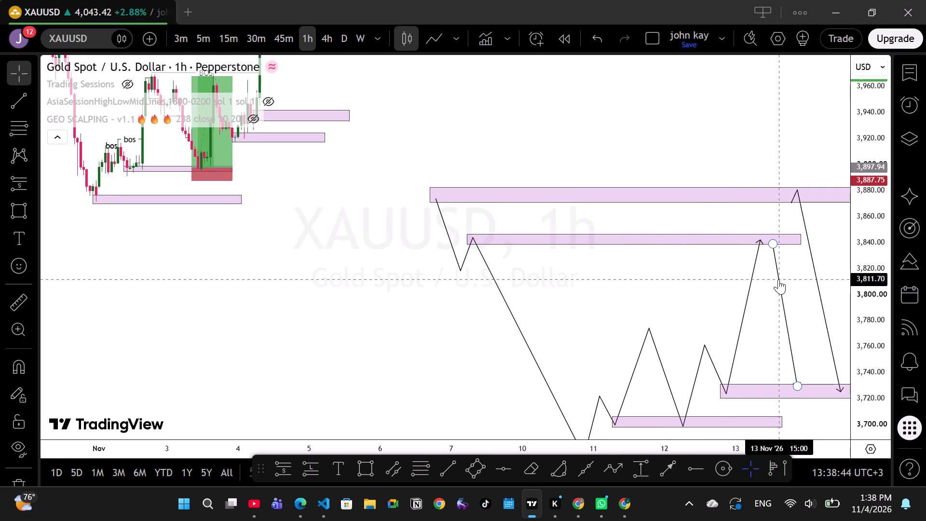
{"action": "left_click", "coordinate": [778, 279]}
{"action": "left_click", "coordinate": [541, 67]}
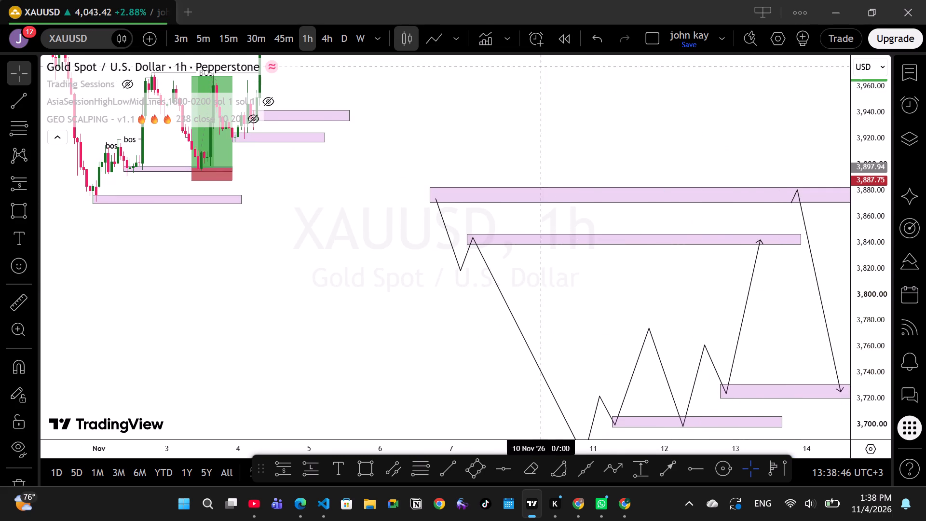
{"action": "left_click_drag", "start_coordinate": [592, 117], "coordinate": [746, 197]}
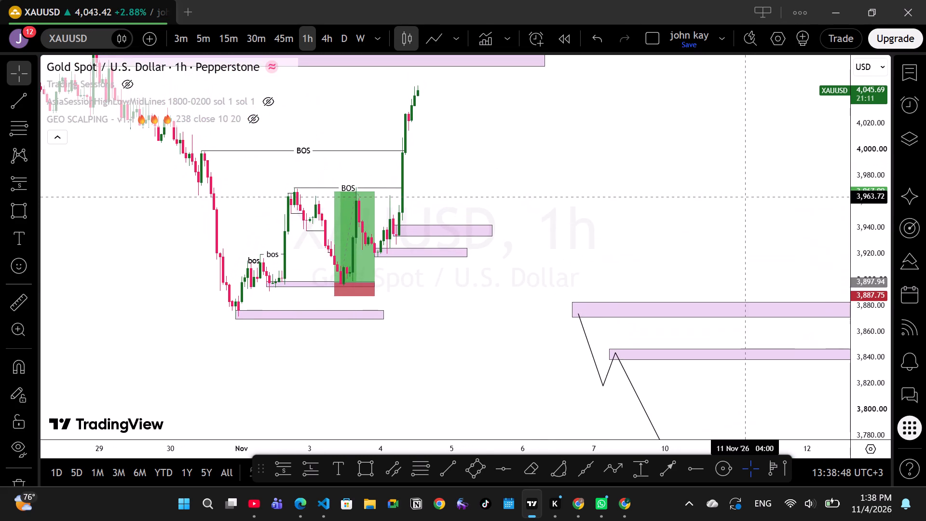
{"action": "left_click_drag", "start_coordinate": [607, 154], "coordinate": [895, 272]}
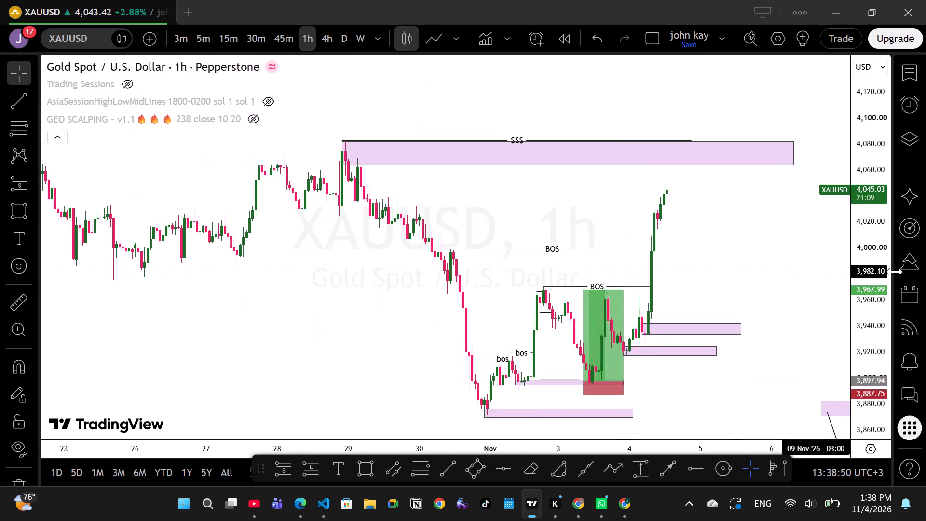